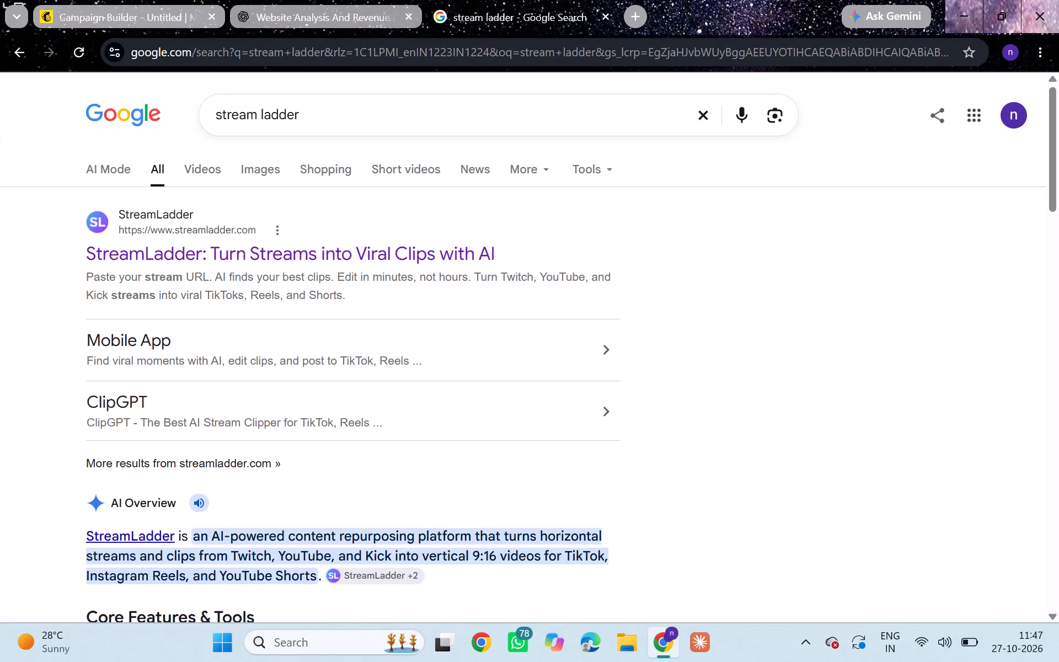
Return to the Mailchimp campaign editor and delete the logo block with the ladder picture below the green text block.
click(147, 10)
scroll(553, 188, up, 1)
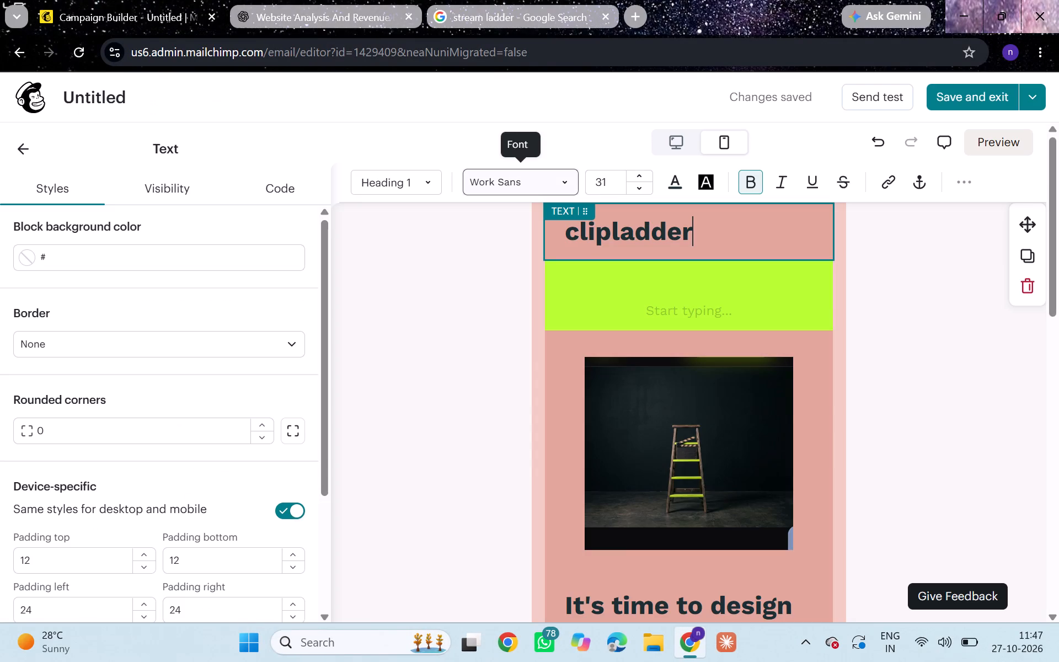
scroll(553, 188, up, 1)
scroll(565, 354, up, 2)
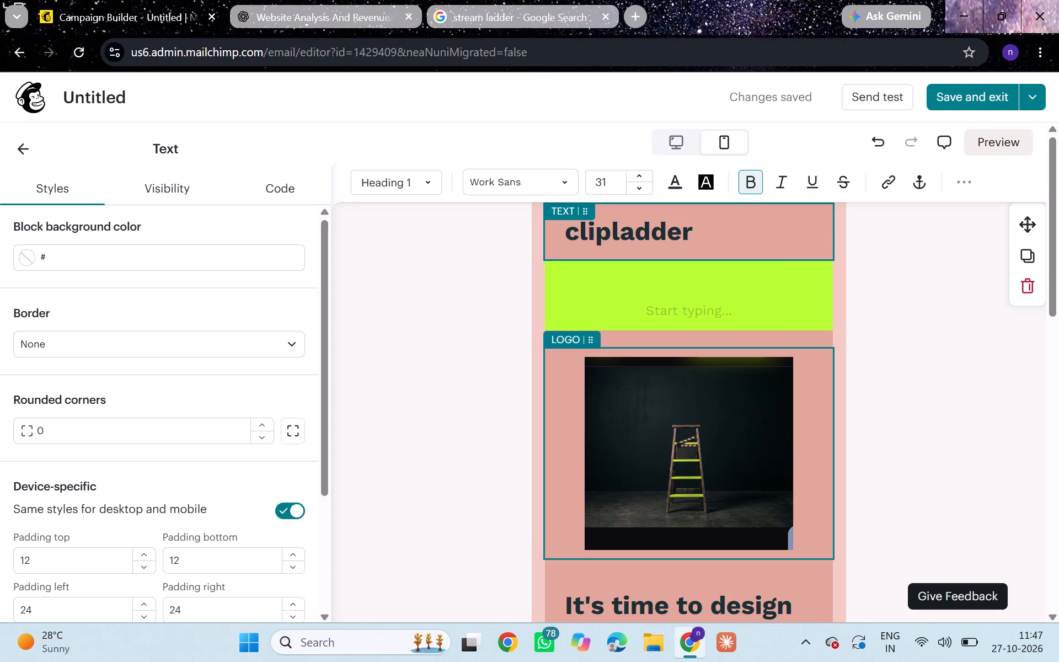
click(664, 415)
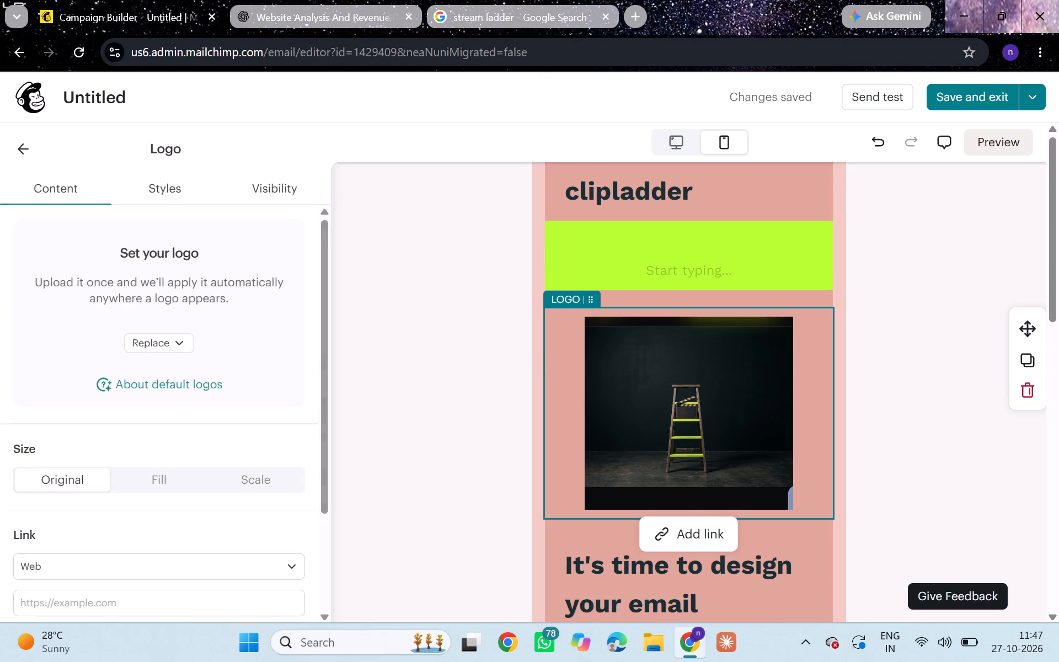
scroll(169, 401, up, 1)
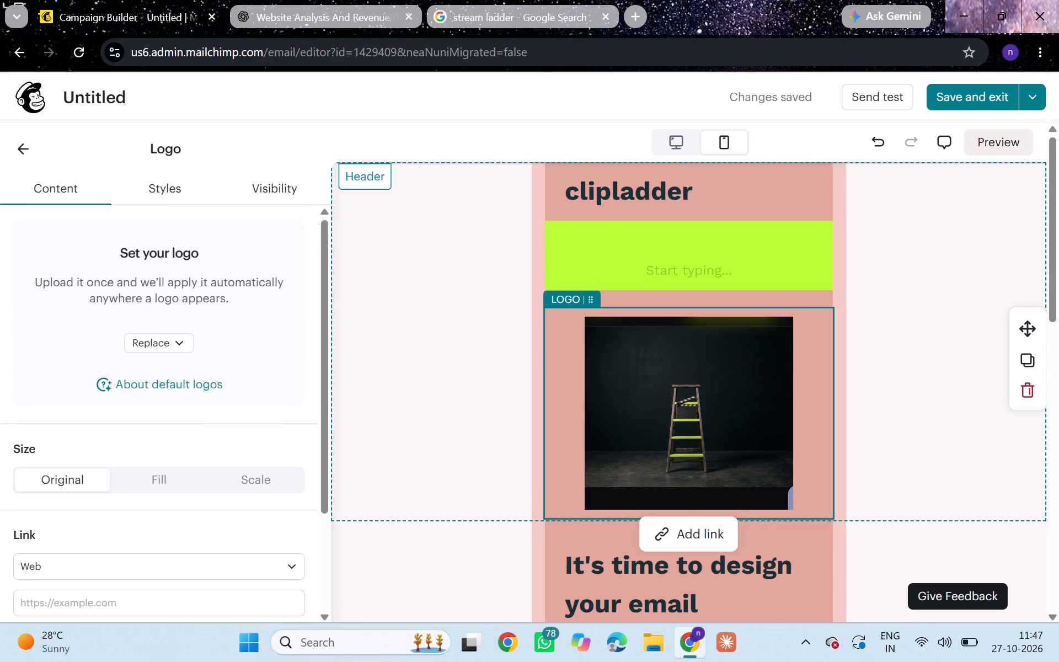
scroll(169, 401, up, 1)
scroll(169, 401, down, 4)
scroll(169, 401, up, 2)
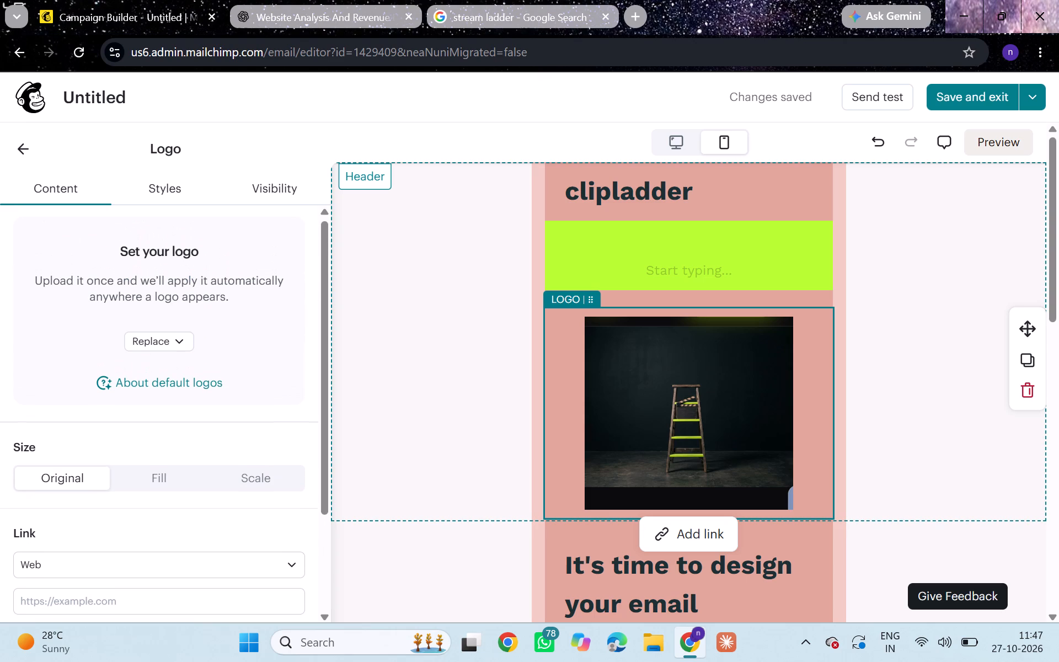
scroll(169, 401, up, 1)
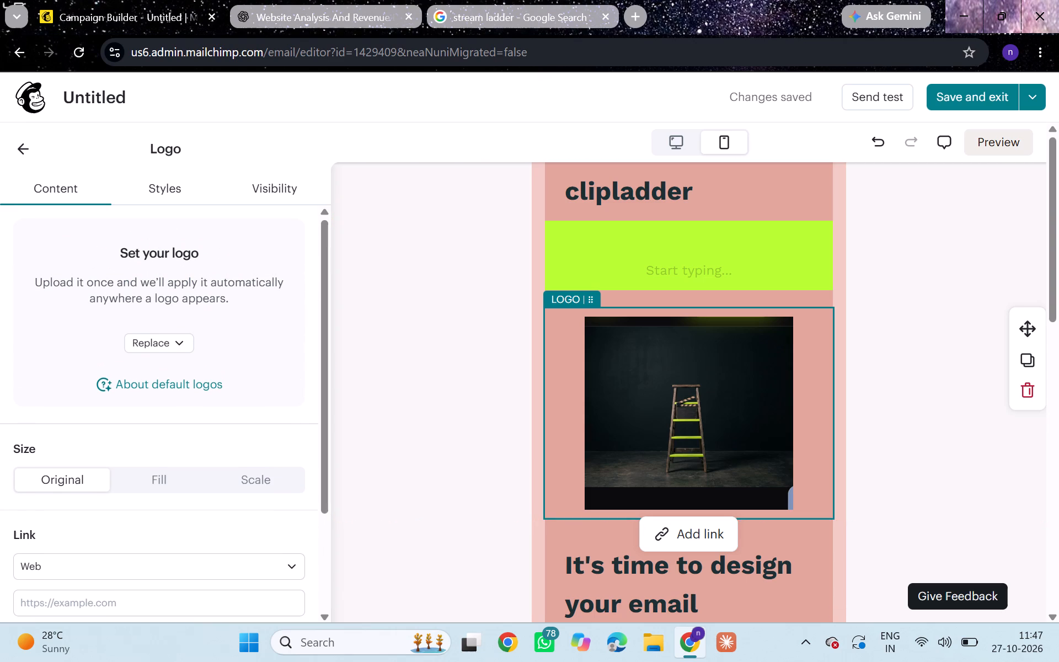
click(725, 416)
drag(725, 416, 686, 410)
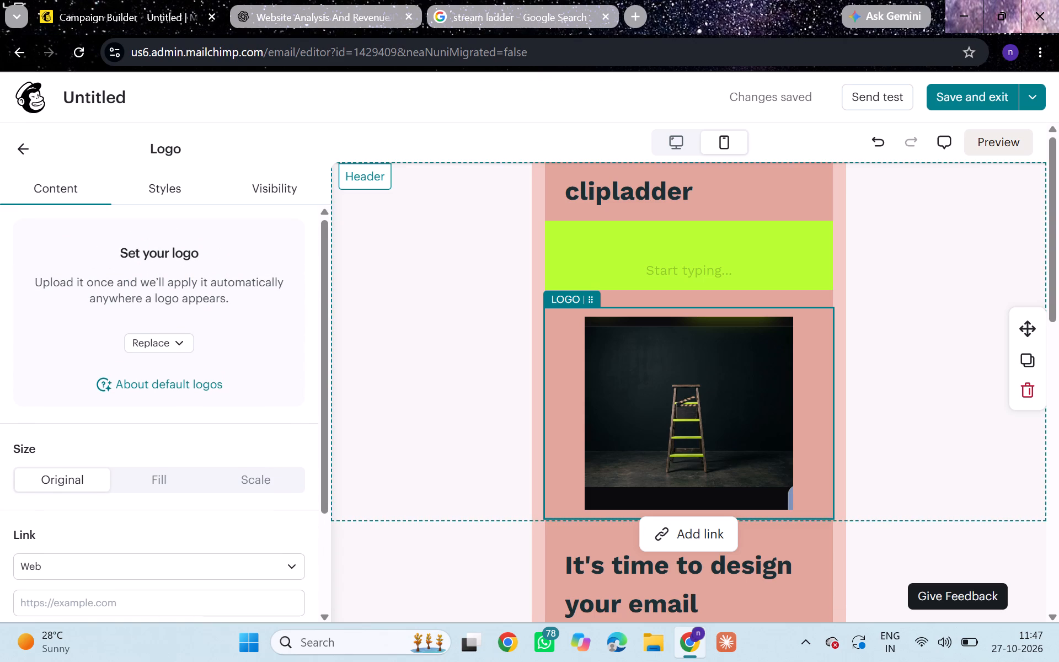
click(1025, 393)
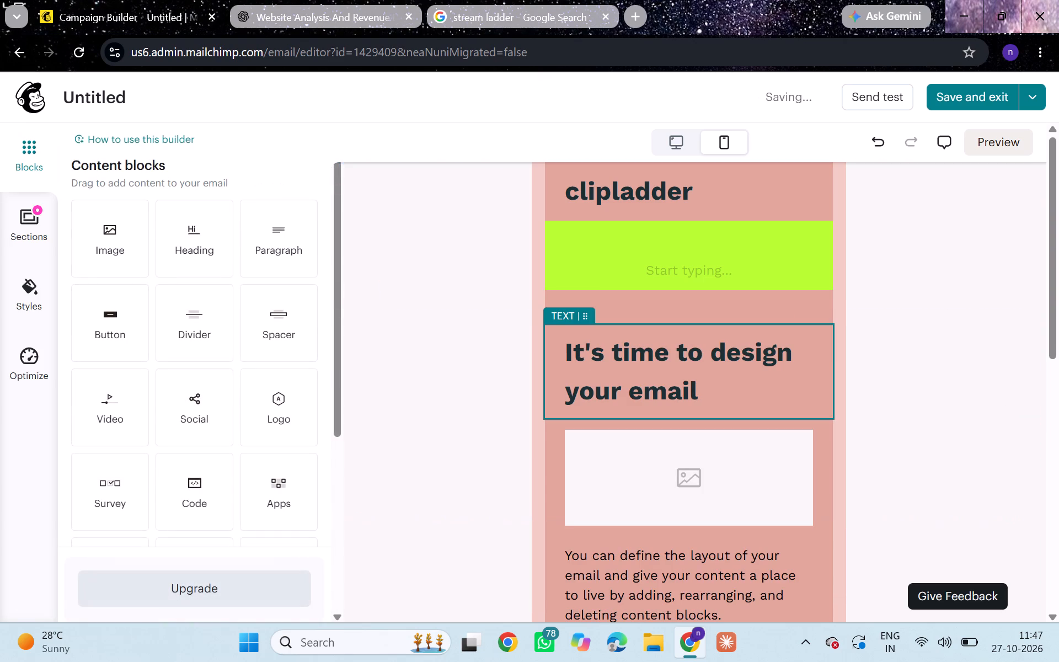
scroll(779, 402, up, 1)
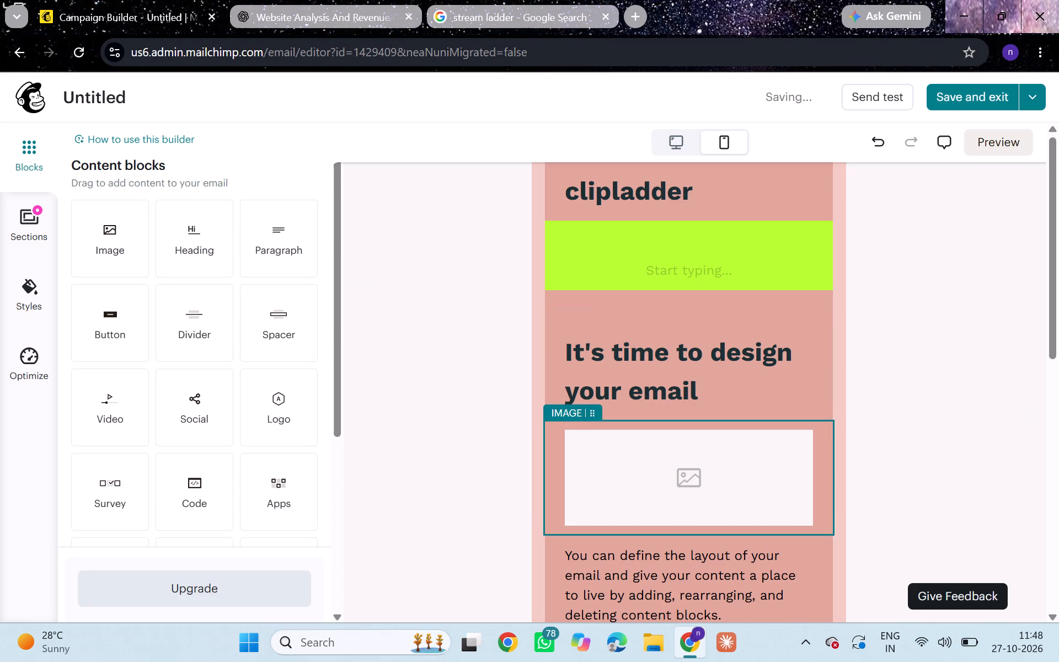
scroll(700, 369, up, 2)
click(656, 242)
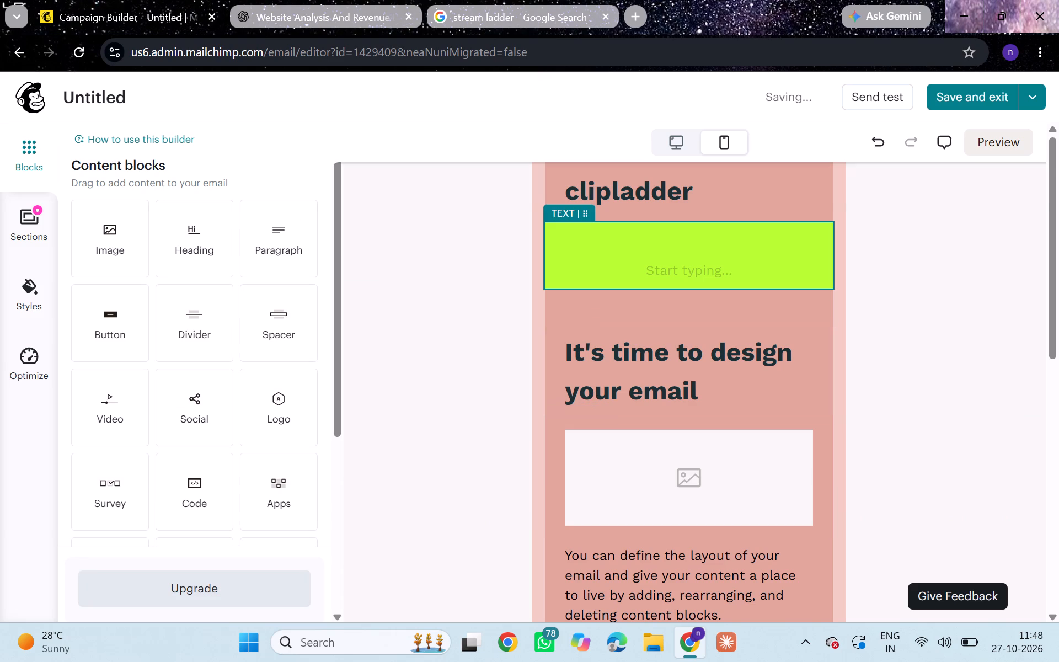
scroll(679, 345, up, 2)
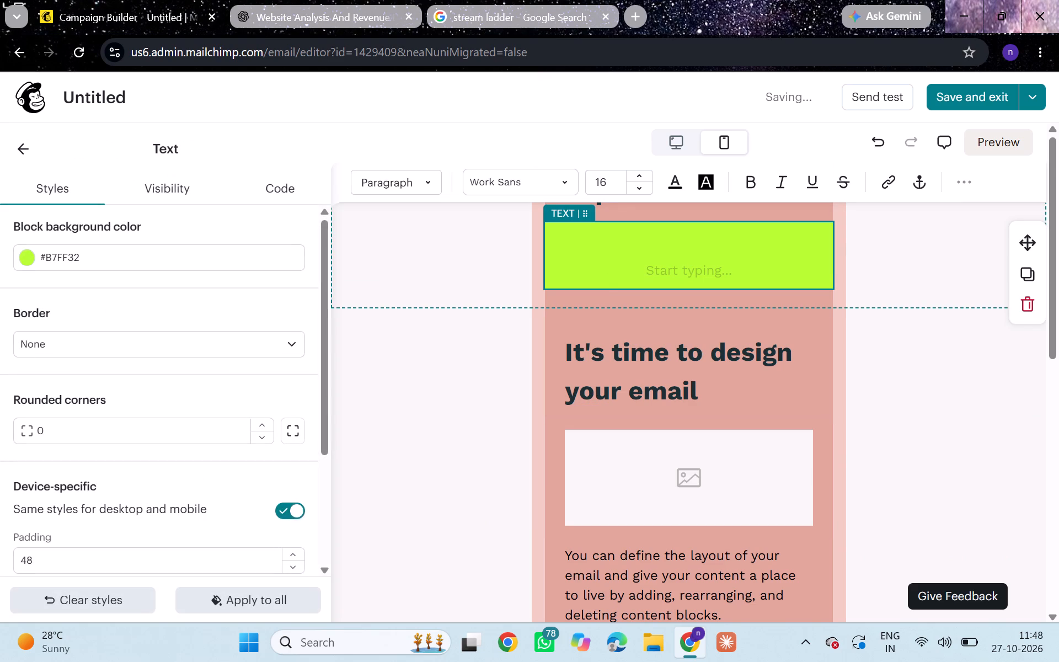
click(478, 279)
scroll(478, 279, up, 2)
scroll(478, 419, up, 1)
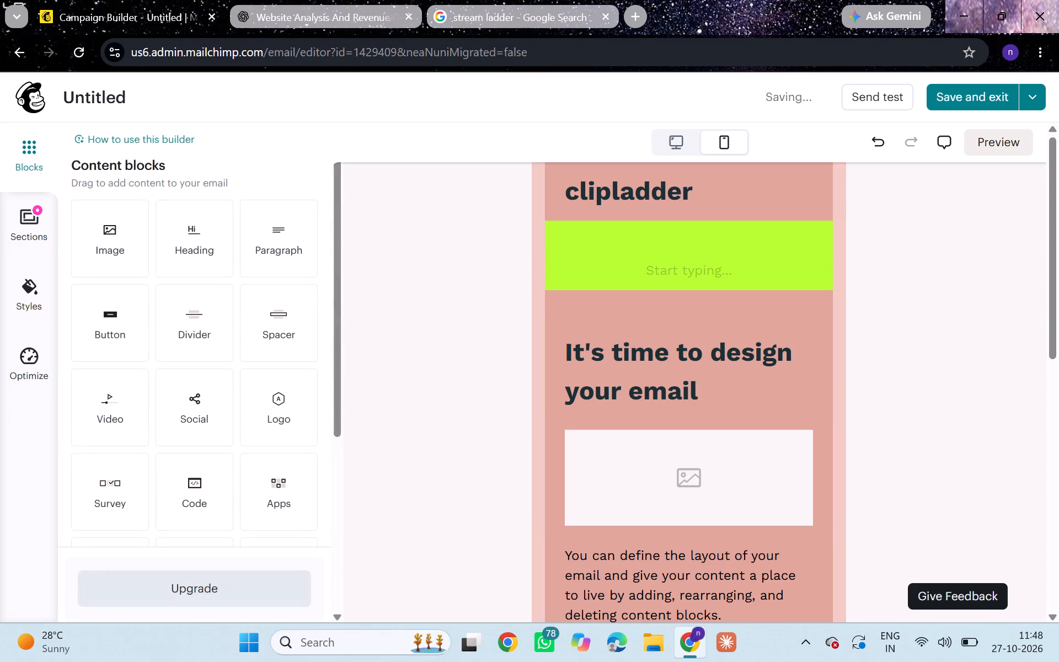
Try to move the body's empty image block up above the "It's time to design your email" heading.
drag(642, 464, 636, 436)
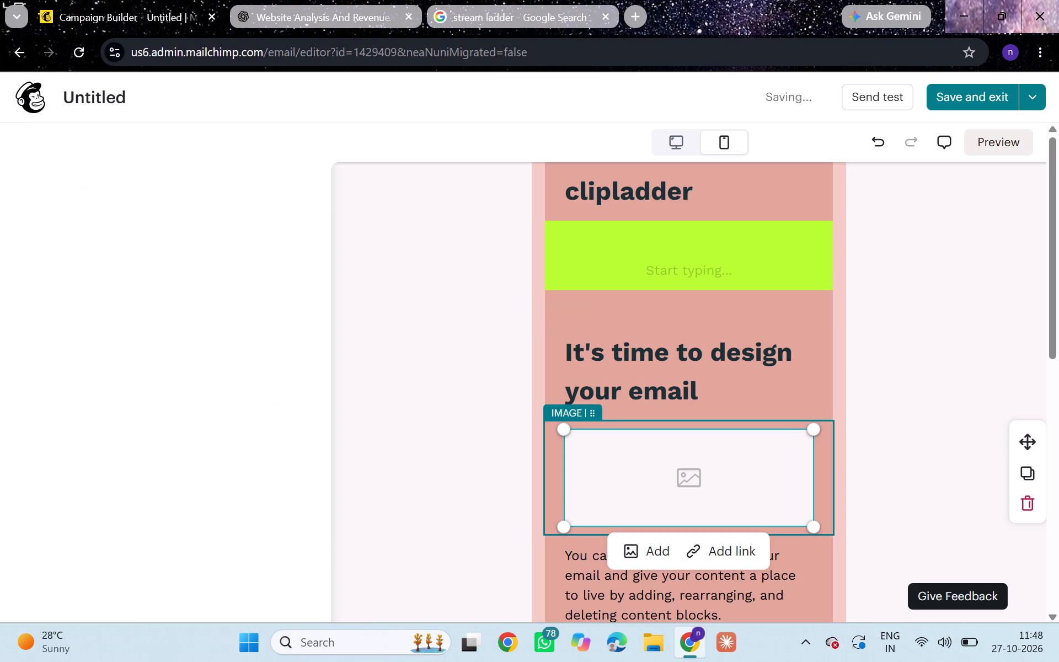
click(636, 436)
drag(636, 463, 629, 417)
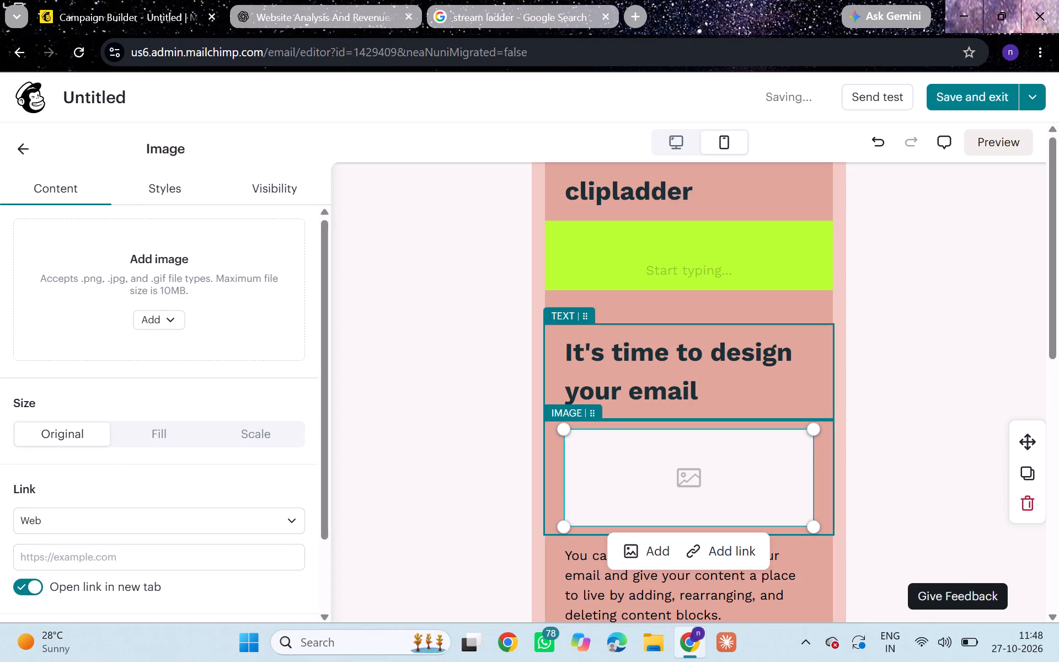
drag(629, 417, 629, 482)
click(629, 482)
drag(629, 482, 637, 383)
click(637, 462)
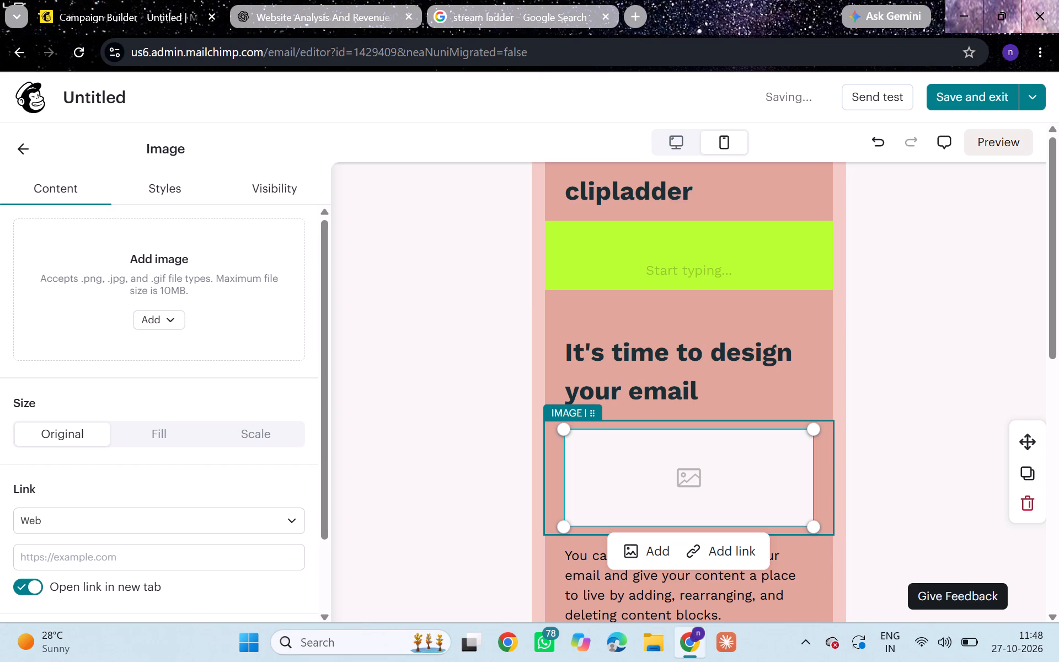
Resize the body's empty image placeholder by its corner, ending at 100% scale.
drag(560, 427, 577, 447)
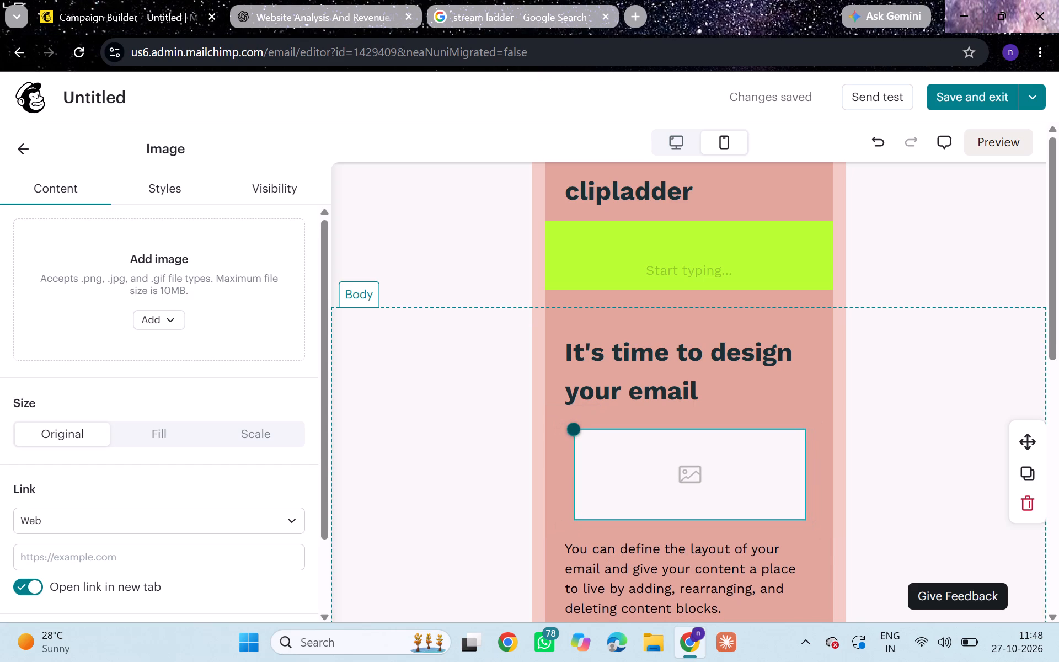
drag(577, 447, 547, 430)
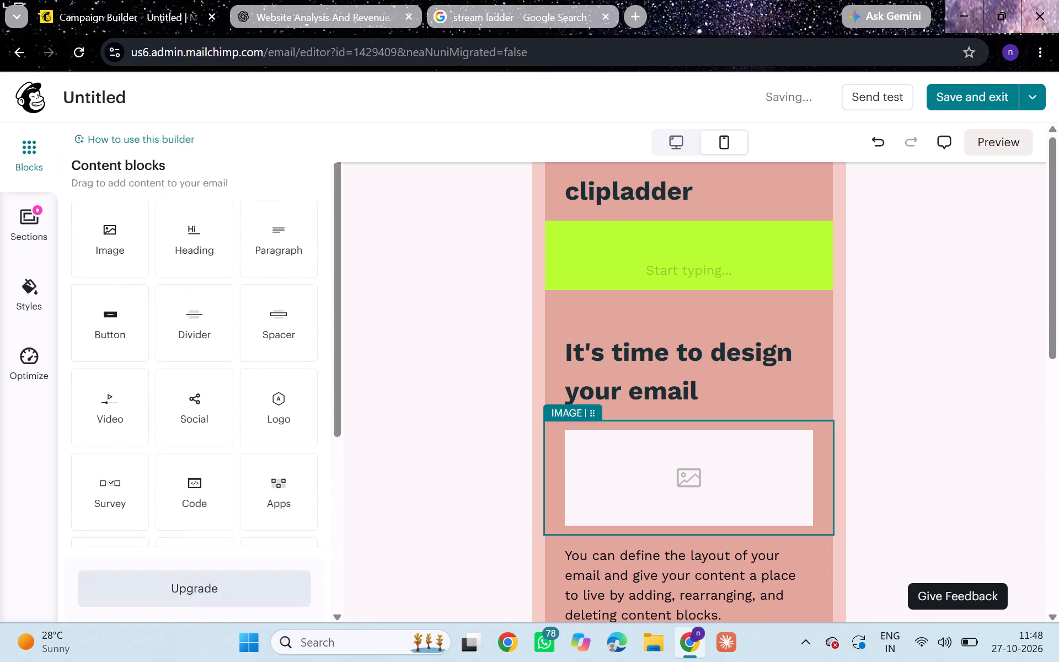
click(595, 449)
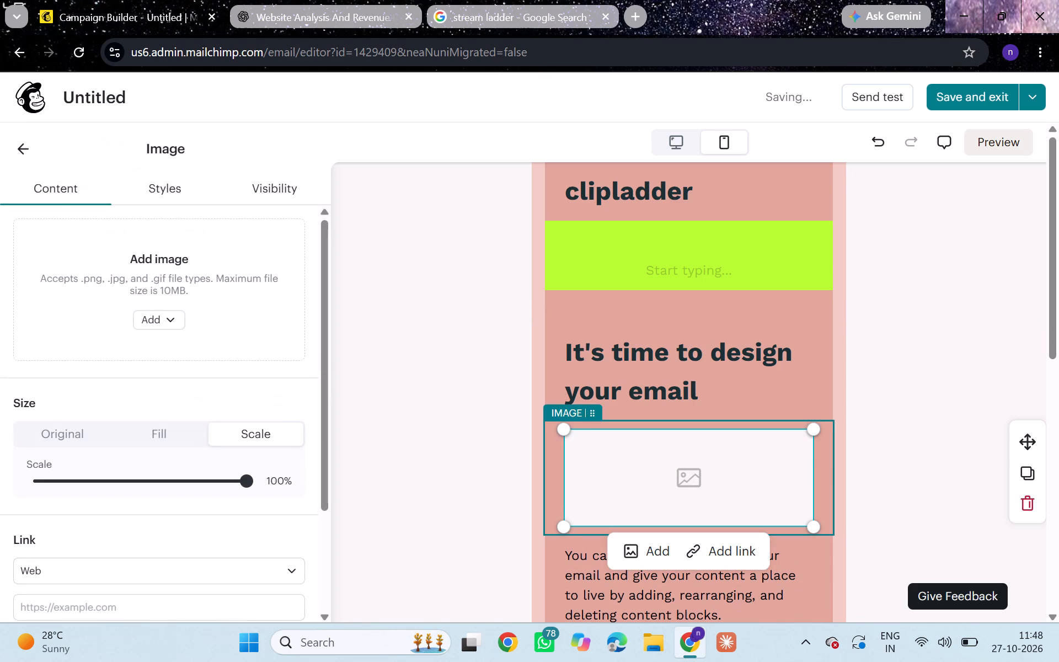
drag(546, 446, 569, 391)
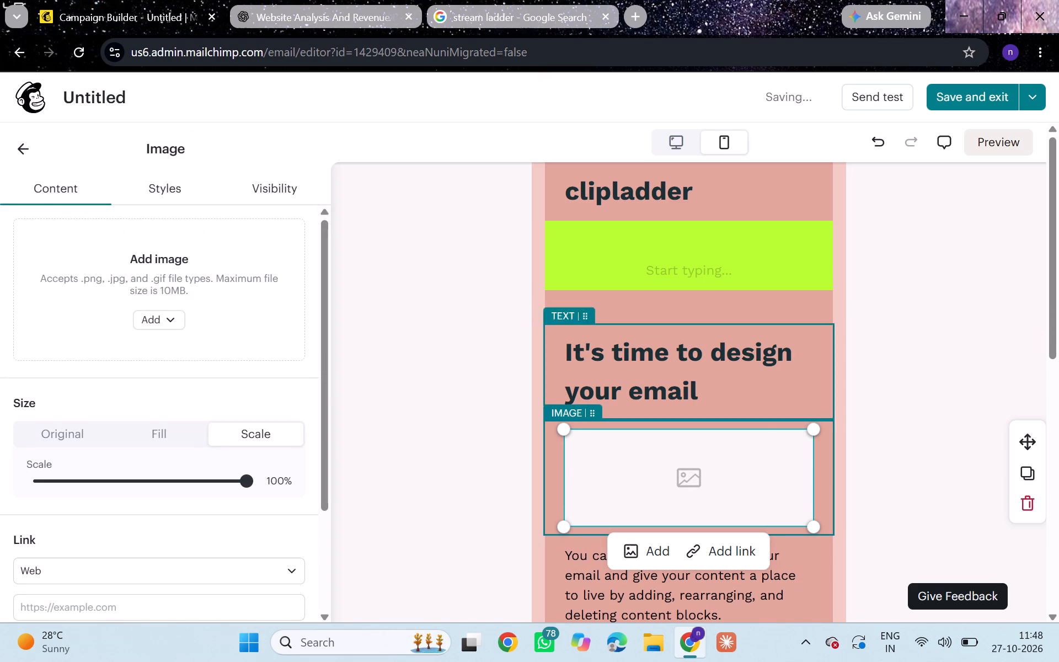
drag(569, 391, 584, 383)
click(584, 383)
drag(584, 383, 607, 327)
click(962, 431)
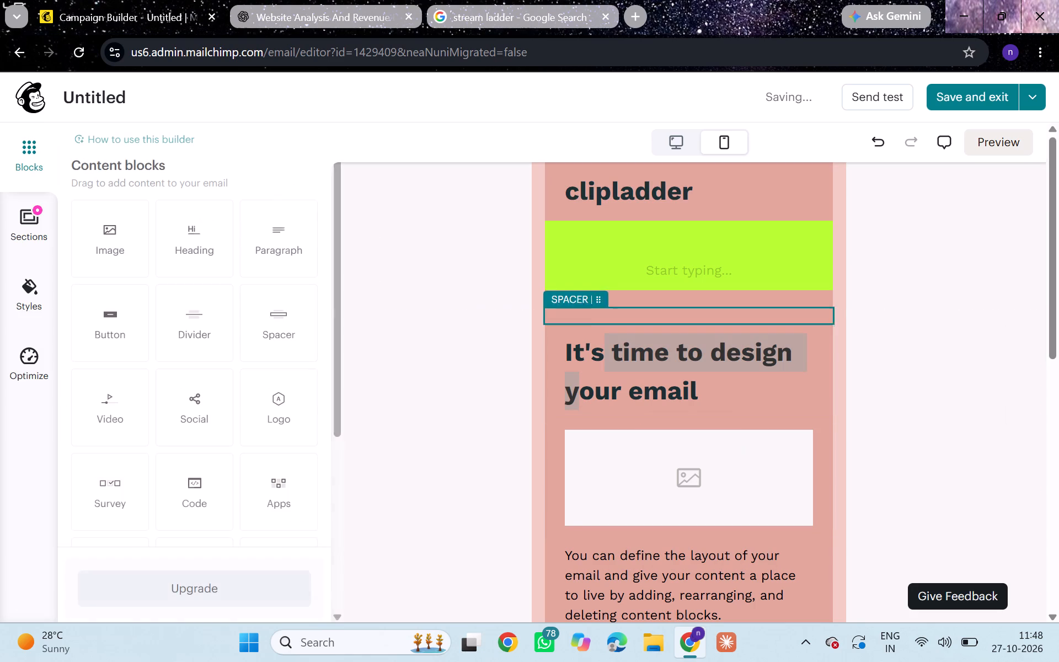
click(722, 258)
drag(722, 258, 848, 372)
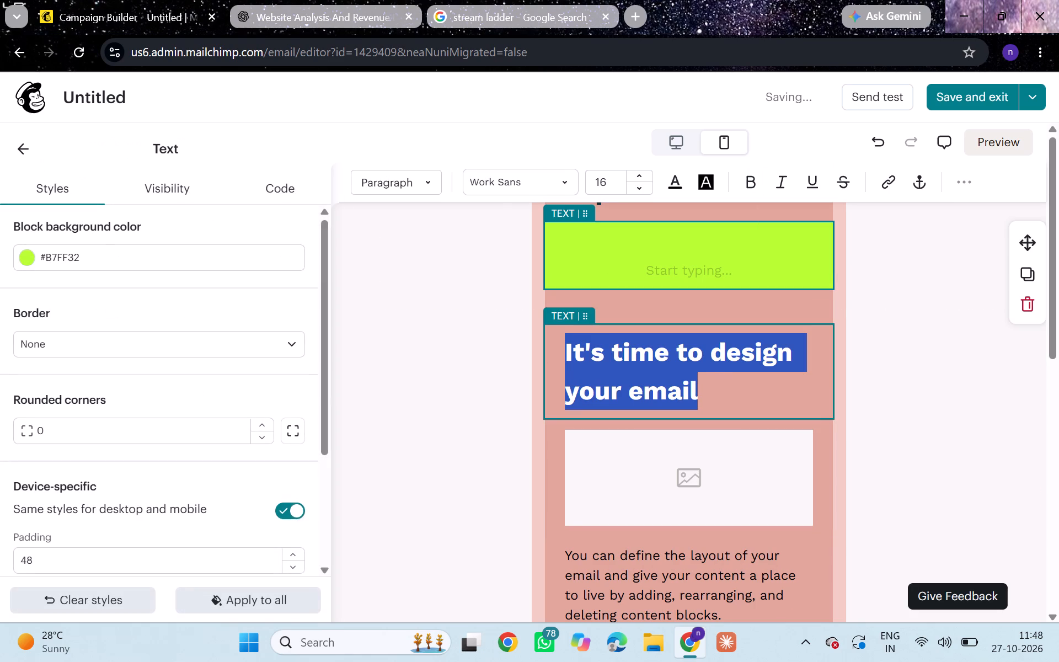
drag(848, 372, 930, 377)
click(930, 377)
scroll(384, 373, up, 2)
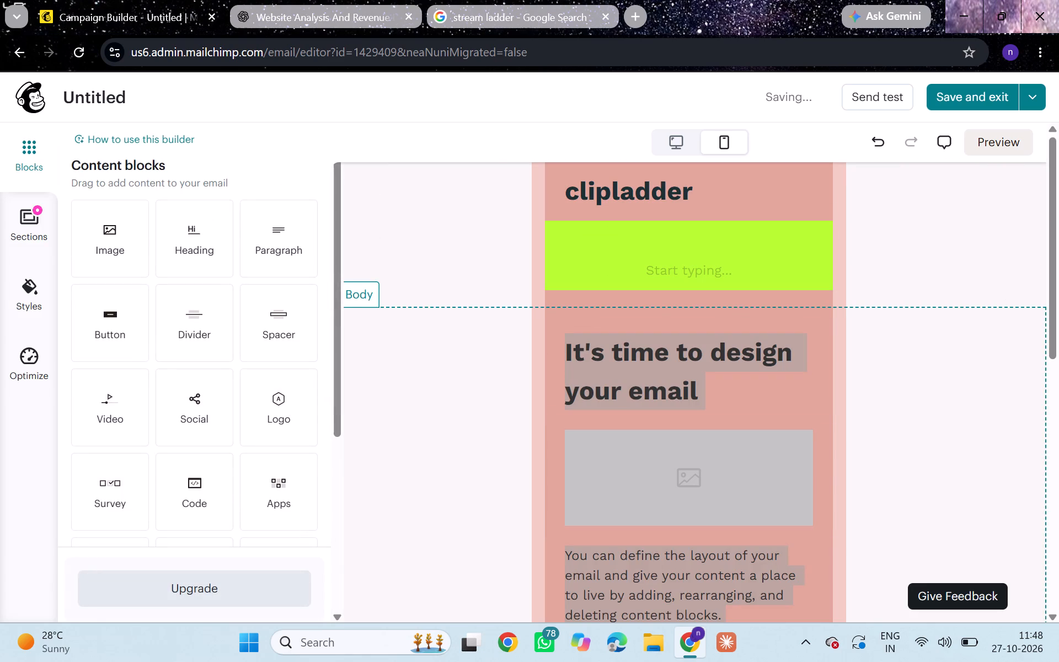
Add an Image block in the header, directly above the "clipladder" heading.
click(95, 242)
drag(95, 242, 549, 206)
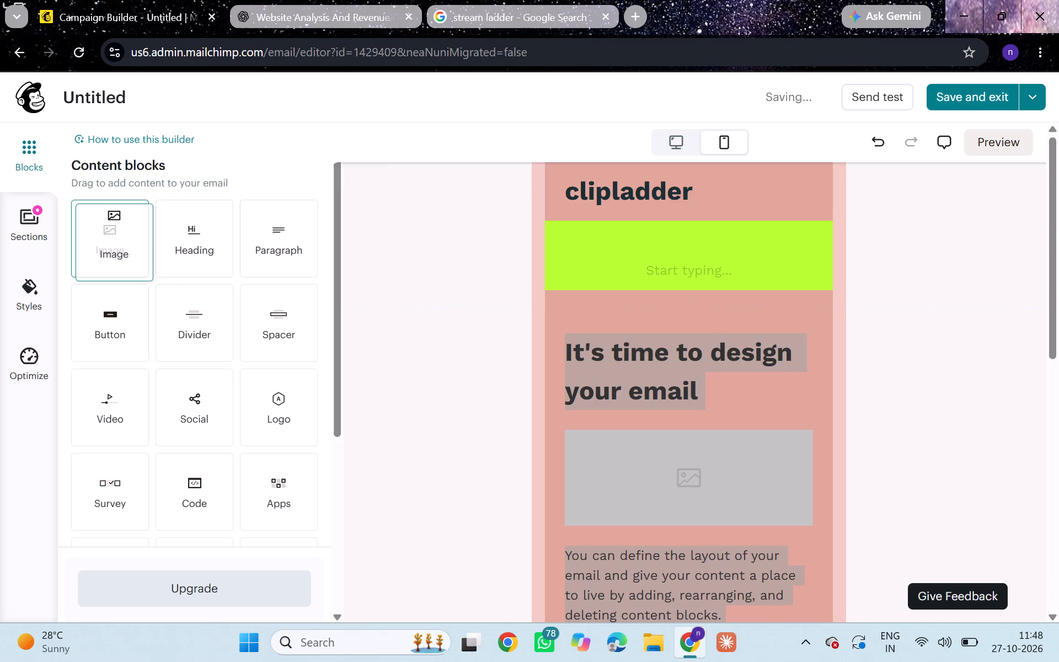
drag(549, 206, 108, 243)
drag(108, 243, 603, 188)
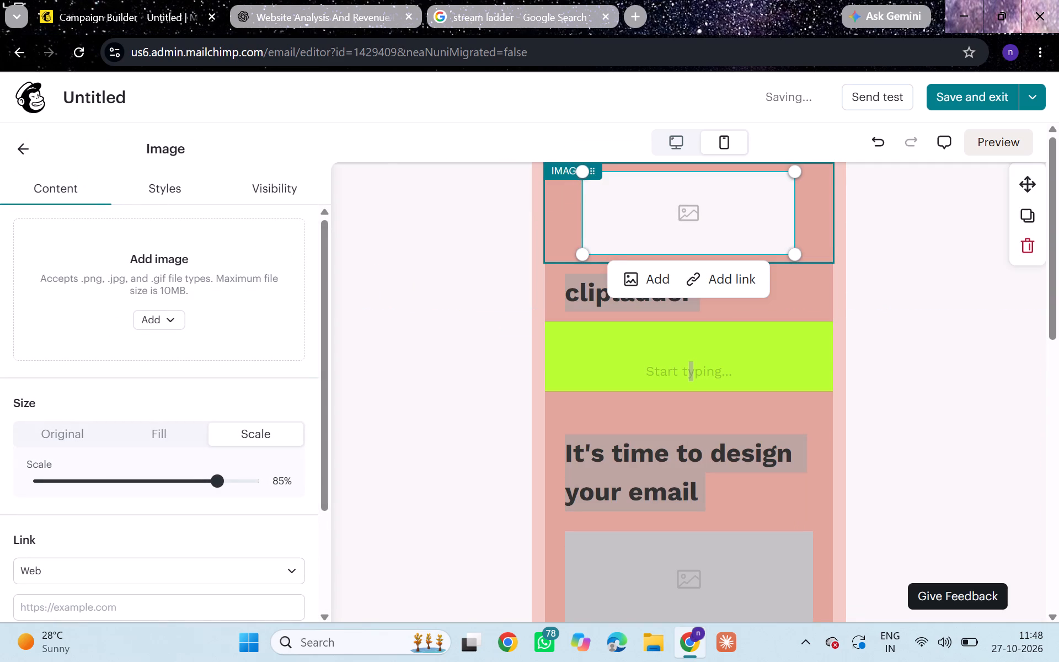
Enlarge the new header image placeholder to 100% scale in the mobile view.
drag(586, 250, 529, 263)
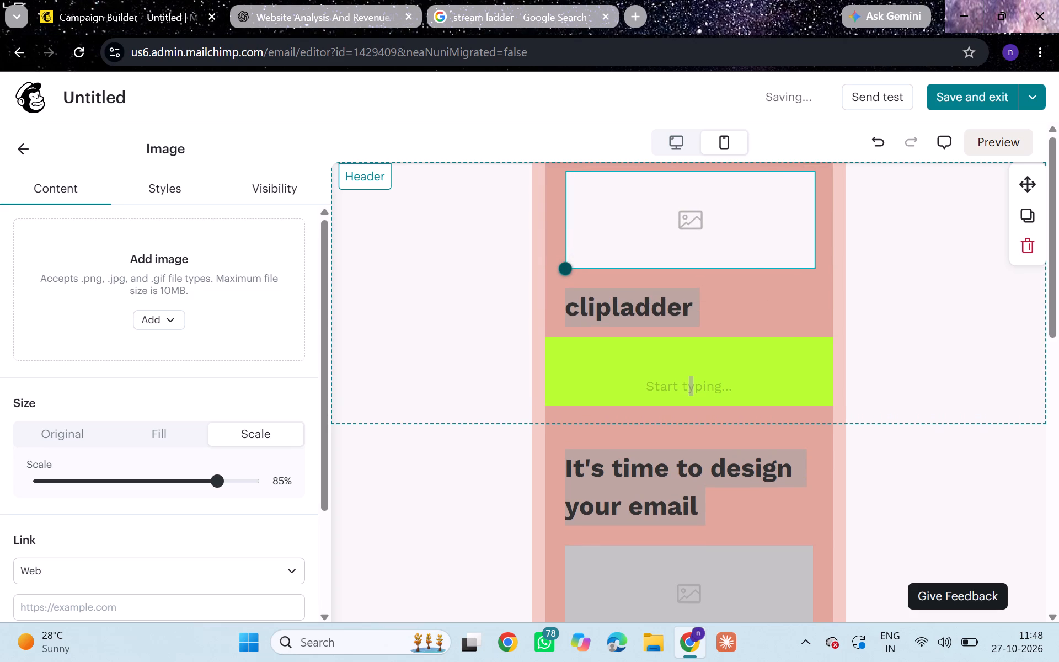
drag(529, 263, 548, 306)
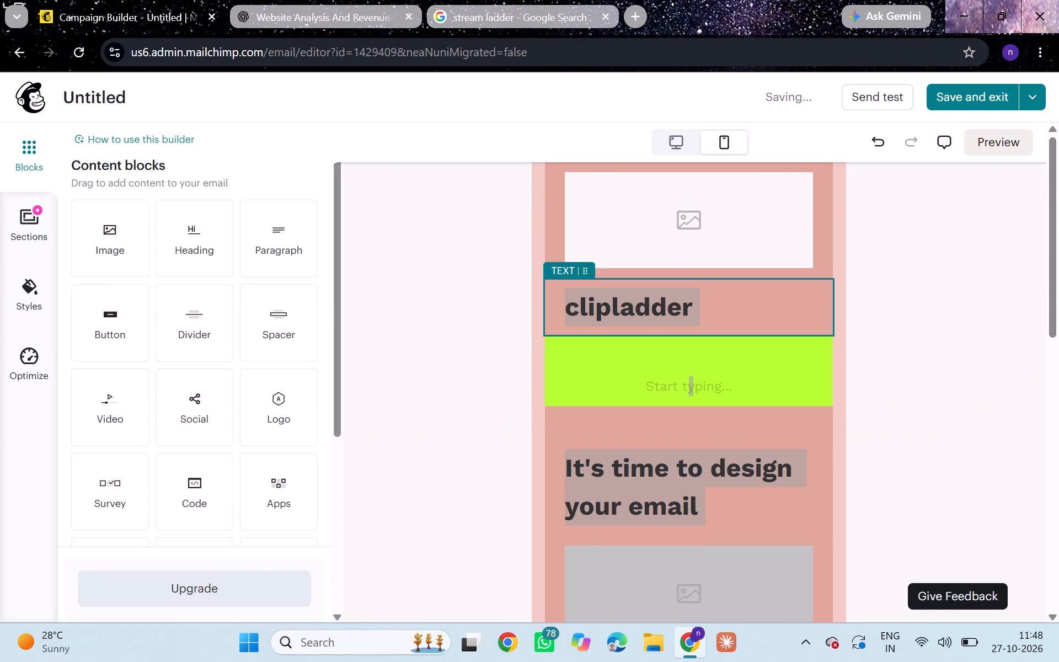
click(507, 277)
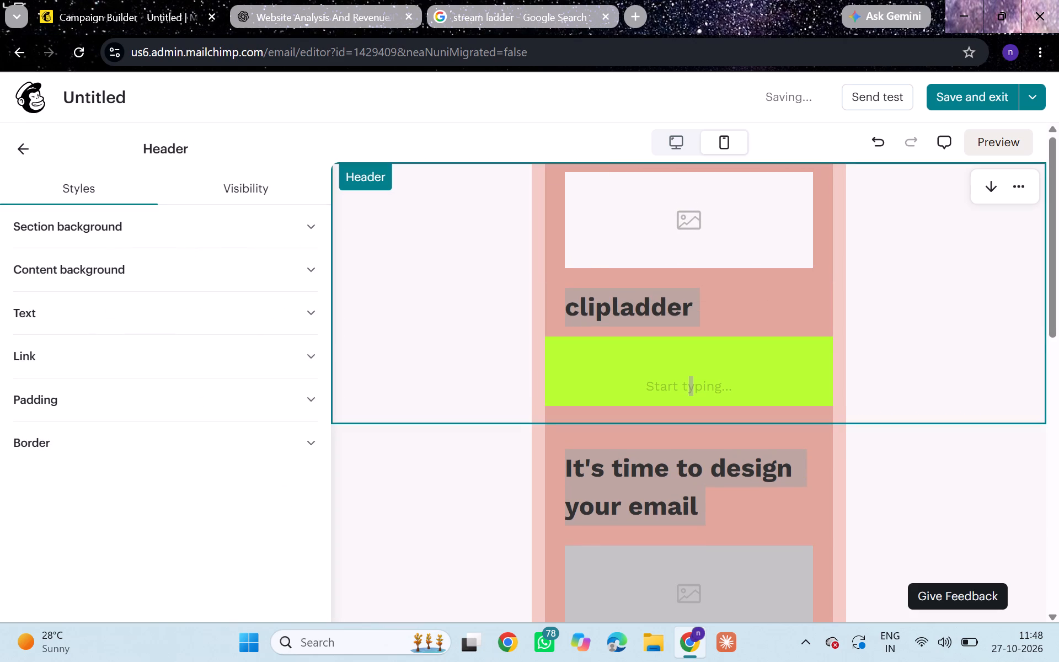
click(993, 270)
click(770, 240)
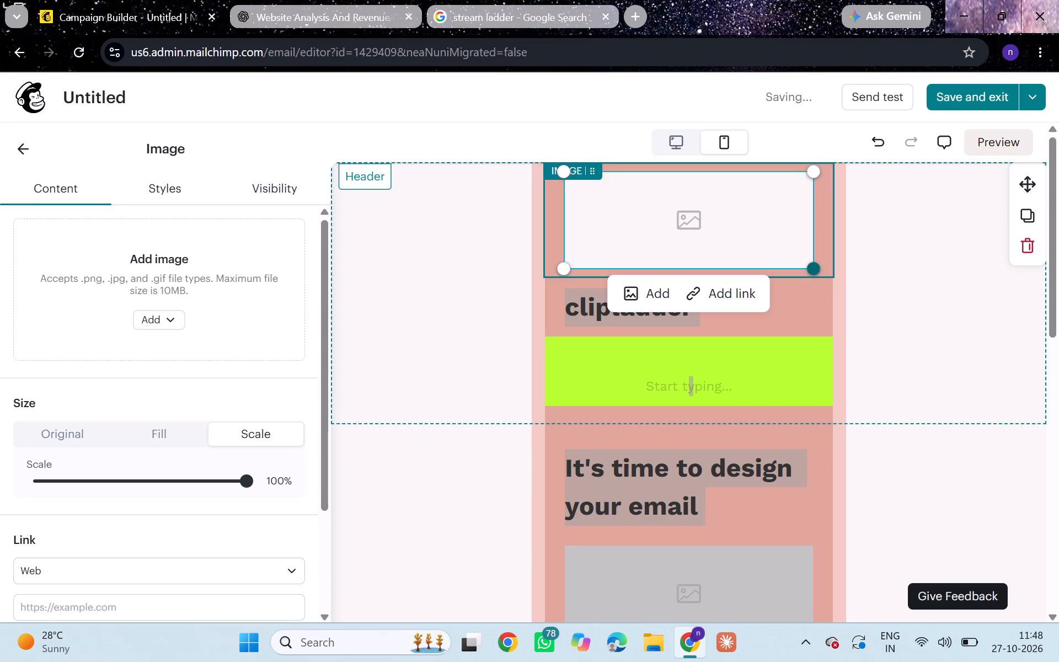
drag(807, 270, 820, 364)
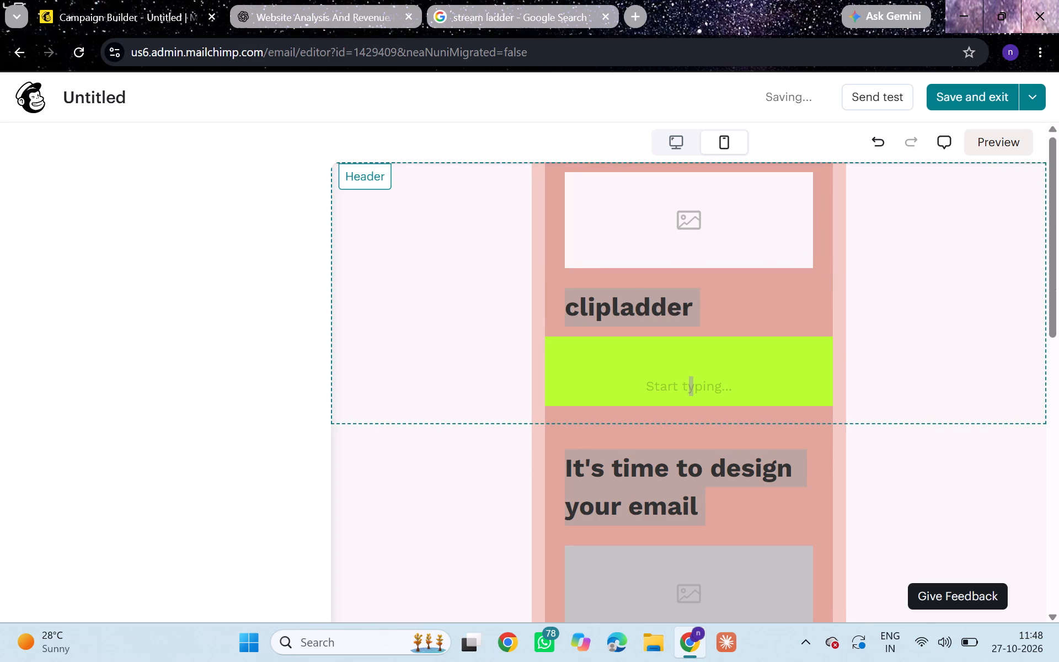
Switch the editor to the desktop view and stretch the header image placeholder to the full content width.
click(687, 147)
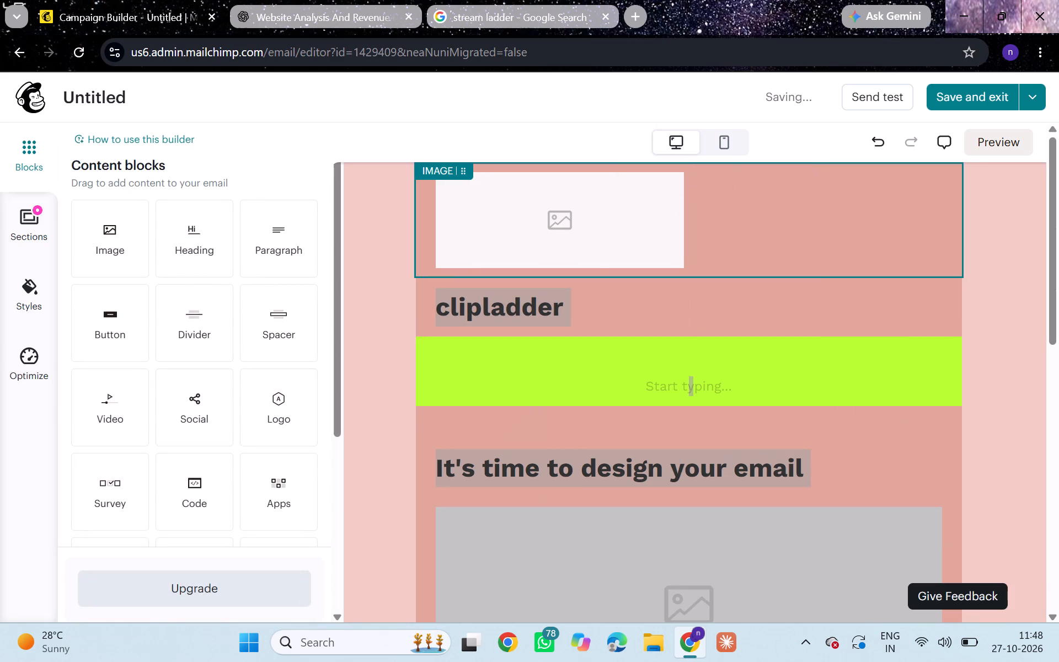
click(665, 250)
click(634, 234)
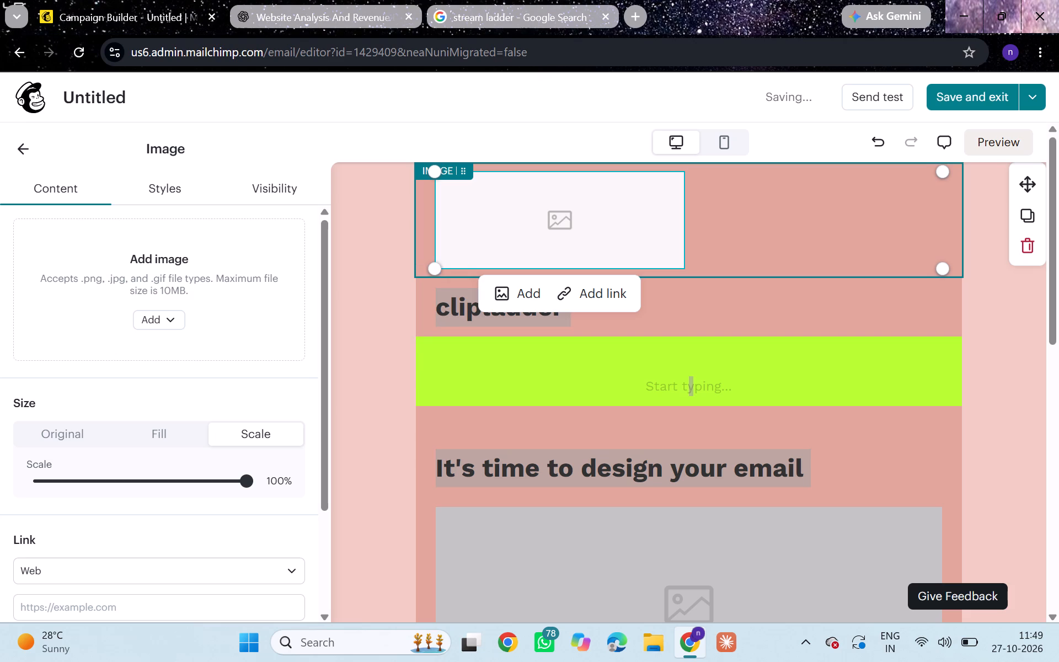
drag(944, 266, 1050, 286)
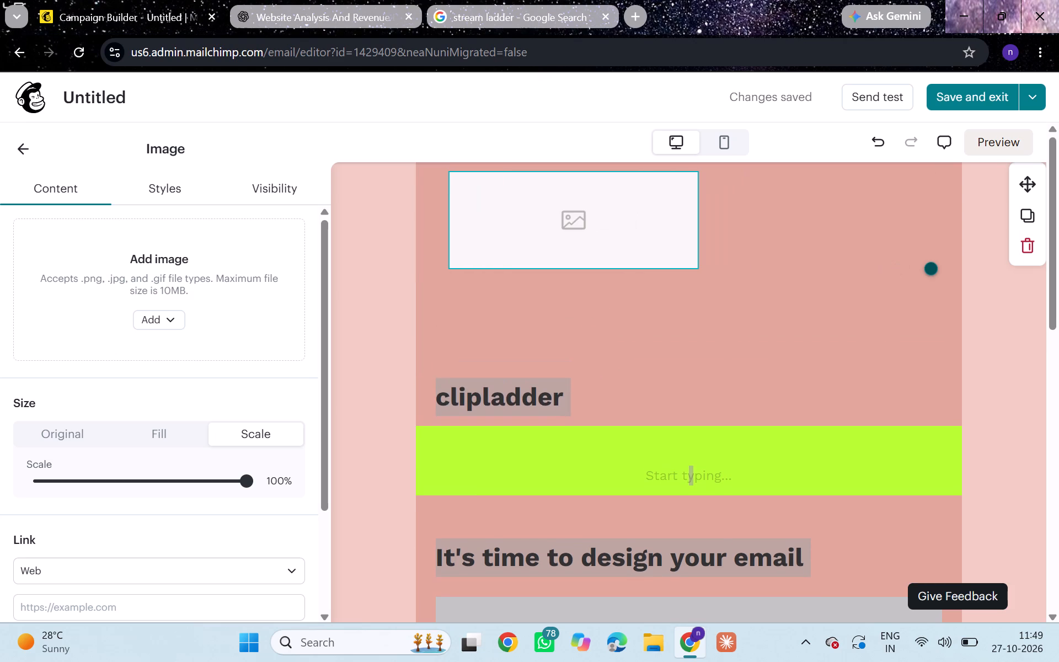
drag(1050, 286, 1058, 329)
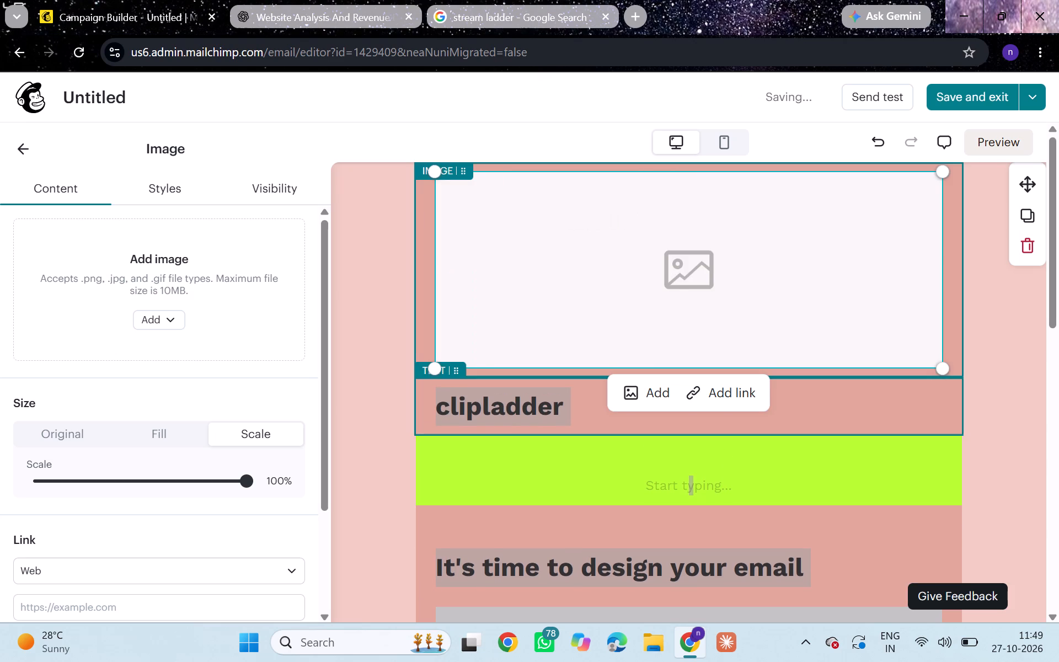
Deselect the header image placeholder and switch the editor to the mobile view.
scroll(788, 423, down, 4)
scroll(788, 423, up, 2)
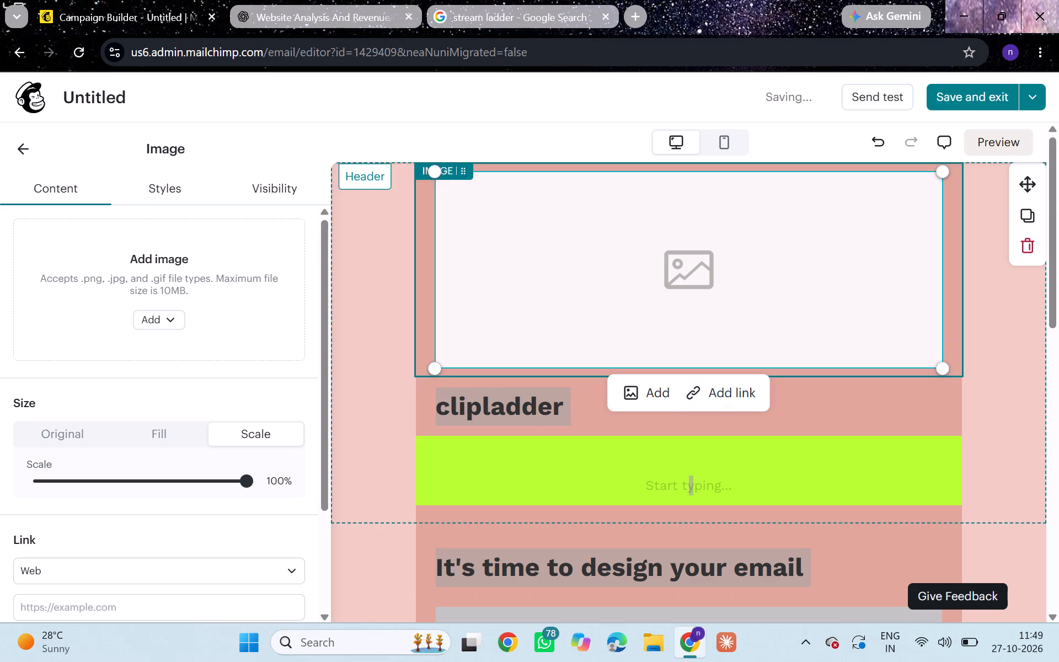
click(352, 313)
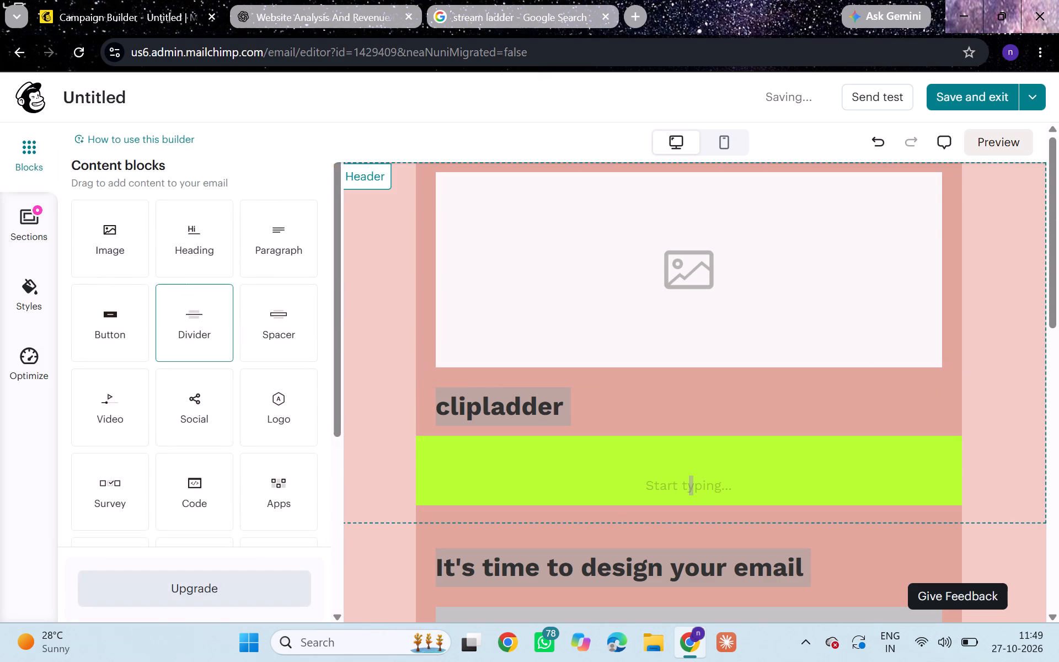
click(705, 147)
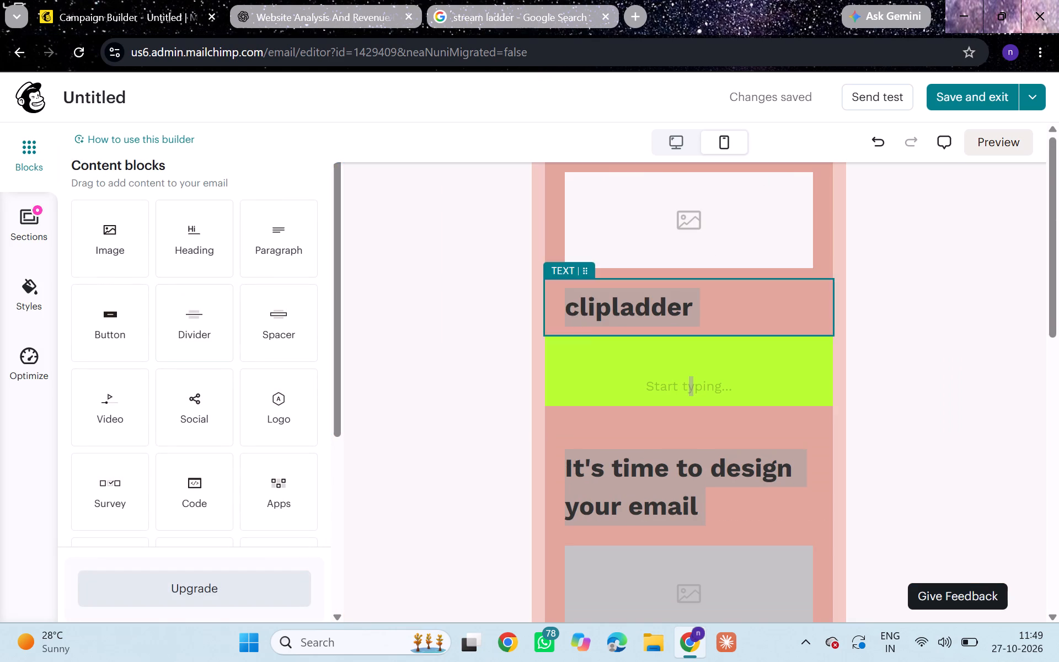
scroll(636, 354, up, 3)
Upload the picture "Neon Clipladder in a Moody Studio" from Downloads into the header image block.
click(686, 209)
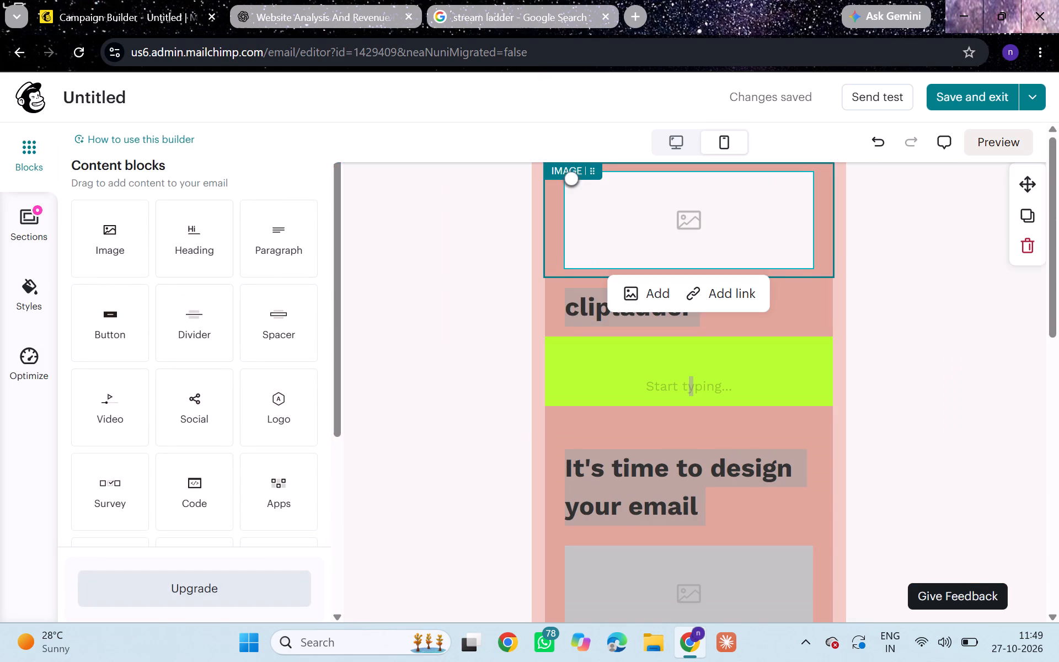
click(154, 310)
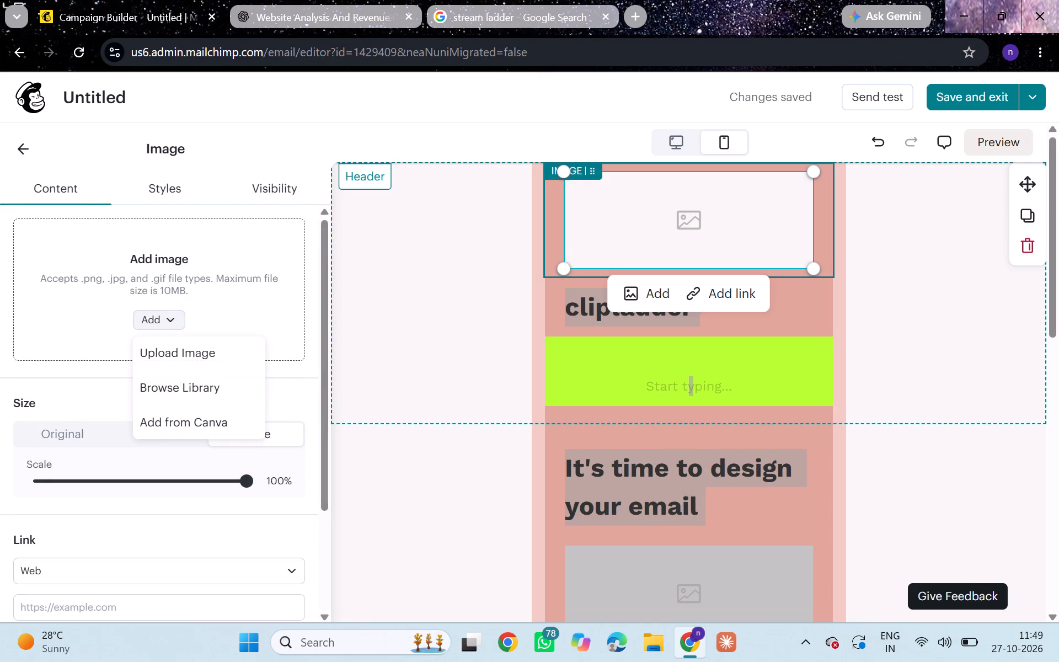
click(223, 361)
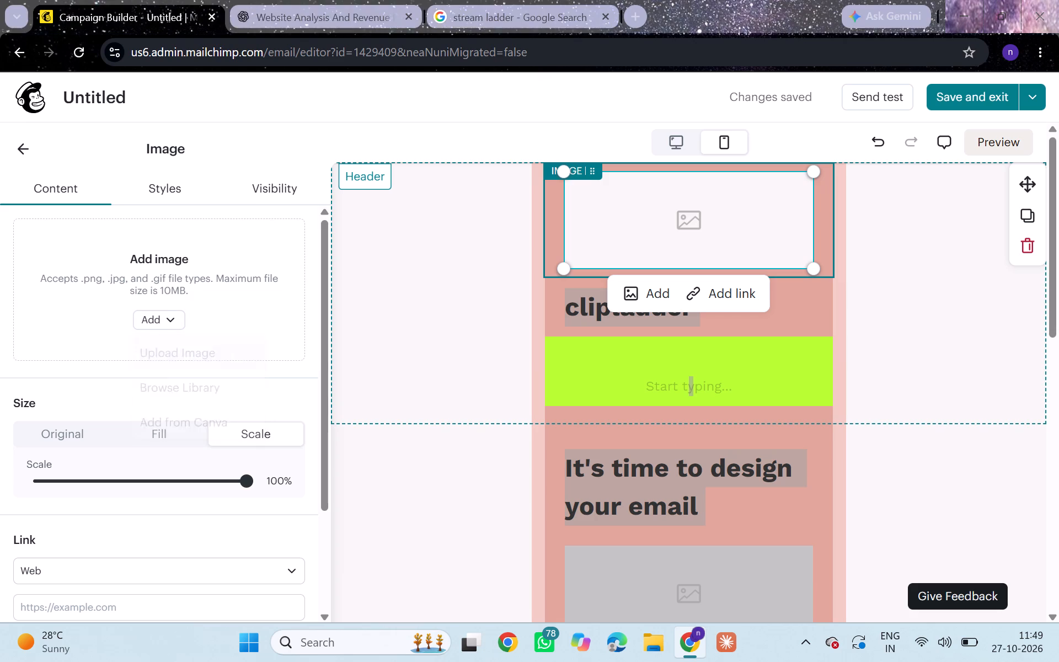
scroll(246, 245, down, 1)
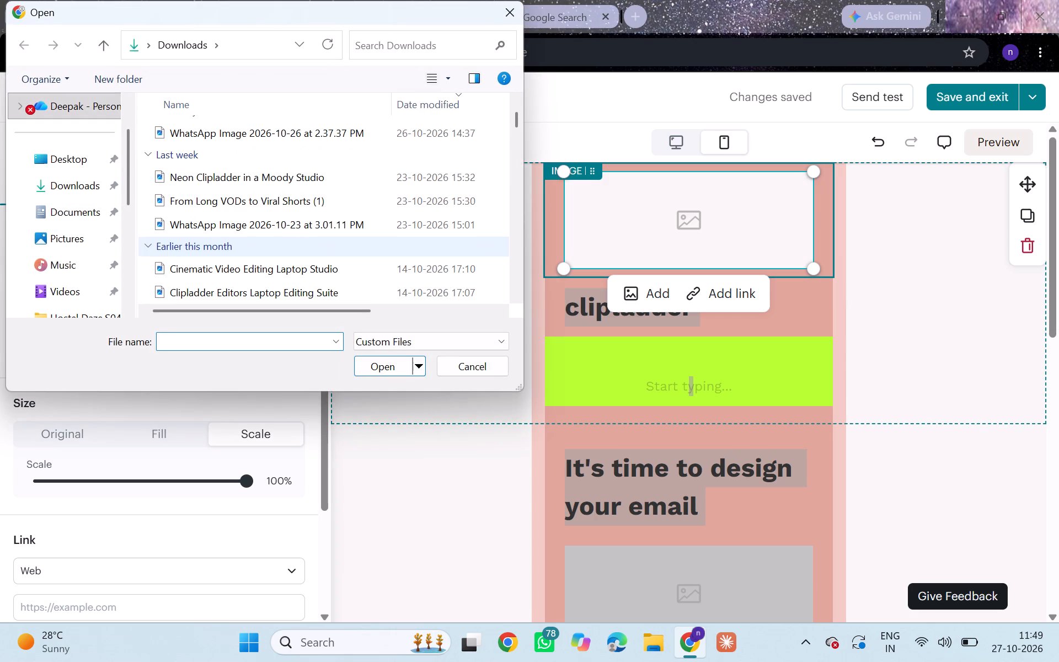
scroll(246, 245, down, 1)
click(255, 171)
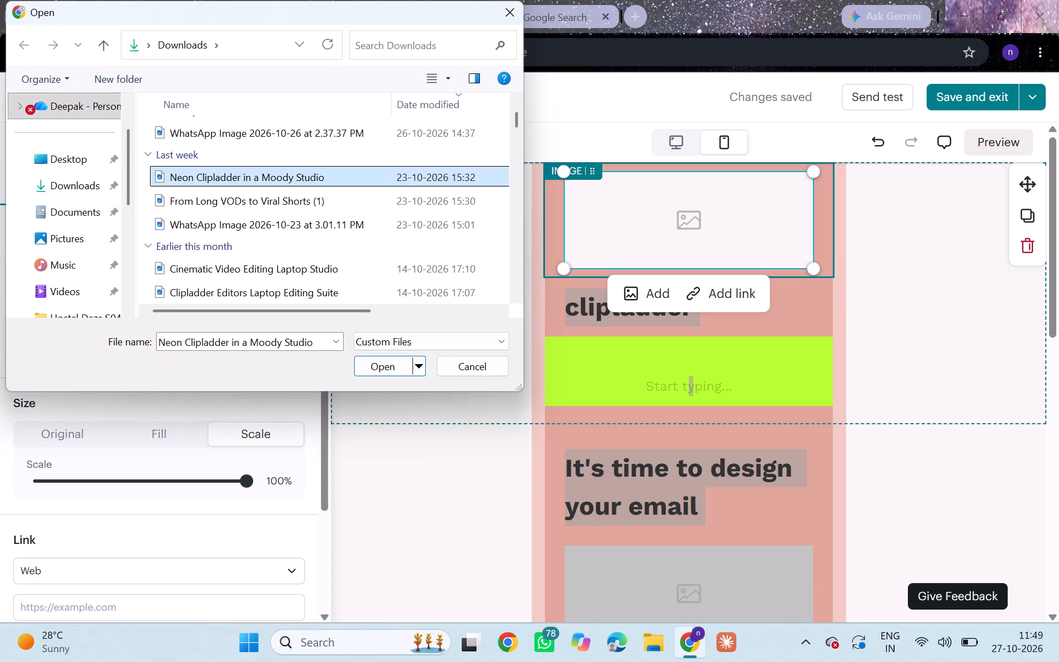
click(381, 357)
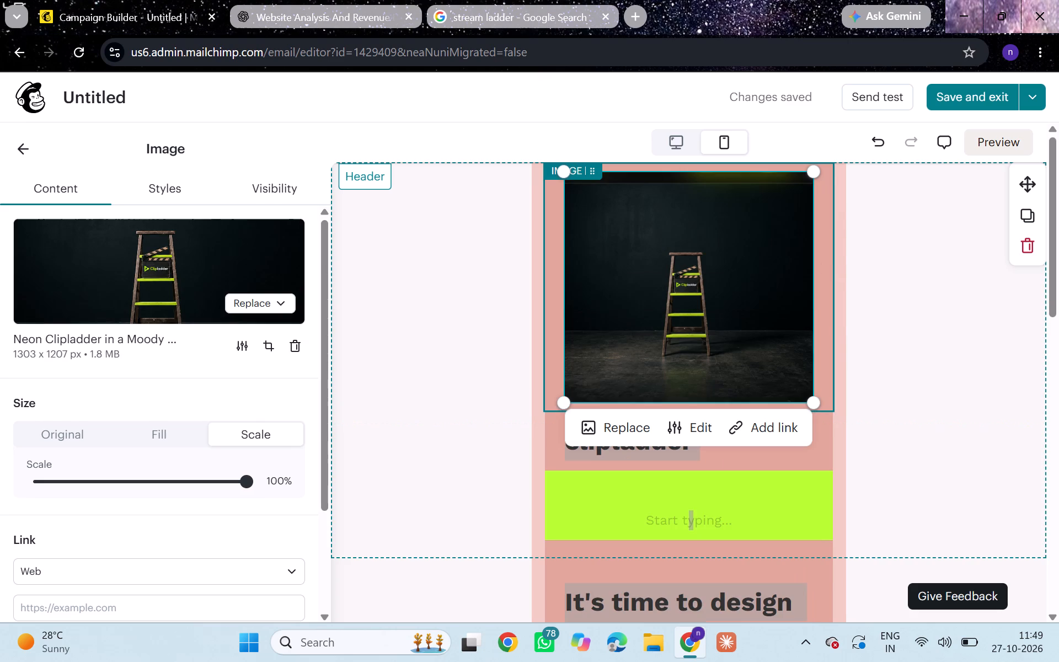
Check the Downloads folder in File Explorer and replace the header image with an upload of "From Long VODs to Viral Shorts (1)".
click(256, 309)
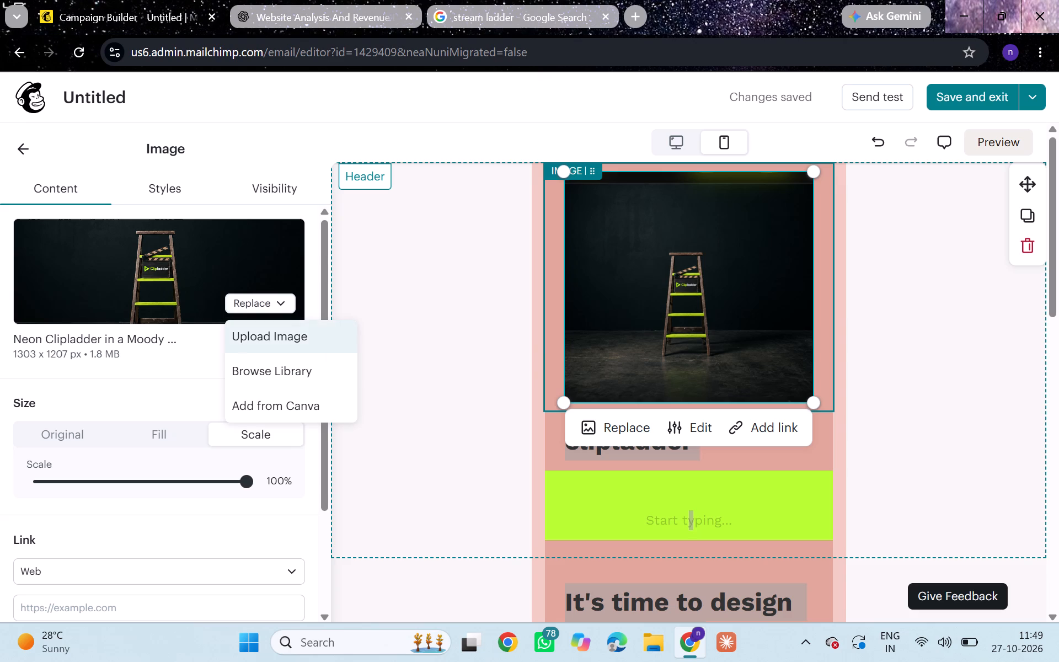
click(655, 647)
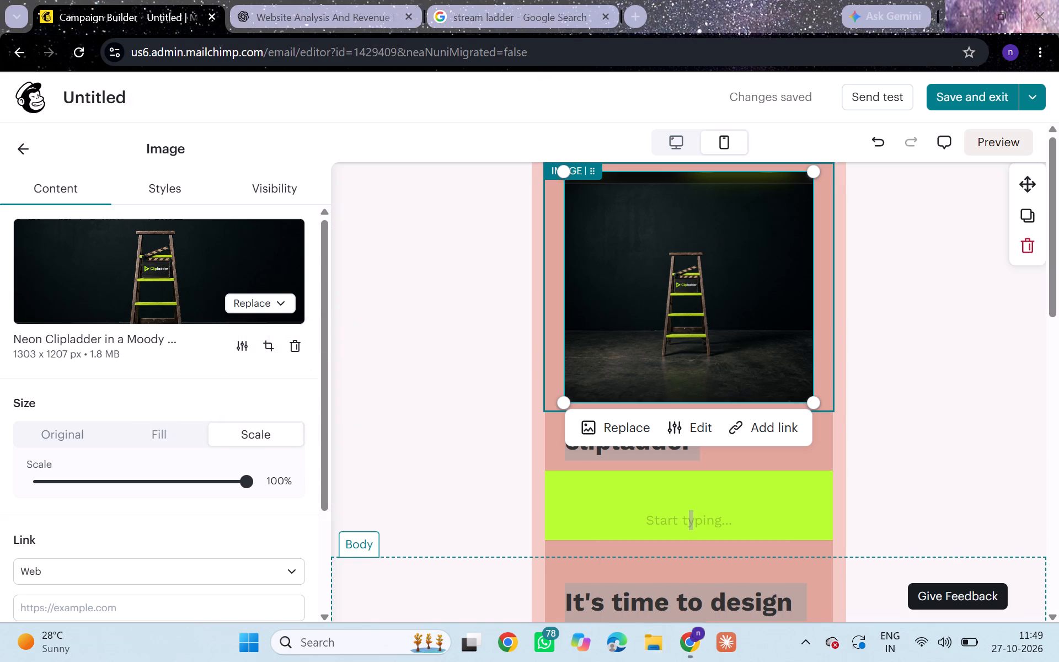
click(180, 326)
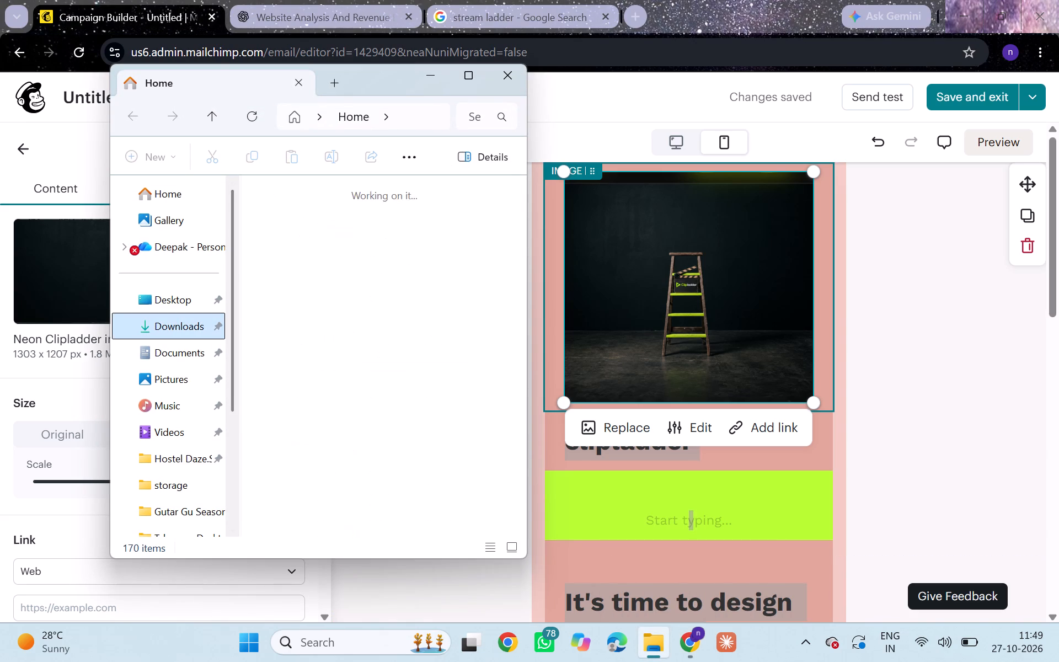
scroll(364, 404, down, 2)
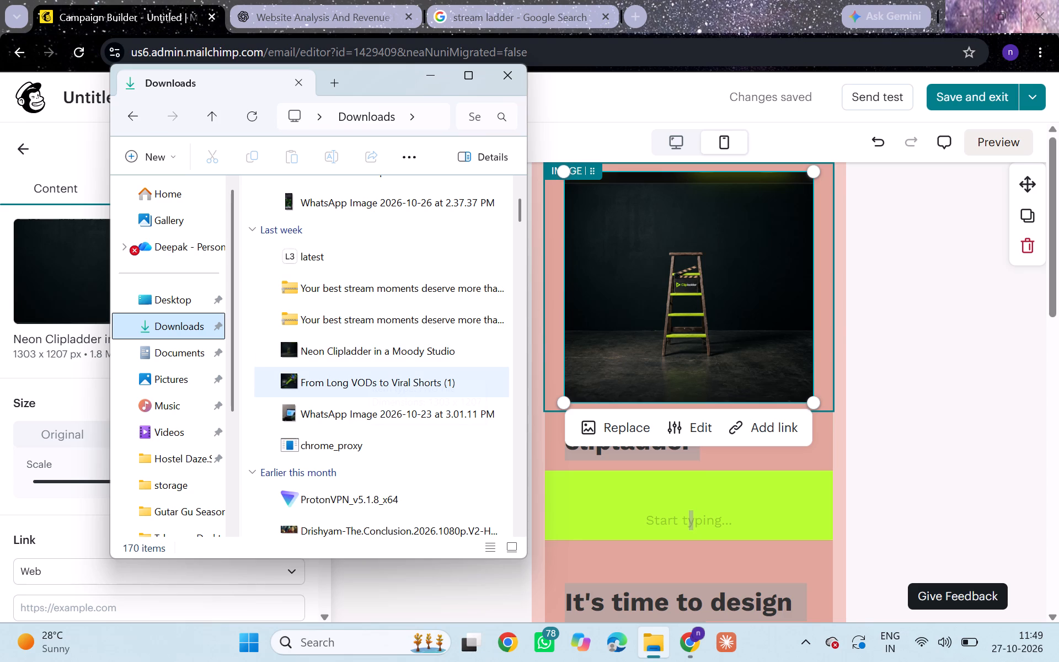
click(508, 74)
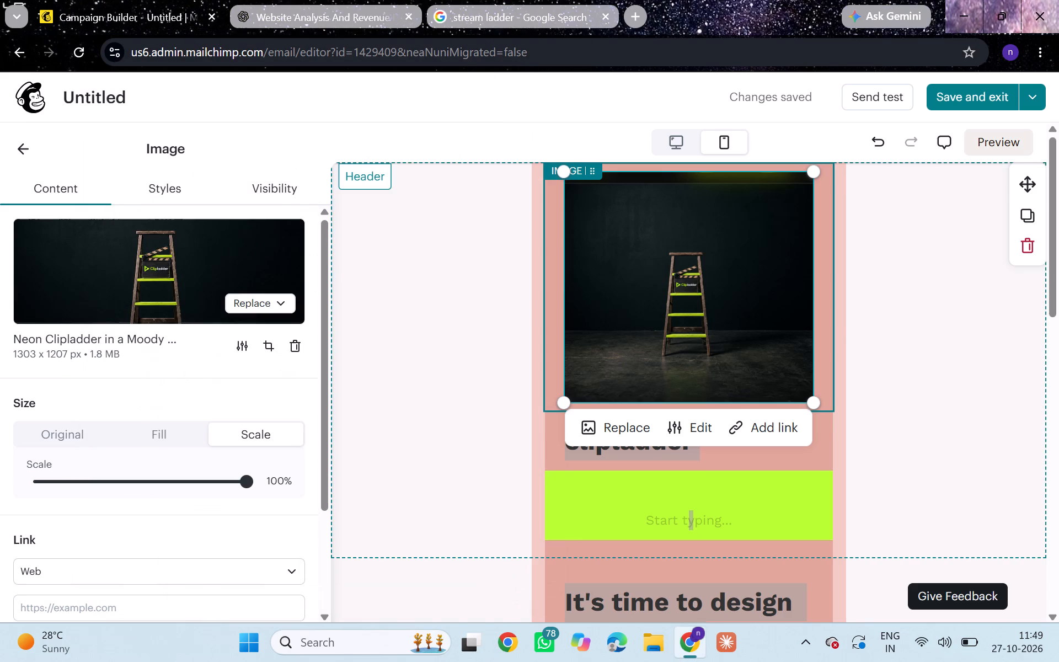
click(240, 300)
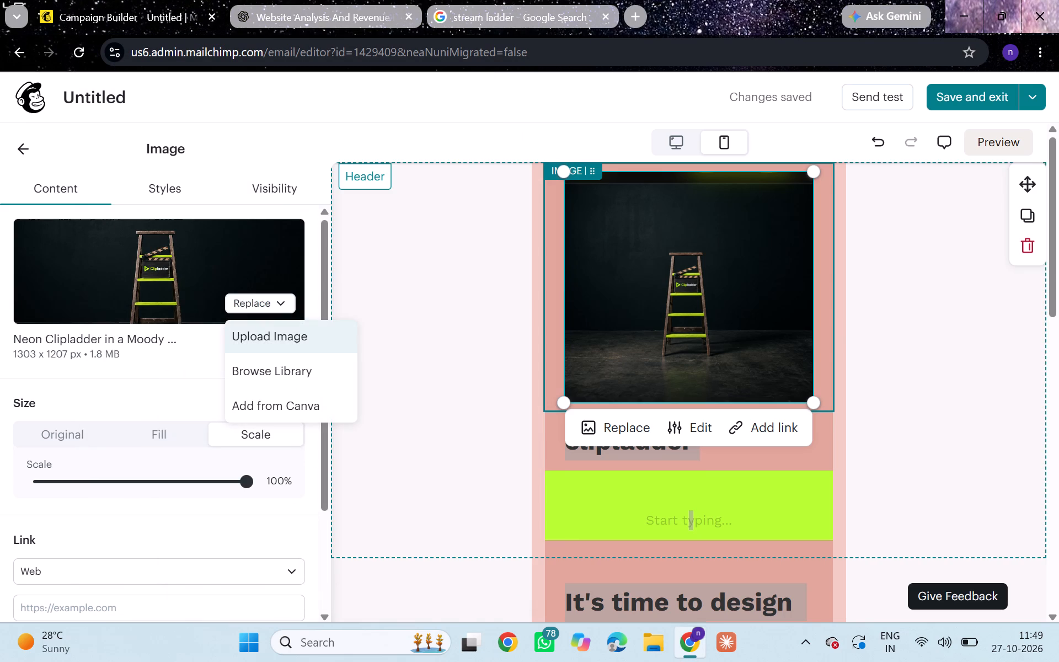
click(242, 335)
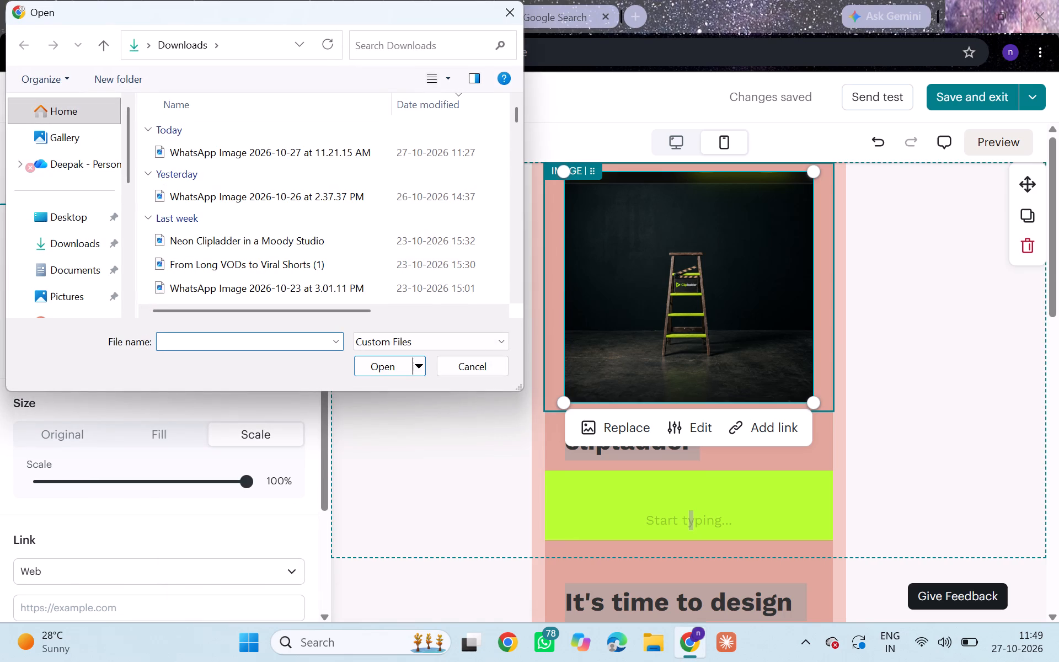
click(253, 263)
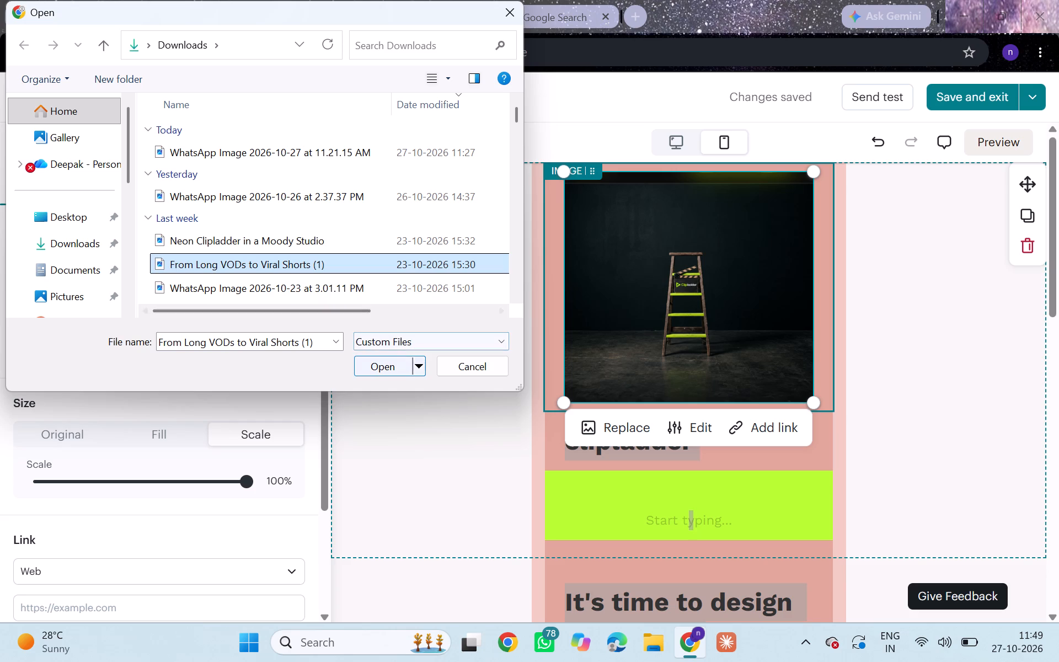
click(371, 368)
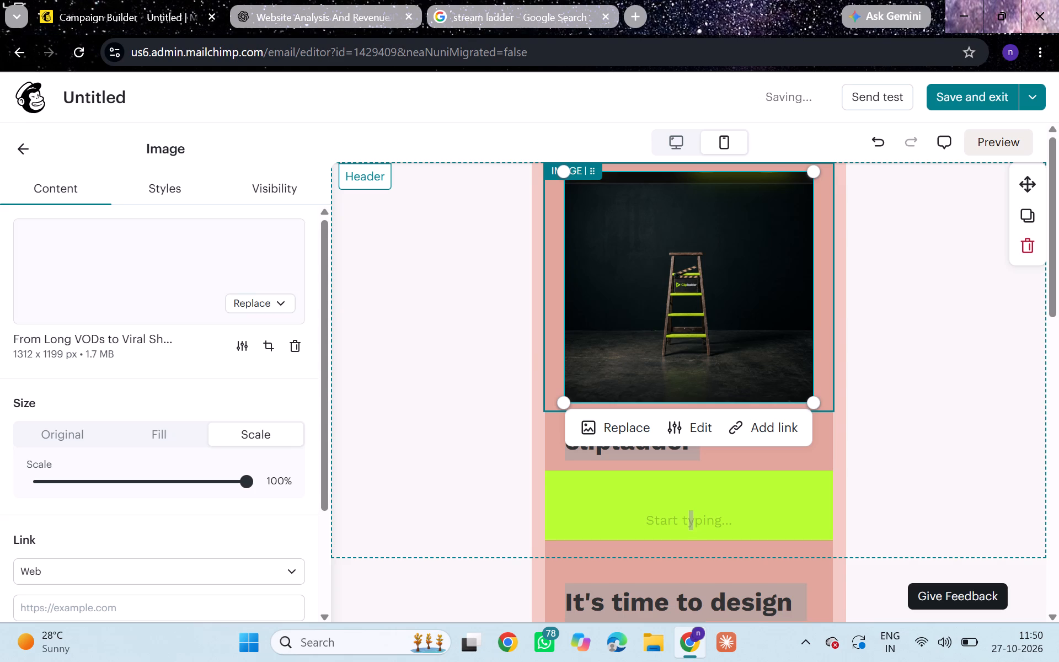
scroll(371, 368, up, 4)
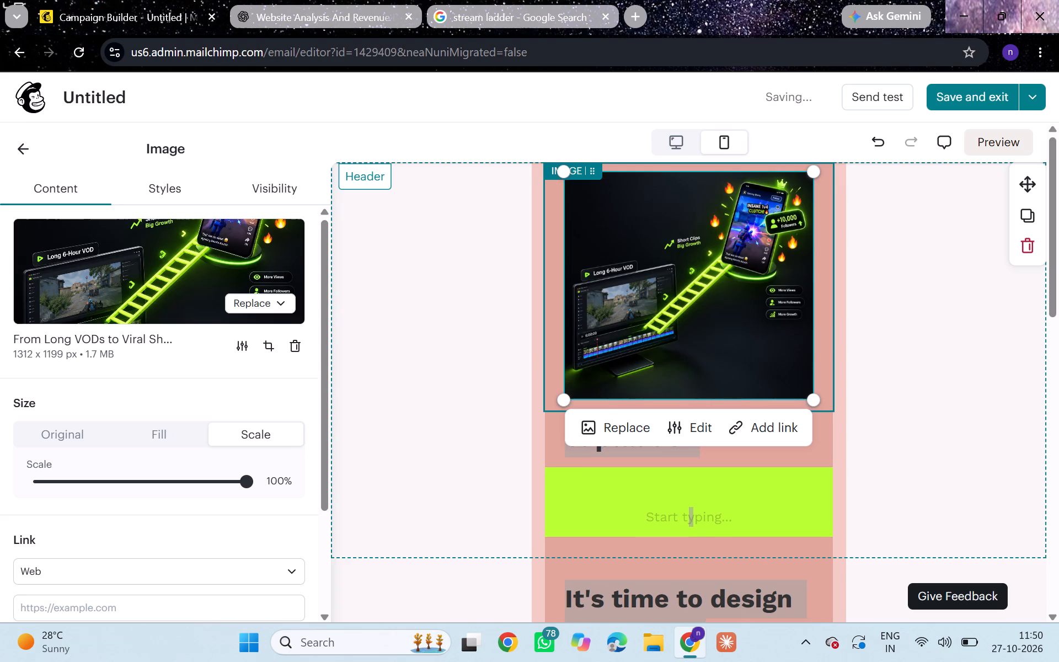
scroll(473, 268, up, 3)
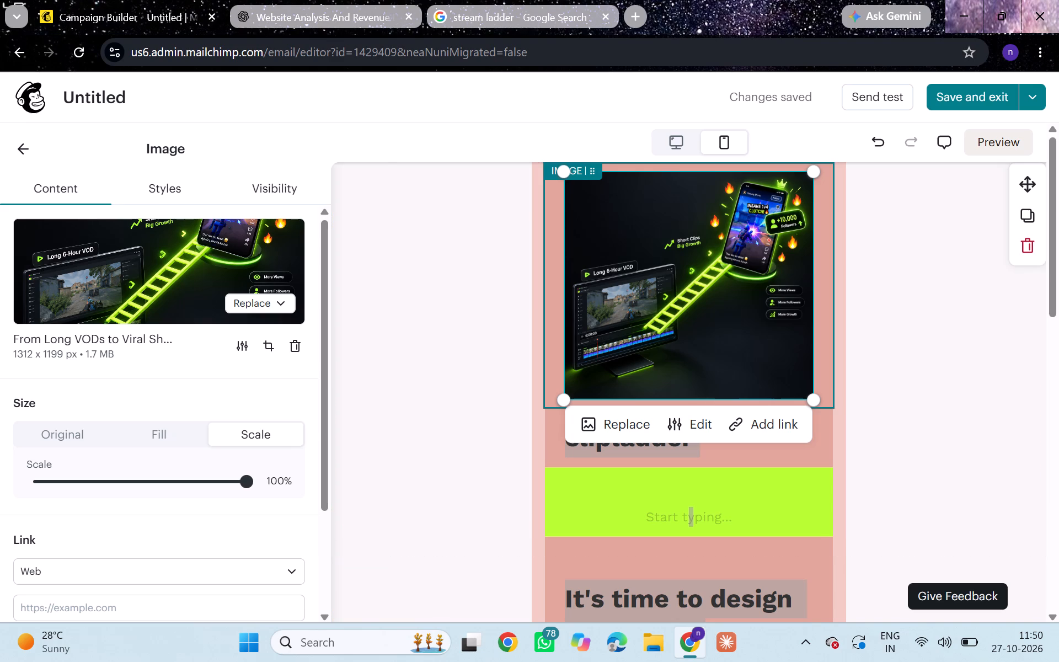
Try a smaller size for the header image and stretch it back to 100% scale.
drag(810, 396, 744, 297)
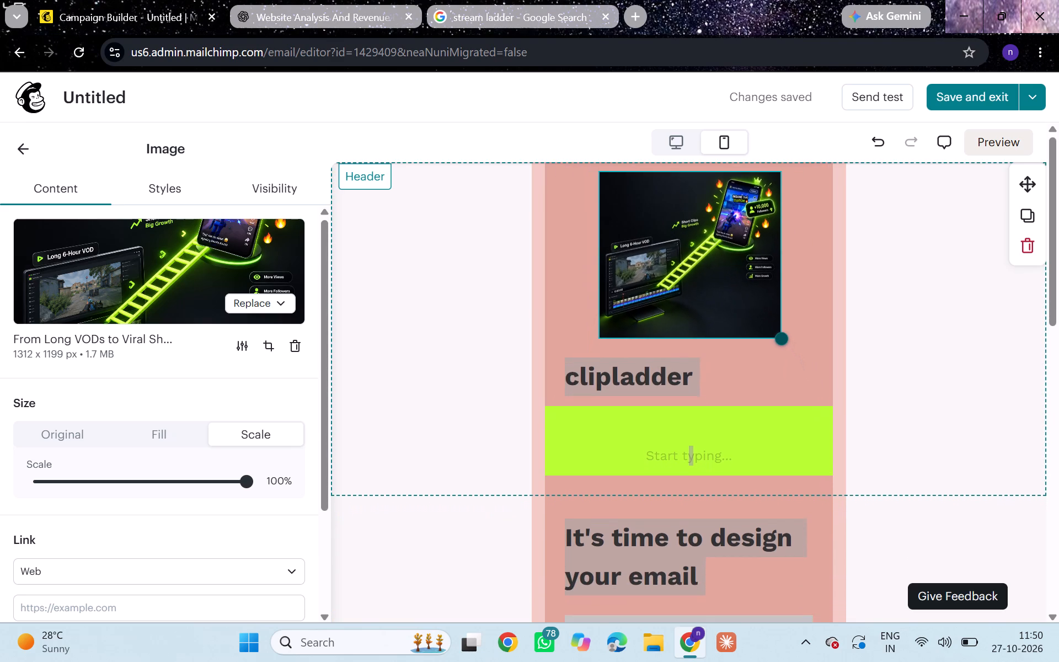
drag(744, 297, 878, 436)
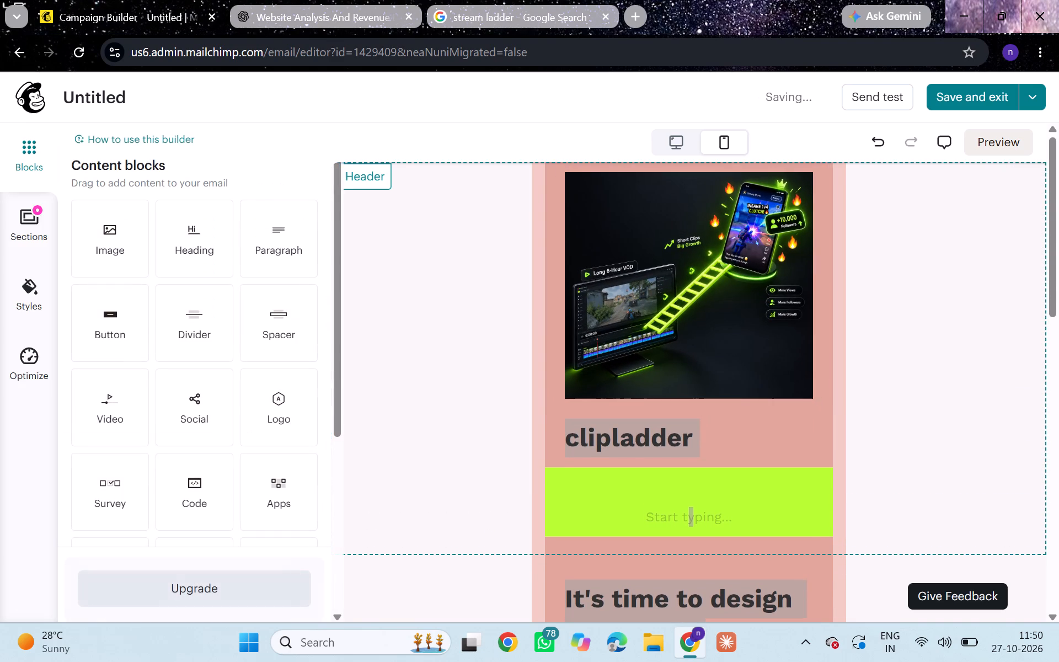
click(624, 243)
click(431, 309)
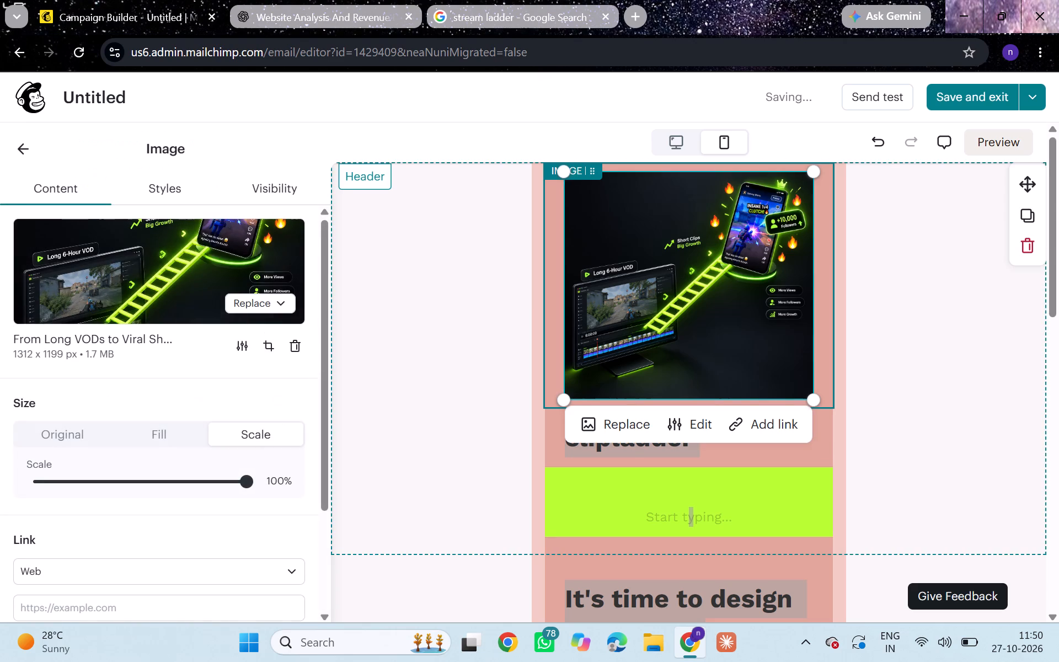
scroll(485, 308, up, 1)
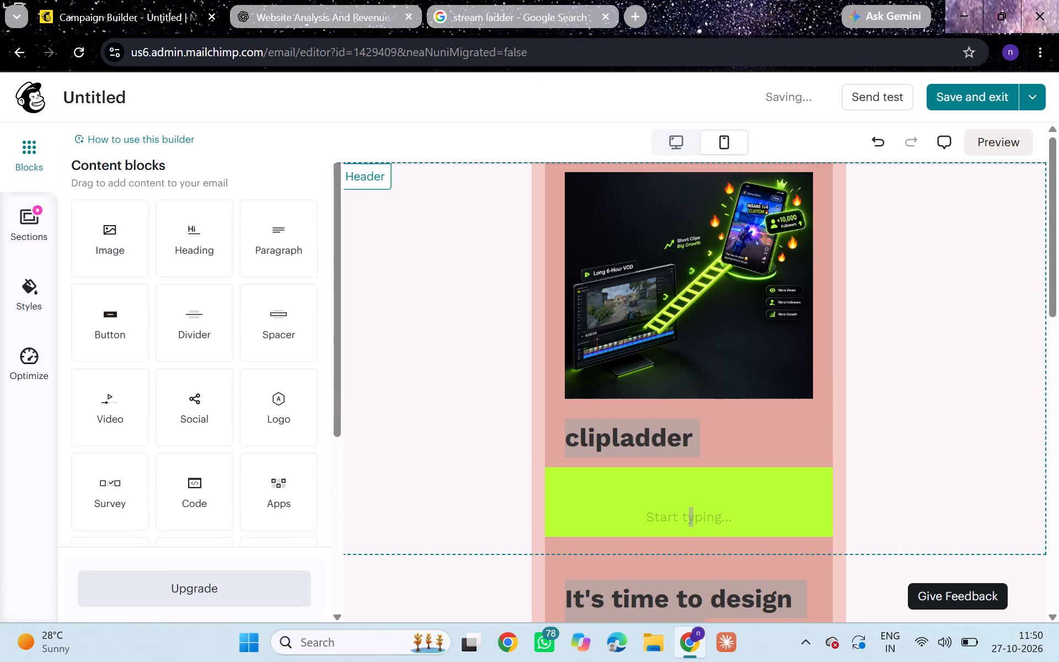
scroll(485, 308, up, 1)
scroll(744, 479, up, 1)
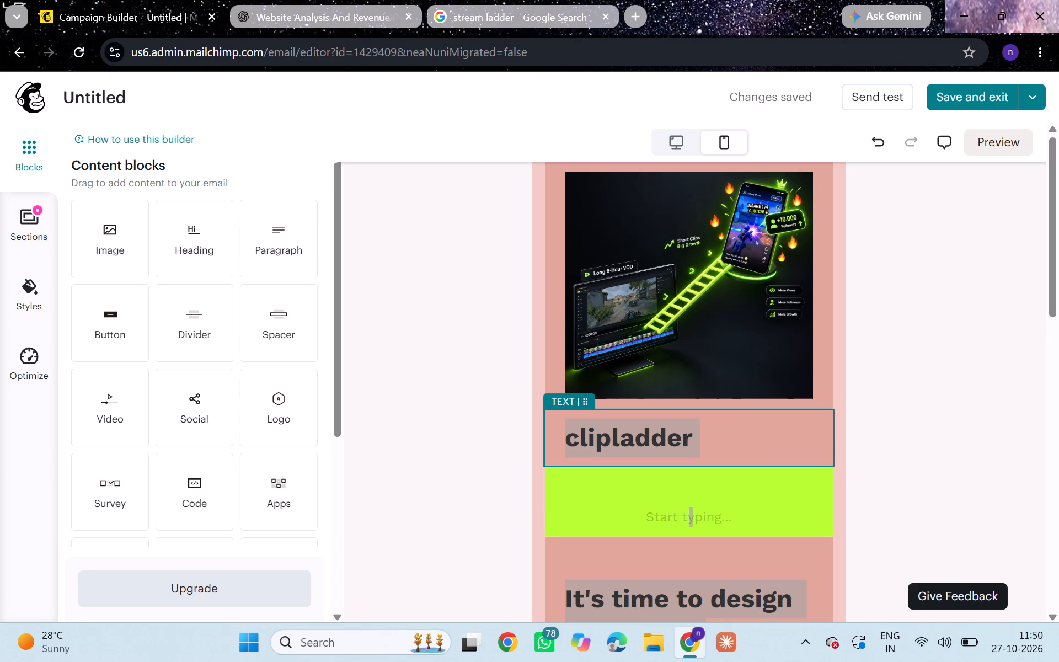
Insert "welcome to " before "clipladder" in the header's heading text.
click(569, 433)
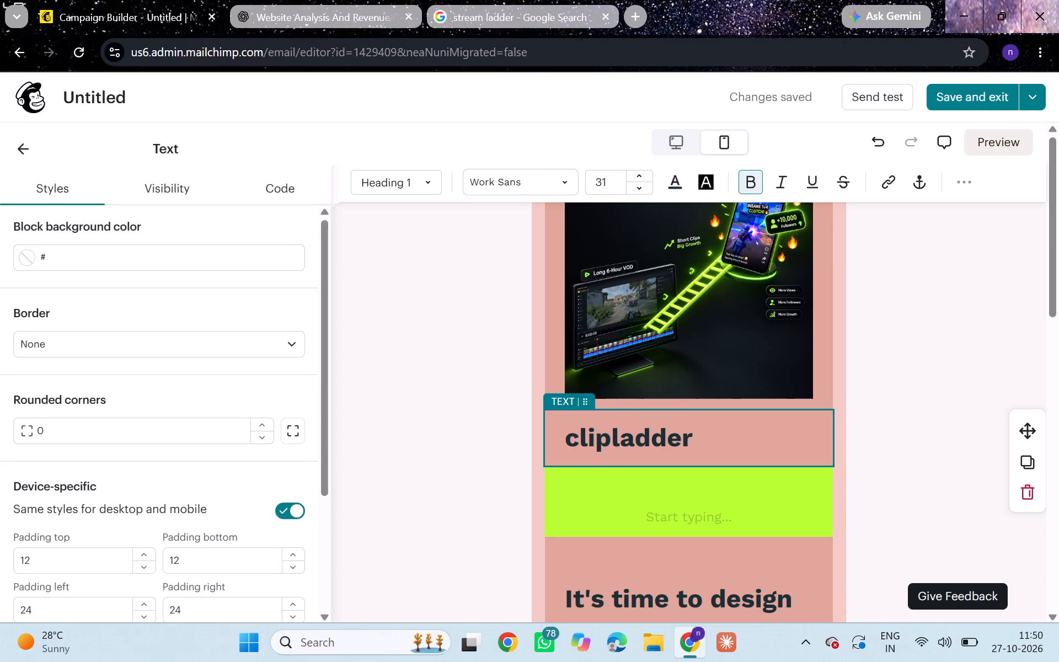
text(welcp)
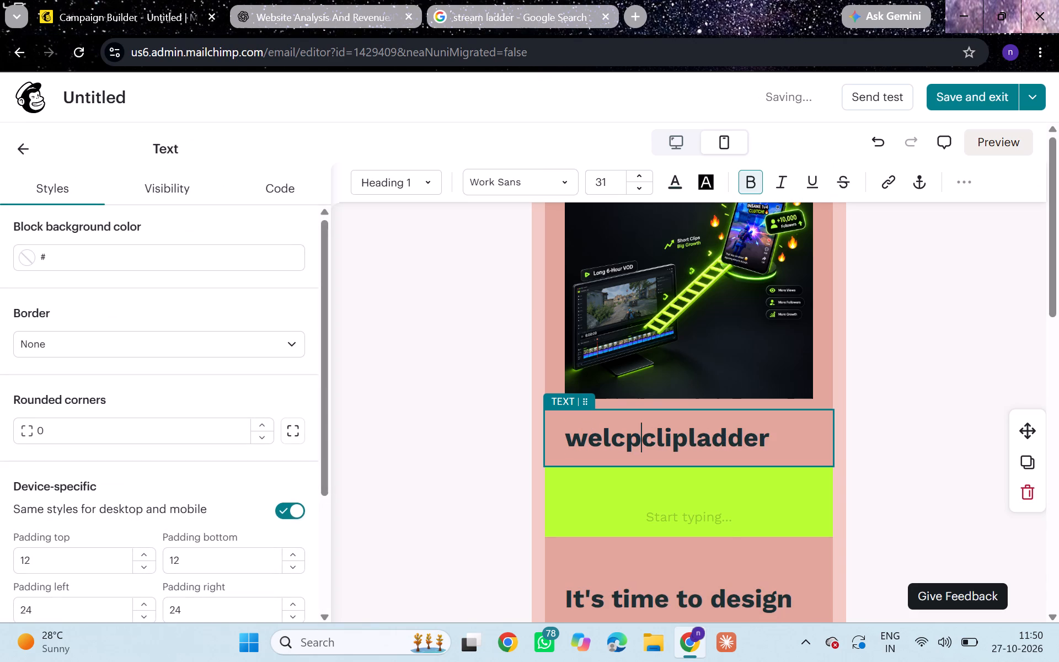
key(BackSpace)
text(ome to)
key(space)
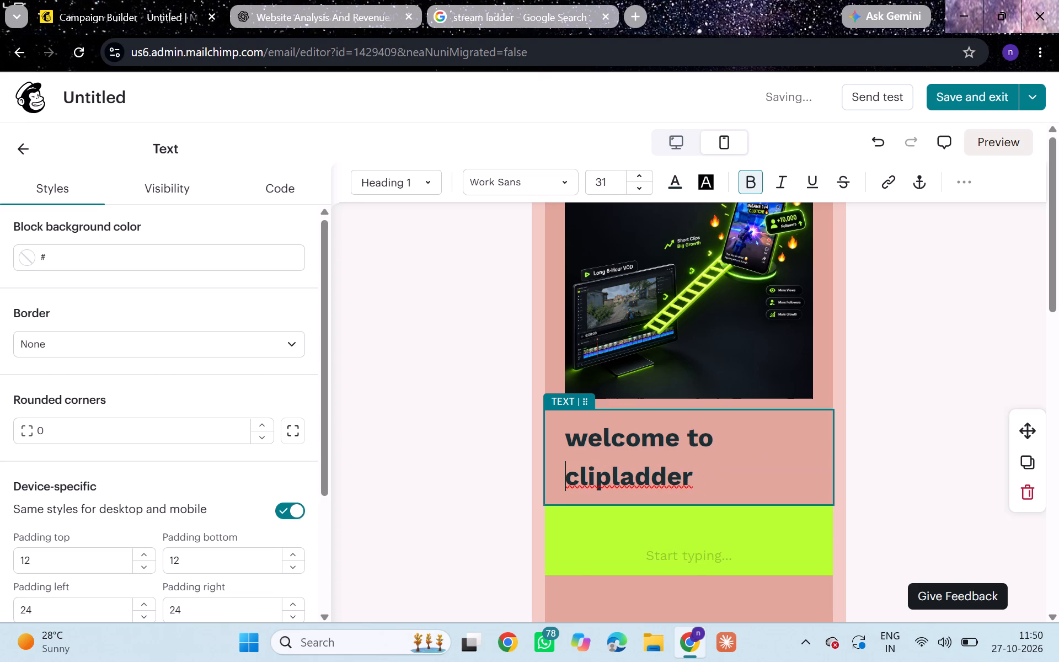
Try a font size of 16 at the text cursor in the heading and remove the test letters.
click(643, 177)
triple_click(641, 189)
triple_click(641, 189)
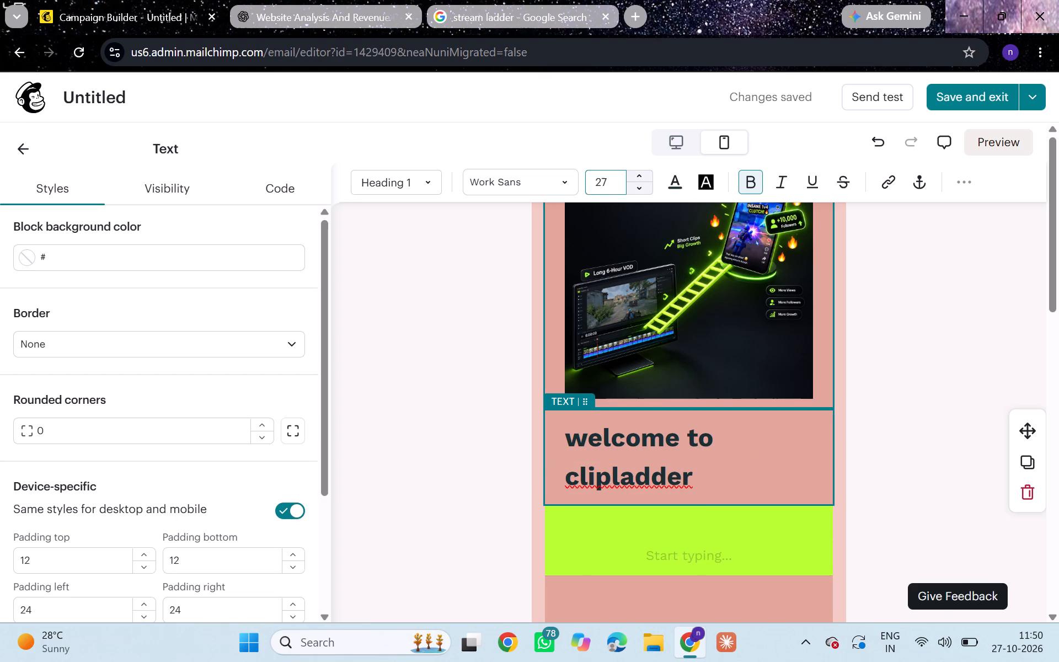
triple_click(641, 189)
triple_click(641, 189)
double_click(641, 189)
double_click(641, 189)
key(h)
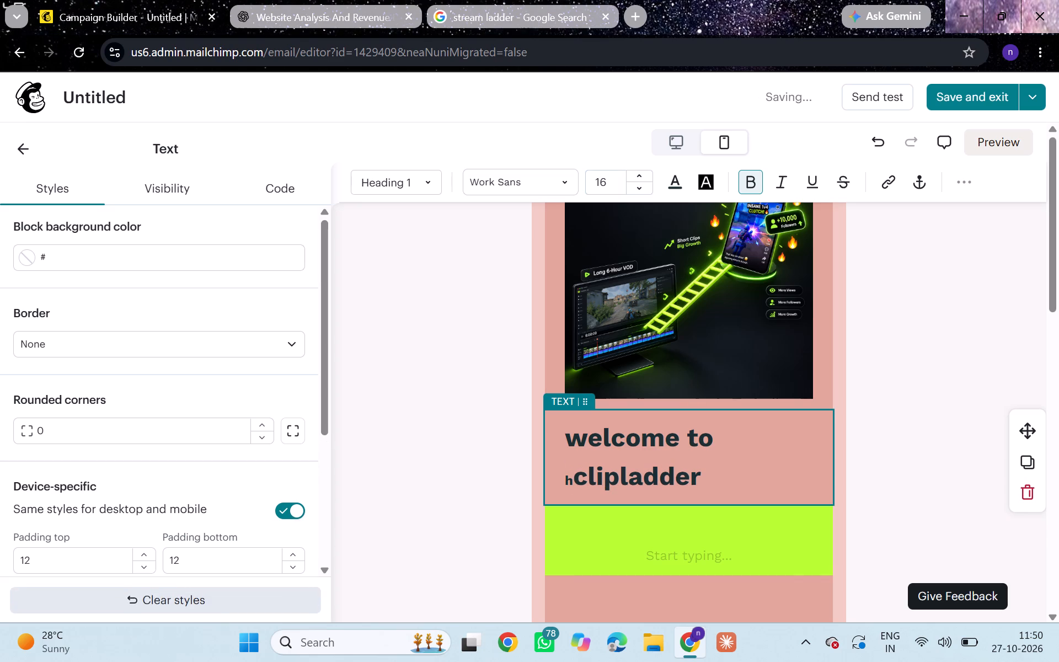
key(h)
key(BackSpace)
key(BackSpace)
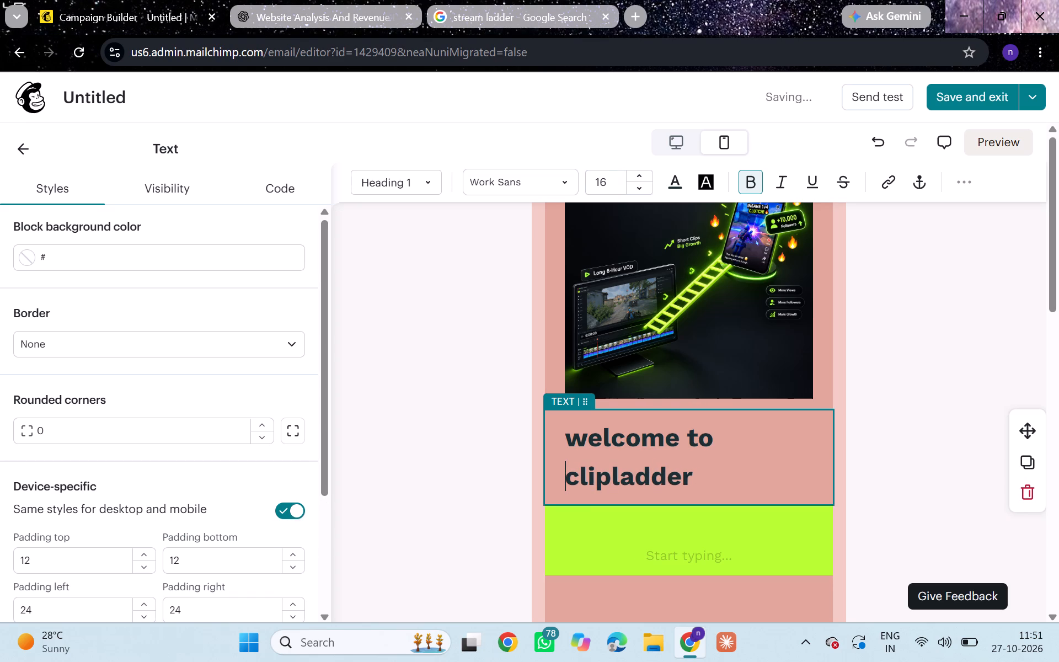
Set the font size of the whole "welcome to clipladder" heading to 24.
drag(567, 434, 708, 469)
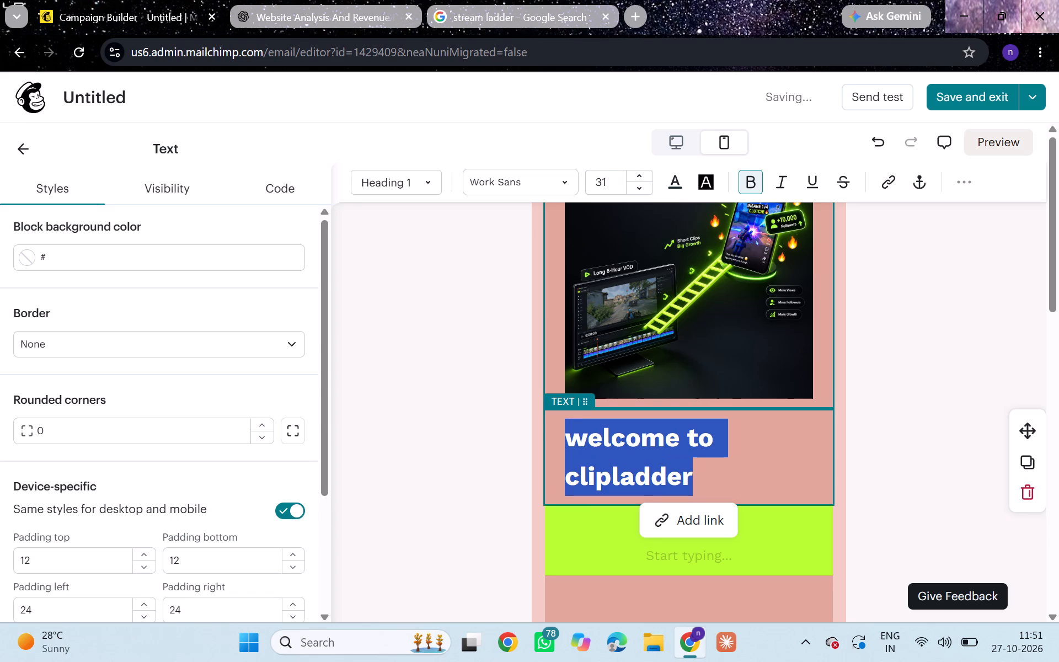
click(643, 186)
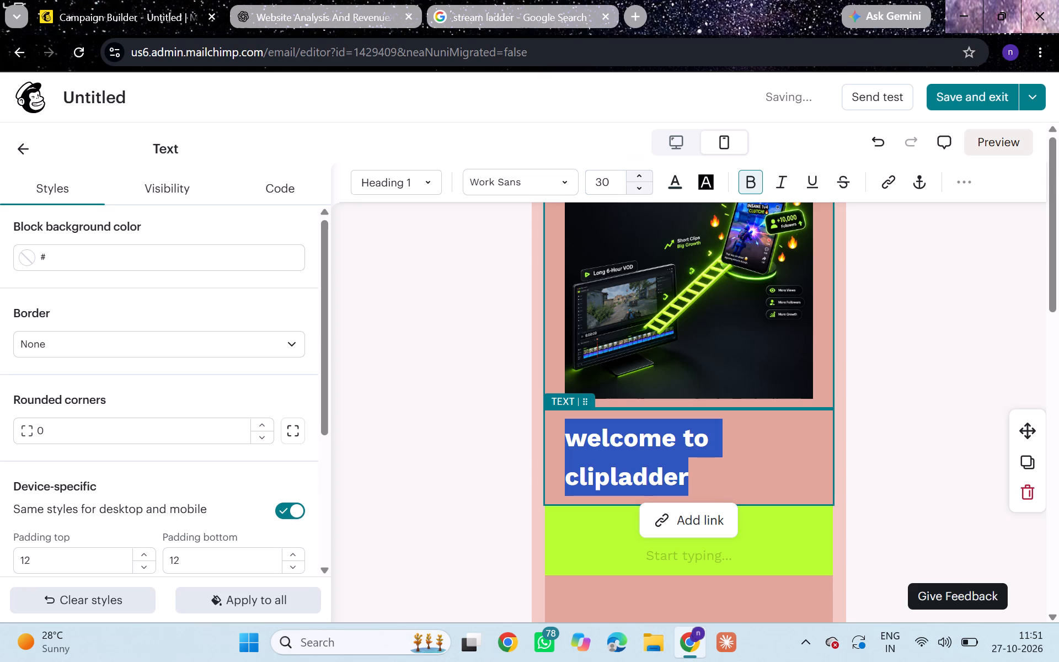
triple_click(643, 186)
triple_click(643, 186)
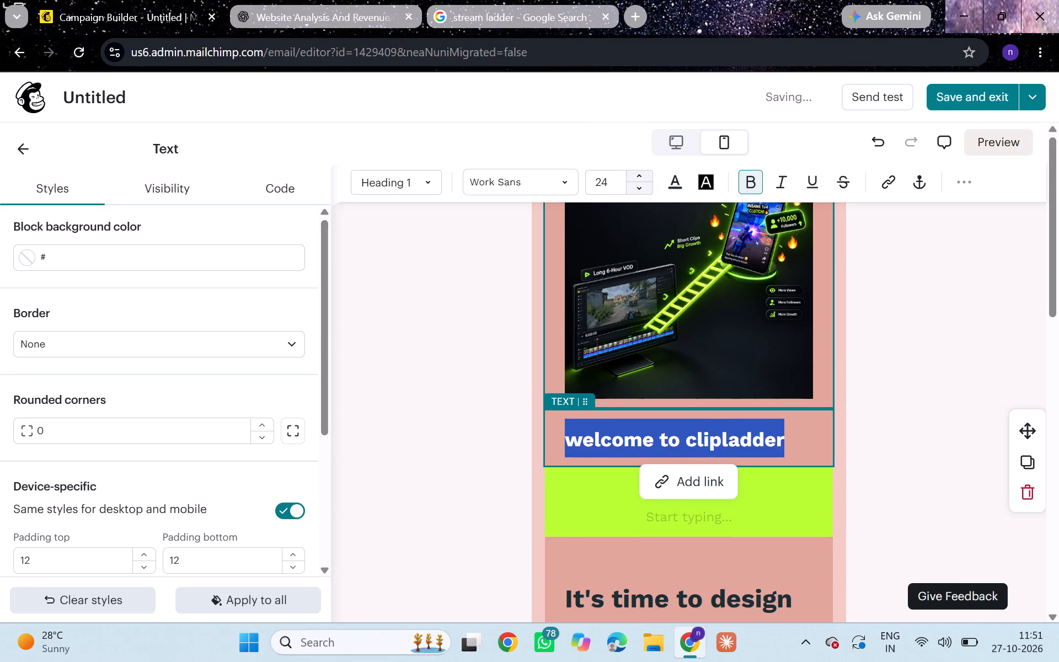
Increase the font size of the selected "welcome to clipladder" heading to 26.
double_click(643, 170)
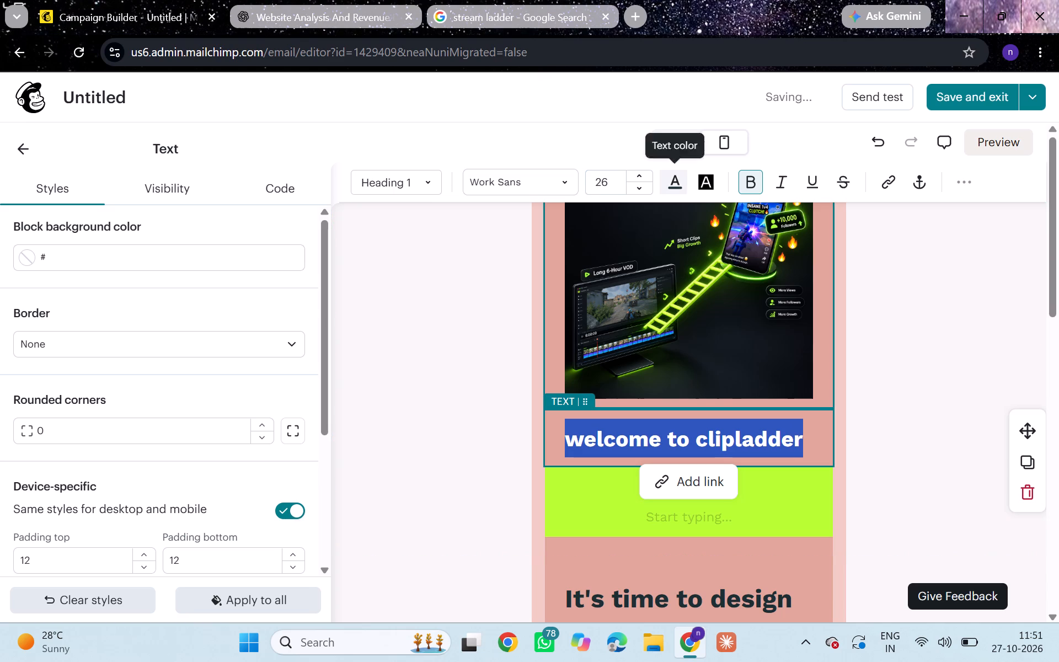
Give the "welcome to clipladder" heading text a pale highlight color of #EEE7E7.
click(703, 186)
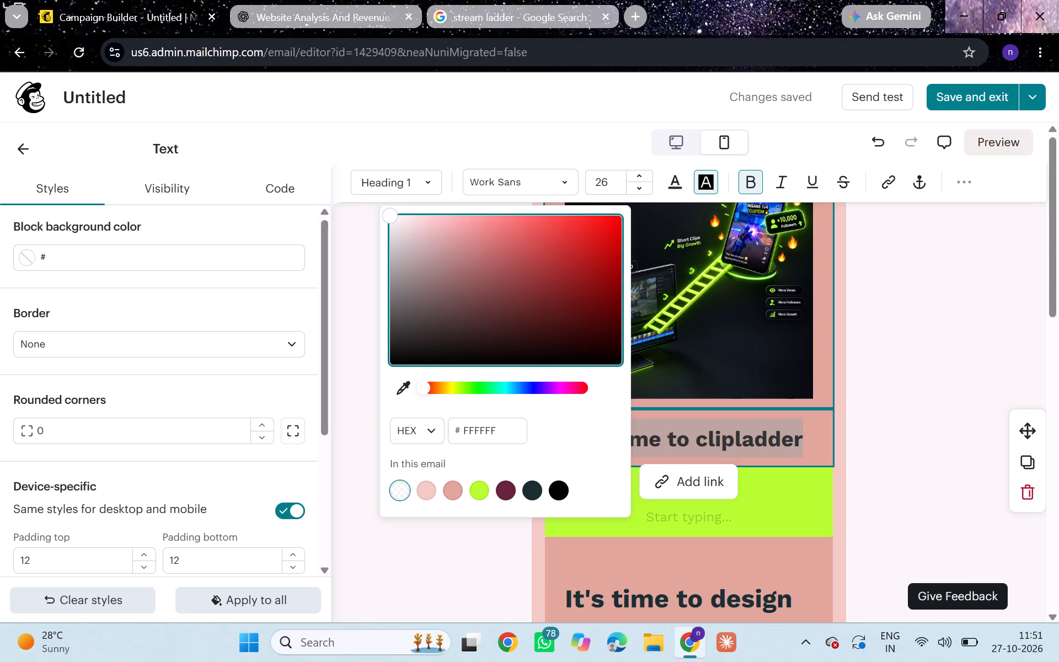
drag(393, 216, 355, 203)
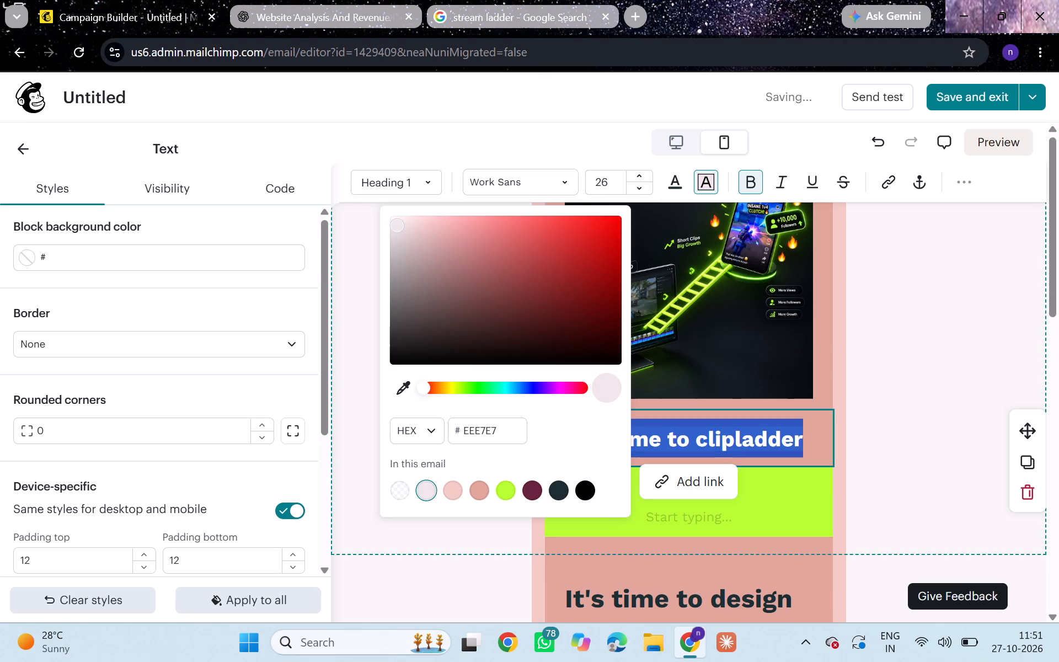
drag(355, 203, 370, 256)
drag(370, 256, 370, 257)
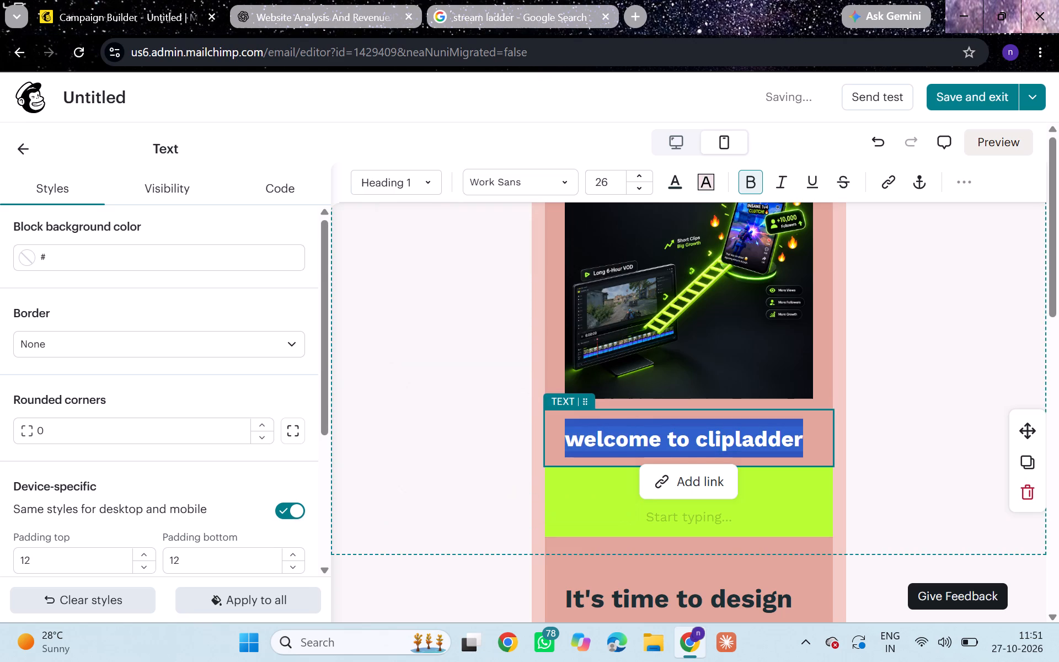
click(409, 376)
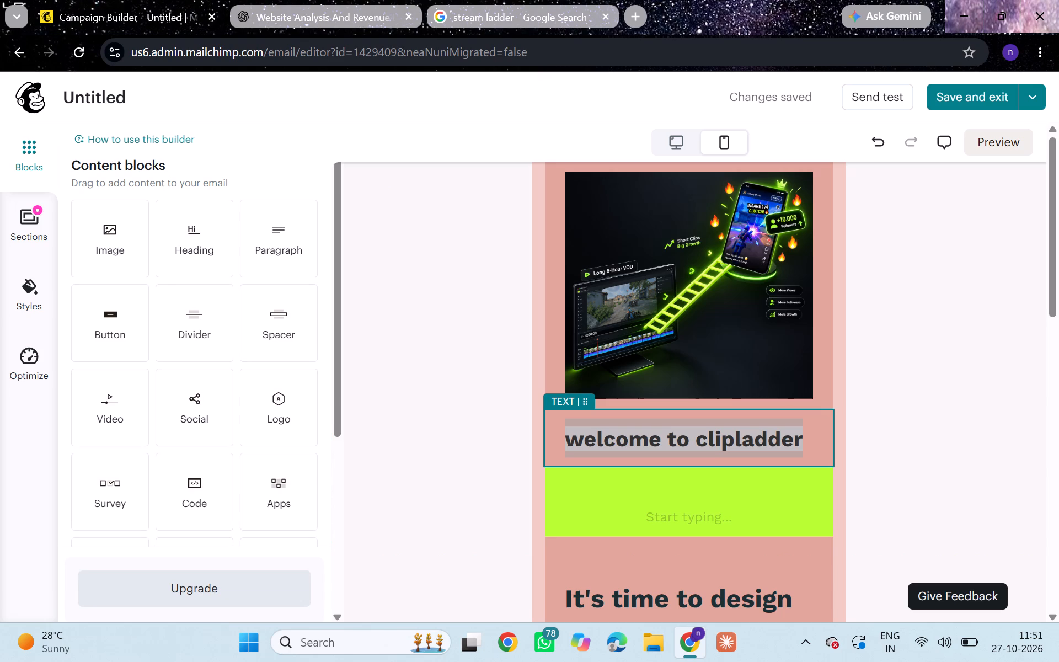
click(626, 436)
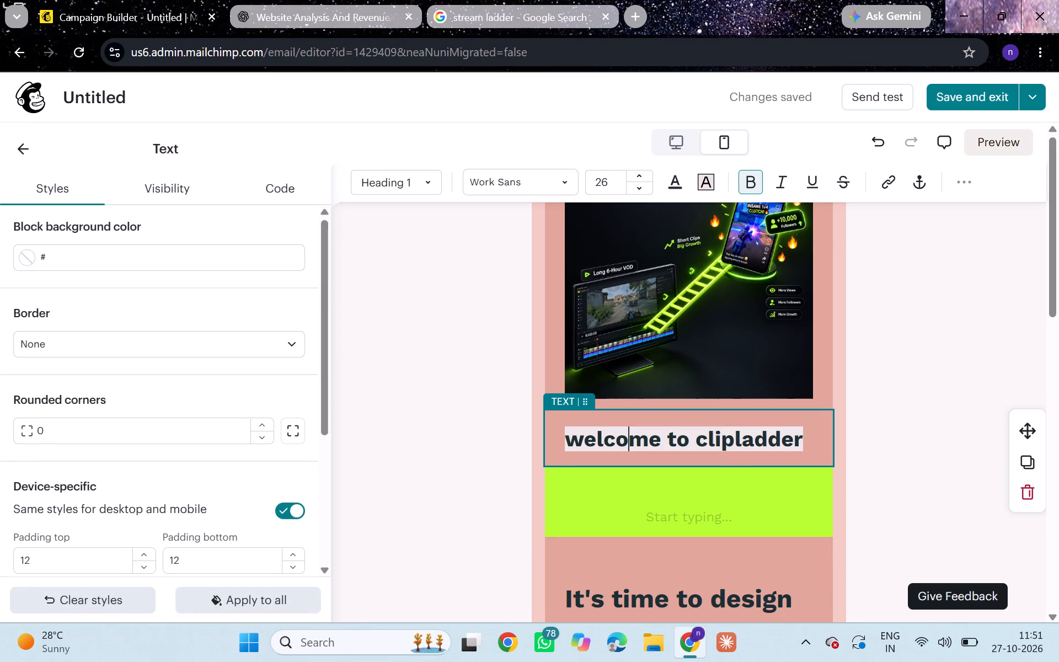
click(924, 382)
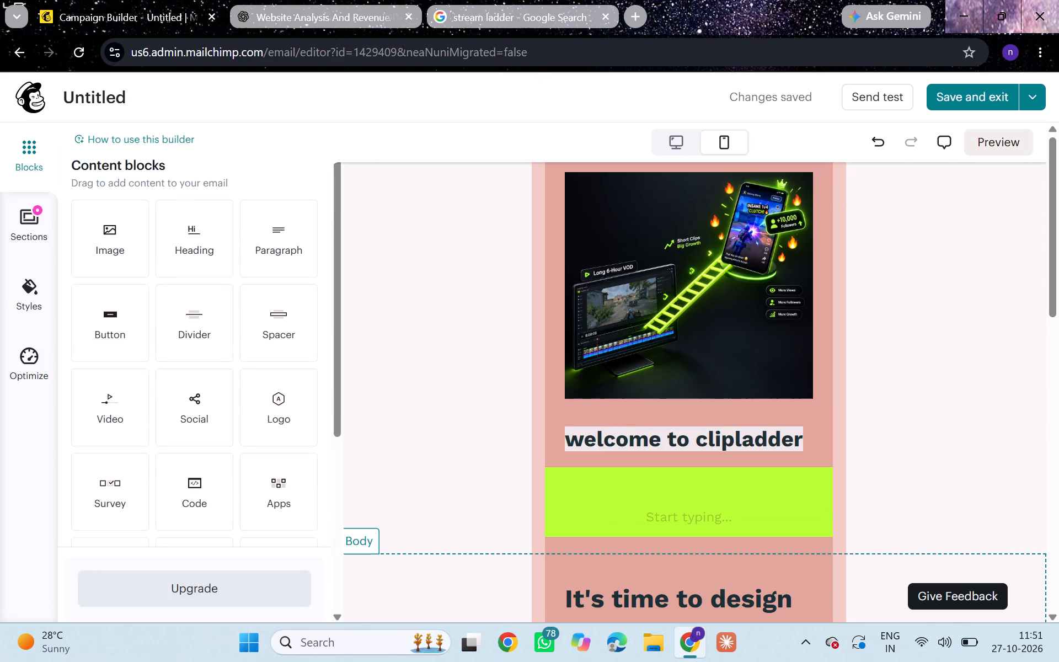
click(467, 585)
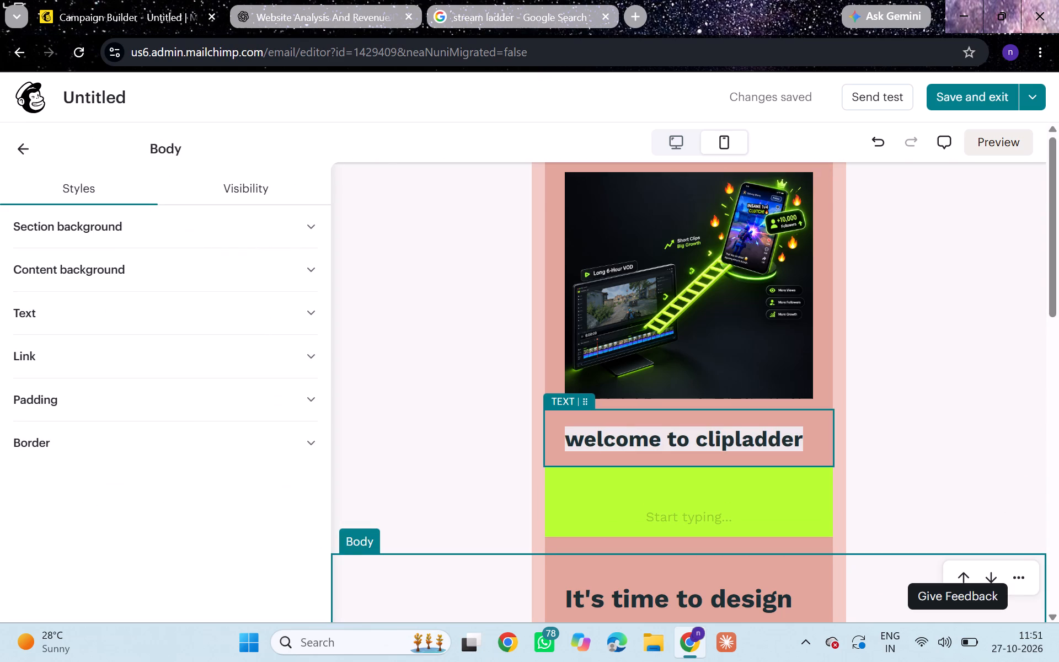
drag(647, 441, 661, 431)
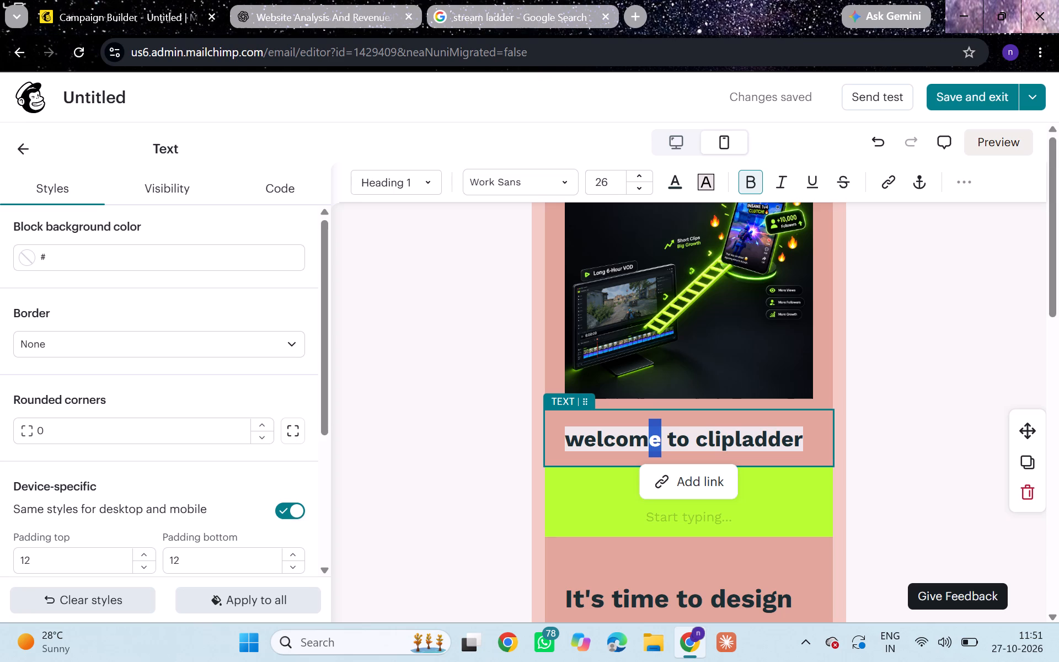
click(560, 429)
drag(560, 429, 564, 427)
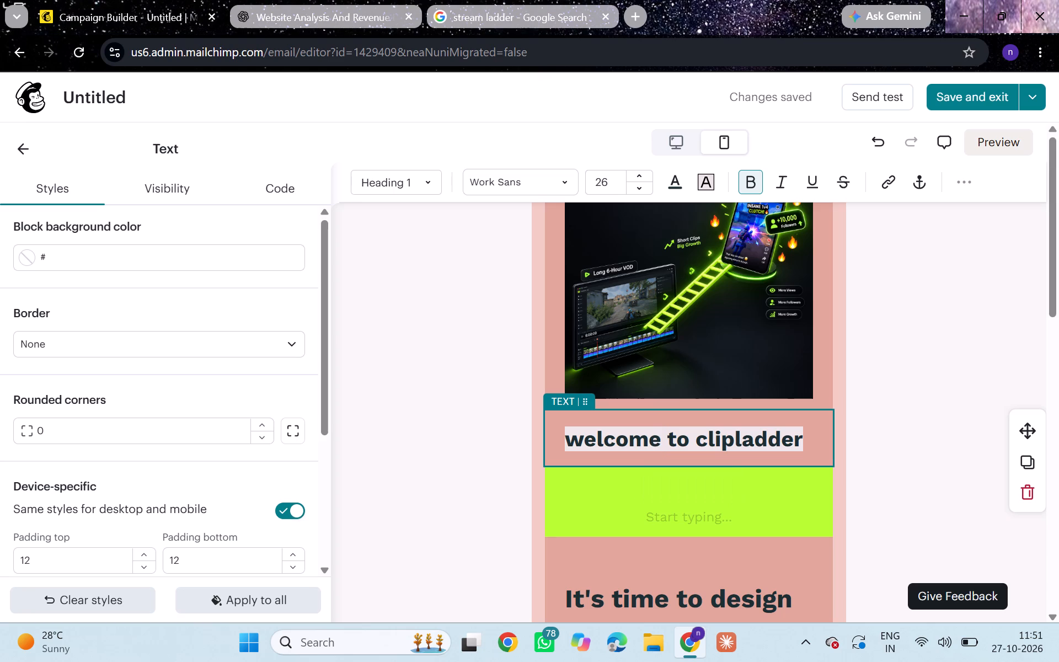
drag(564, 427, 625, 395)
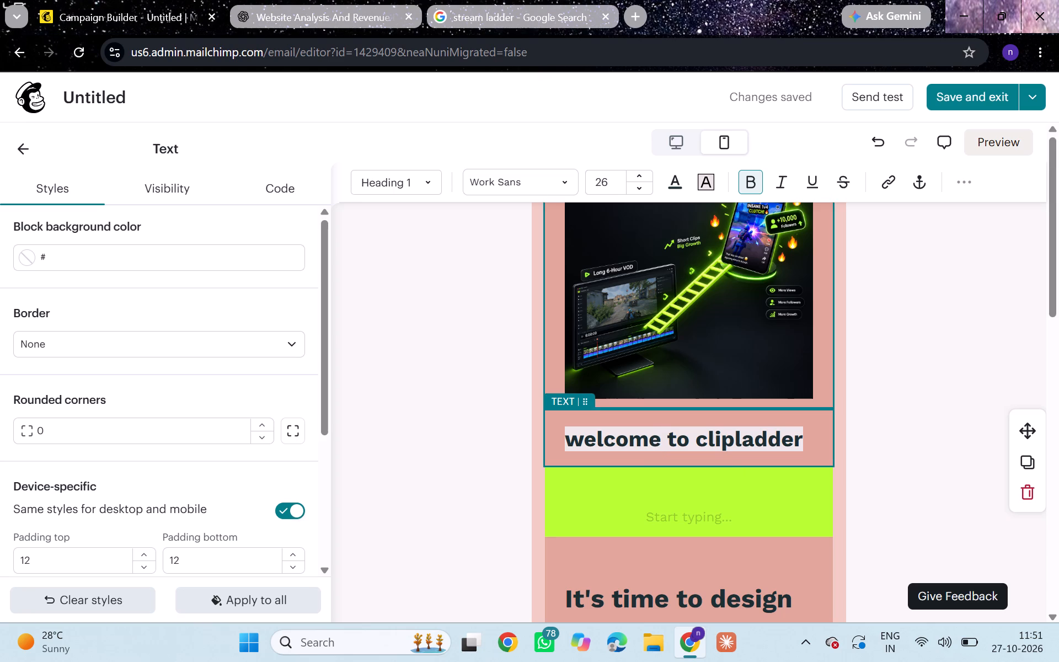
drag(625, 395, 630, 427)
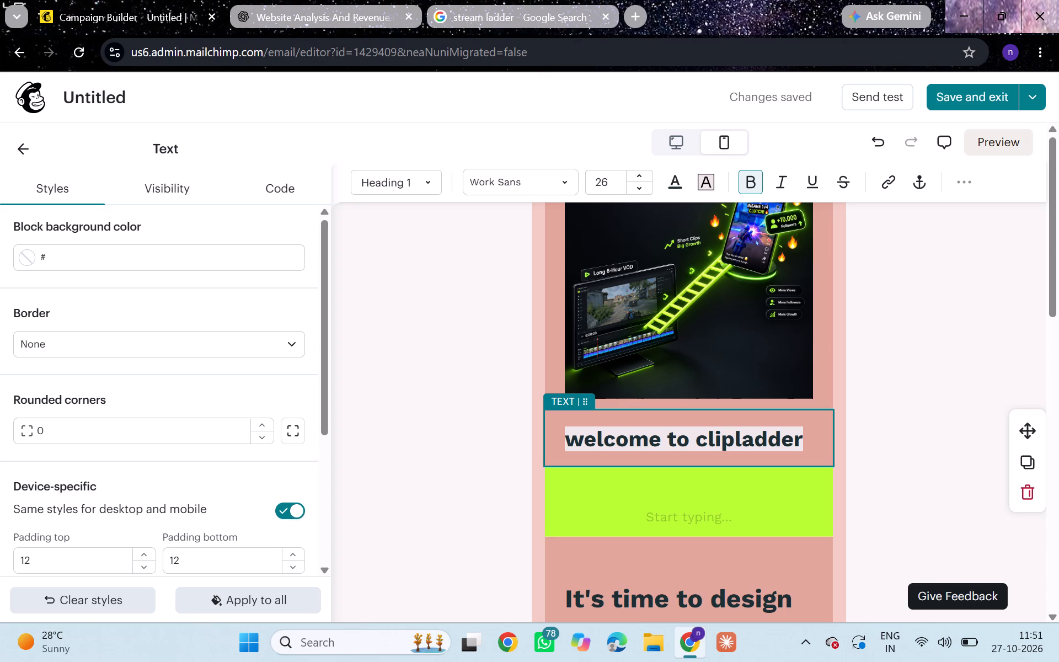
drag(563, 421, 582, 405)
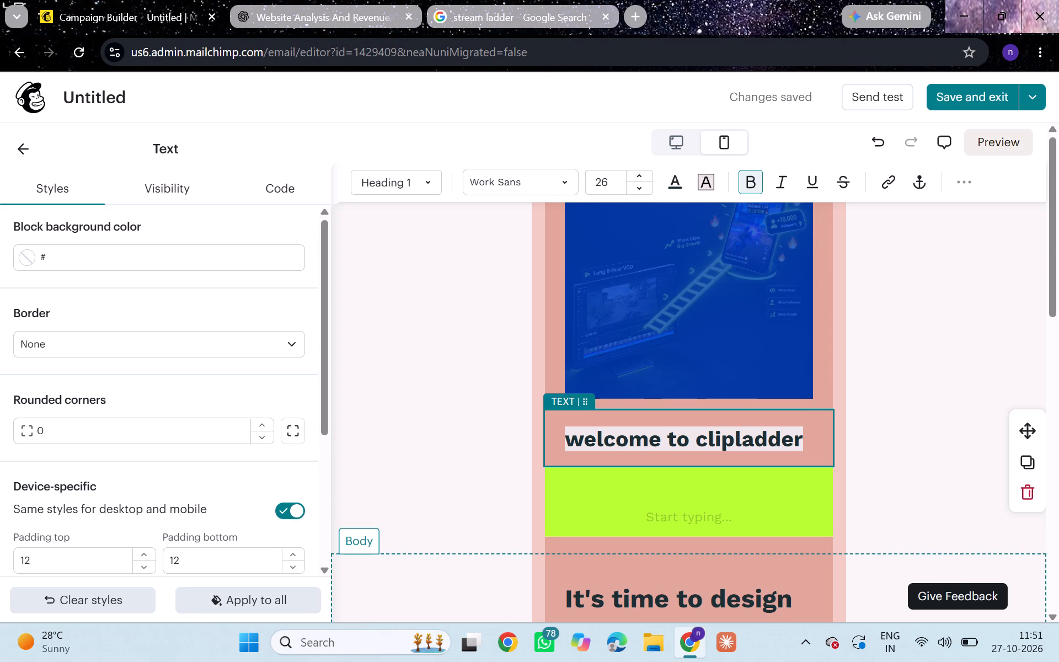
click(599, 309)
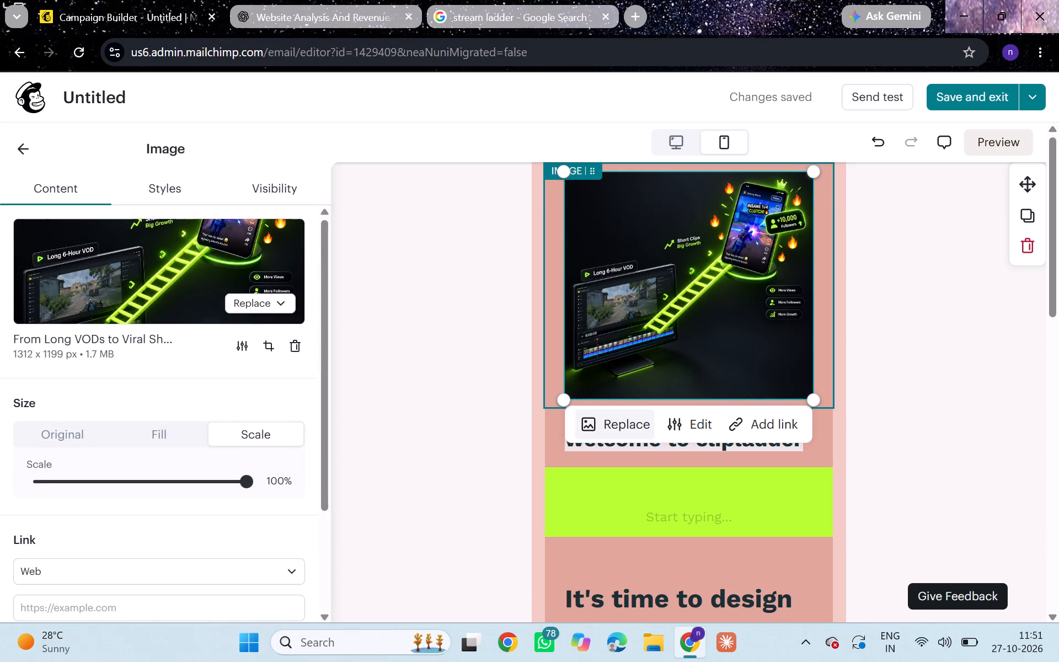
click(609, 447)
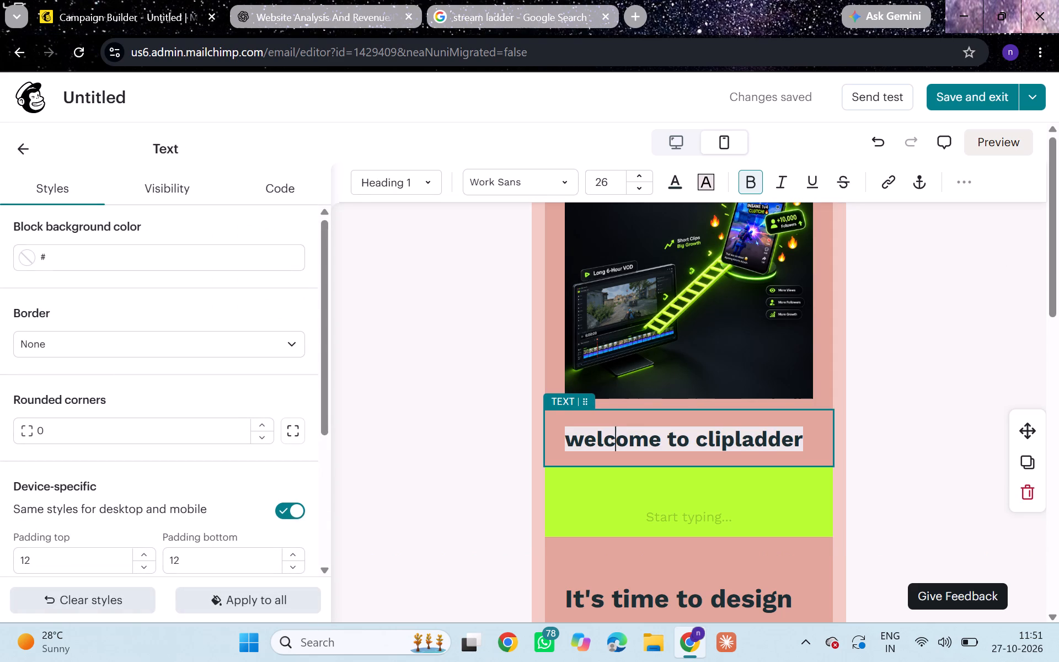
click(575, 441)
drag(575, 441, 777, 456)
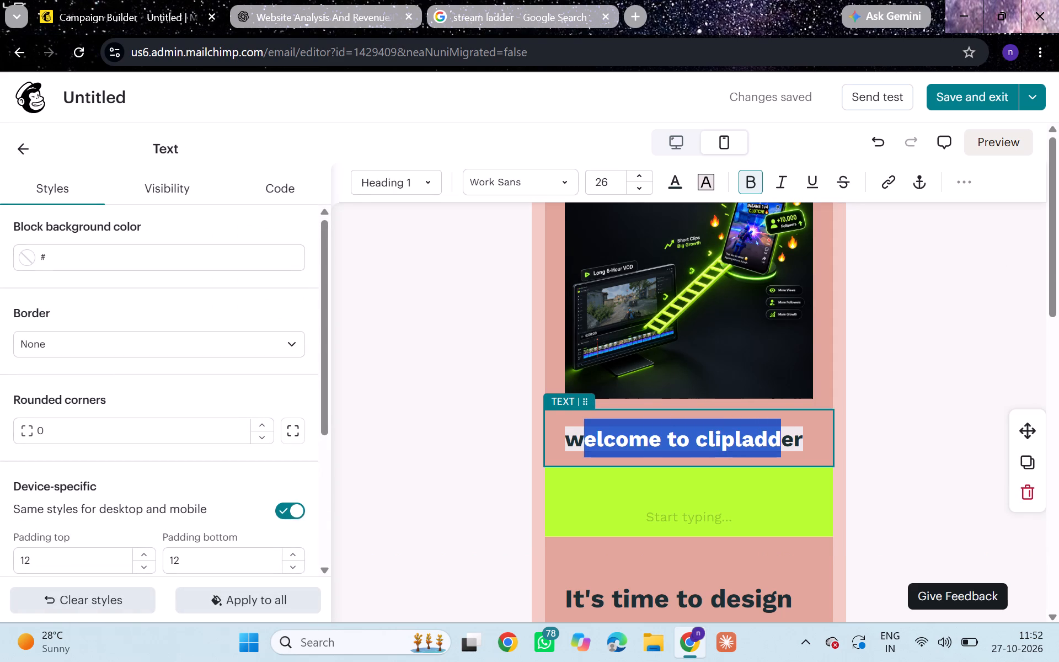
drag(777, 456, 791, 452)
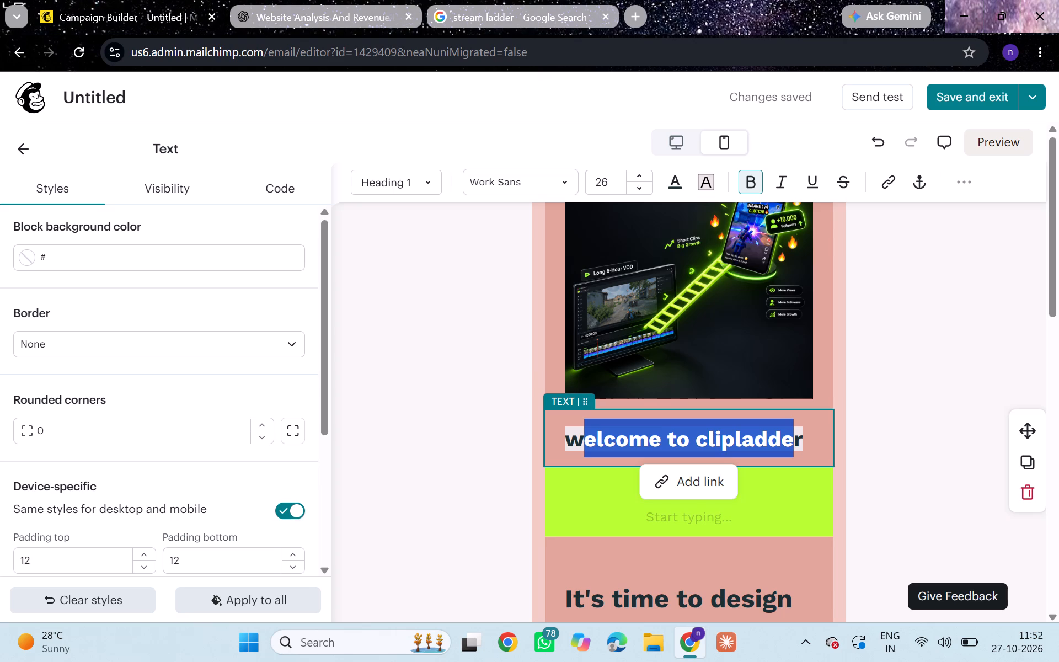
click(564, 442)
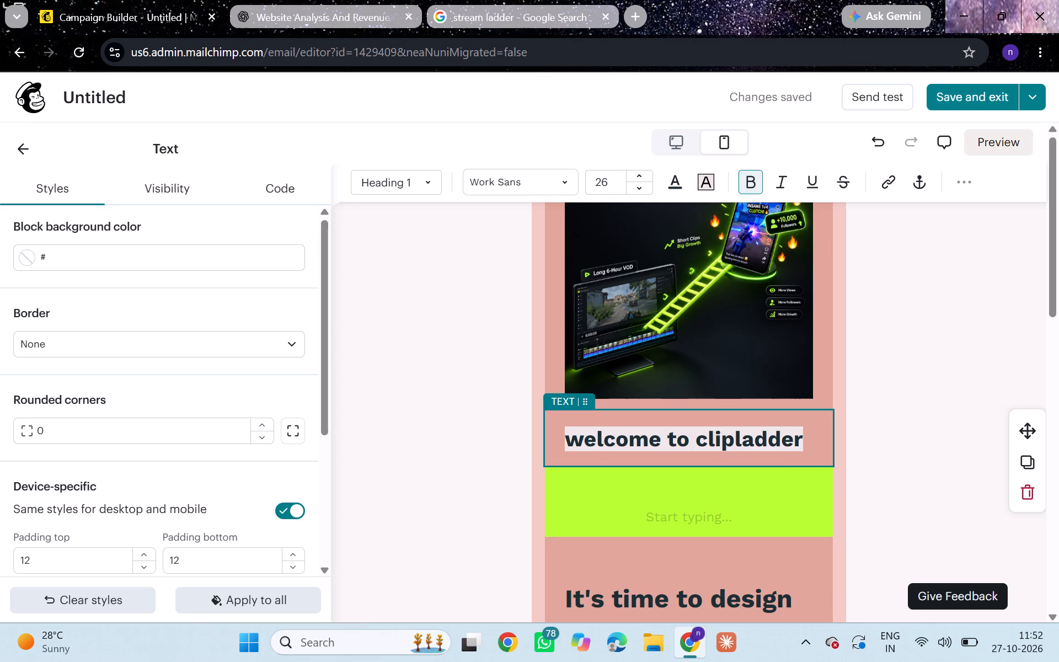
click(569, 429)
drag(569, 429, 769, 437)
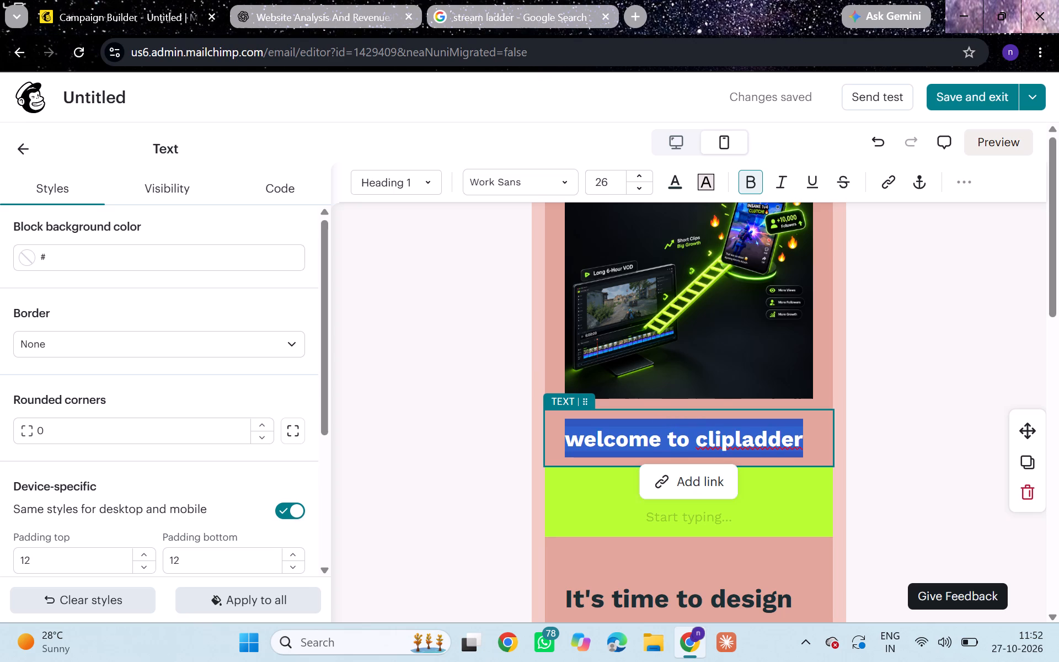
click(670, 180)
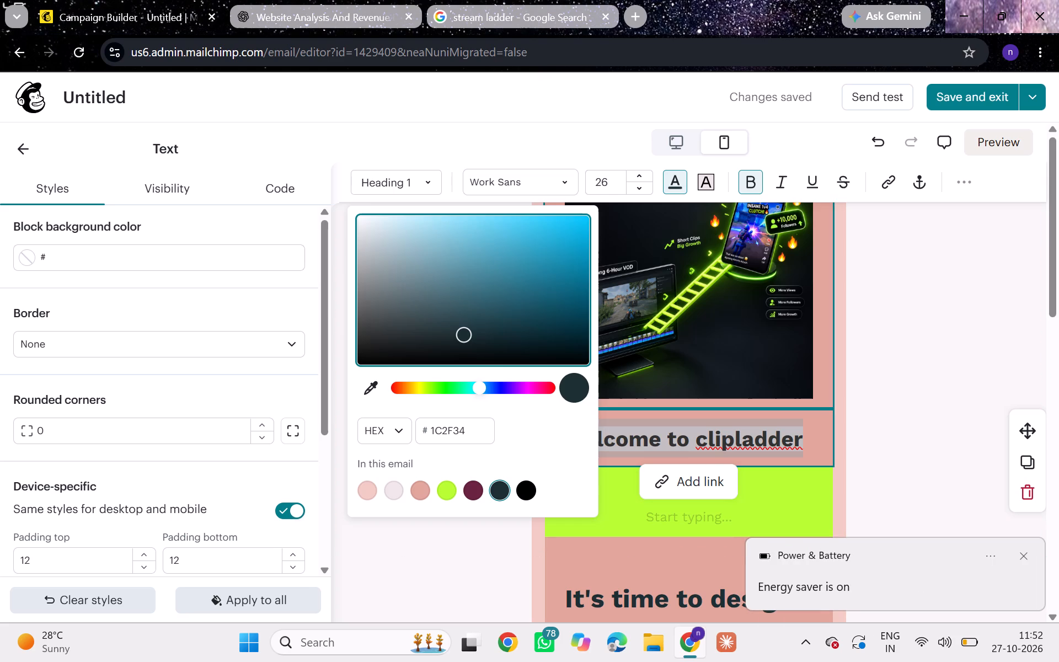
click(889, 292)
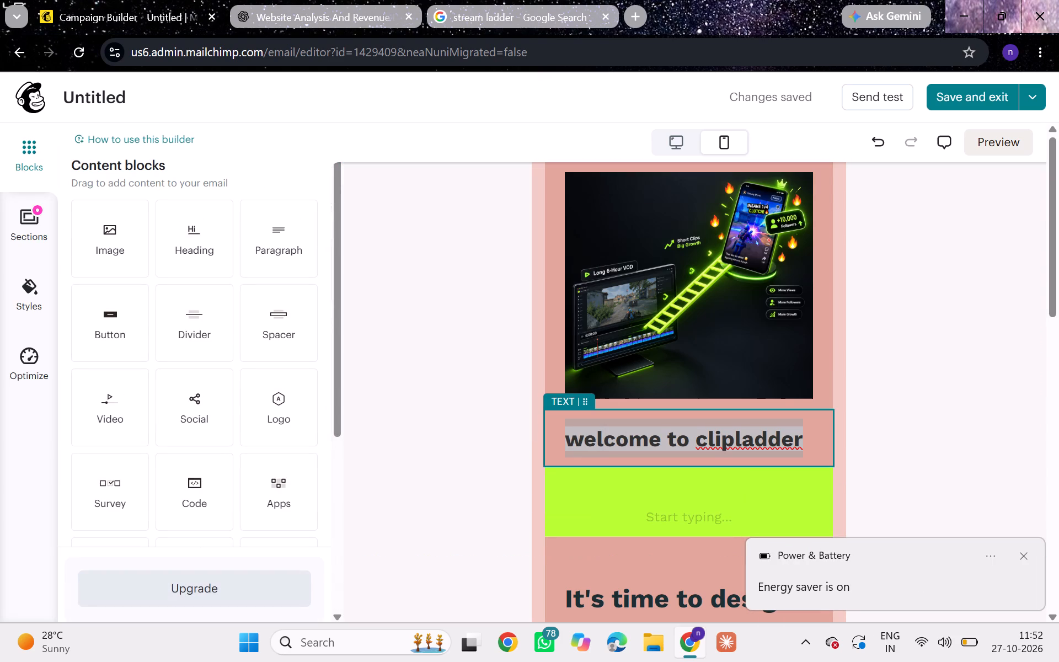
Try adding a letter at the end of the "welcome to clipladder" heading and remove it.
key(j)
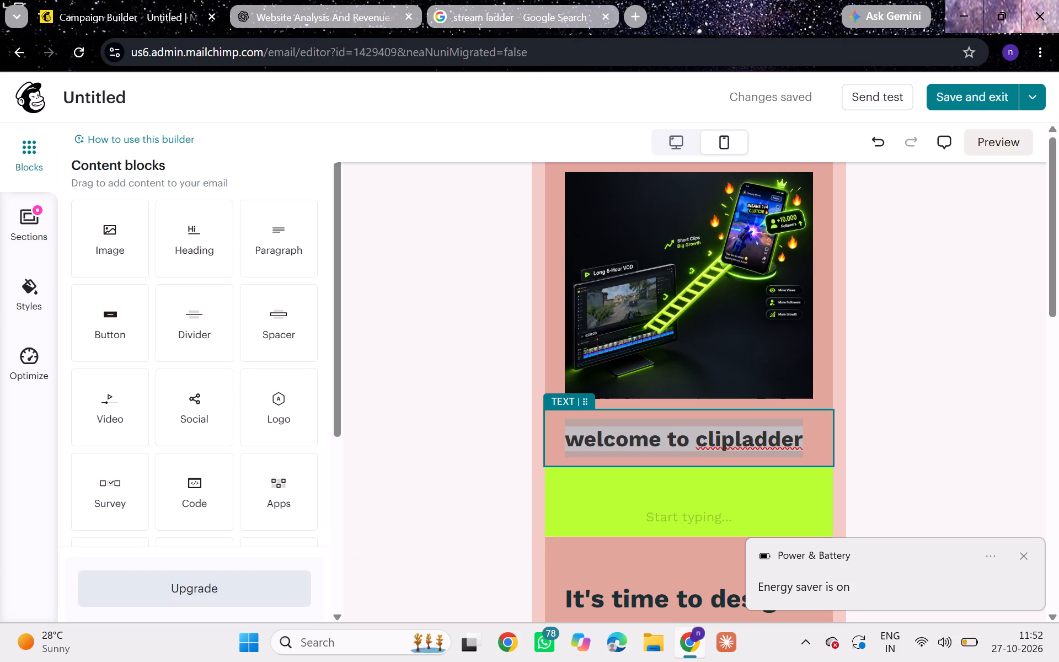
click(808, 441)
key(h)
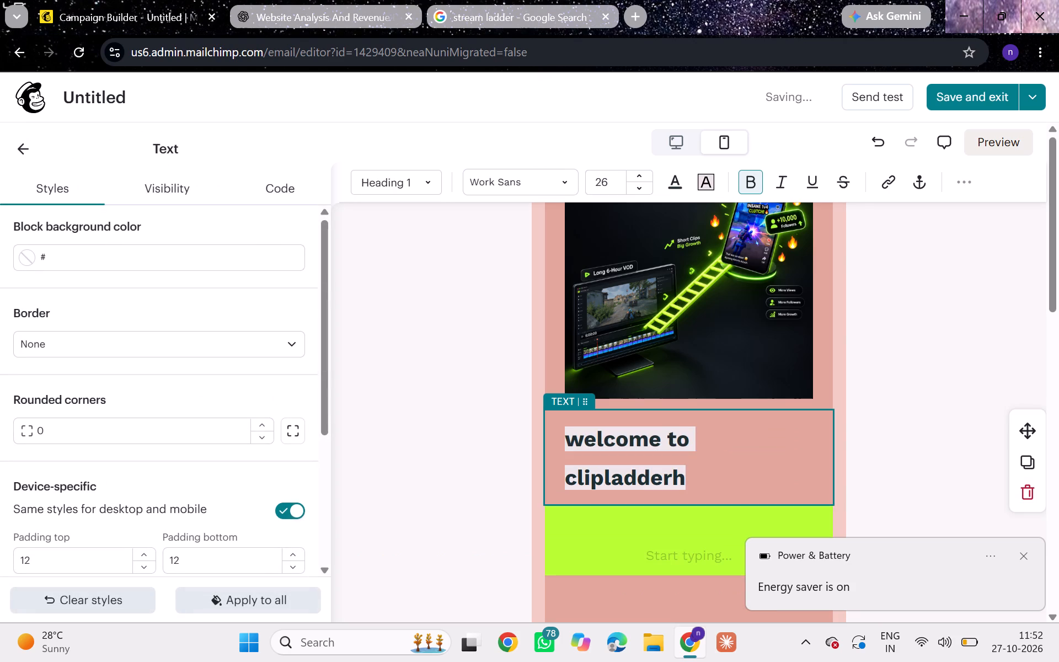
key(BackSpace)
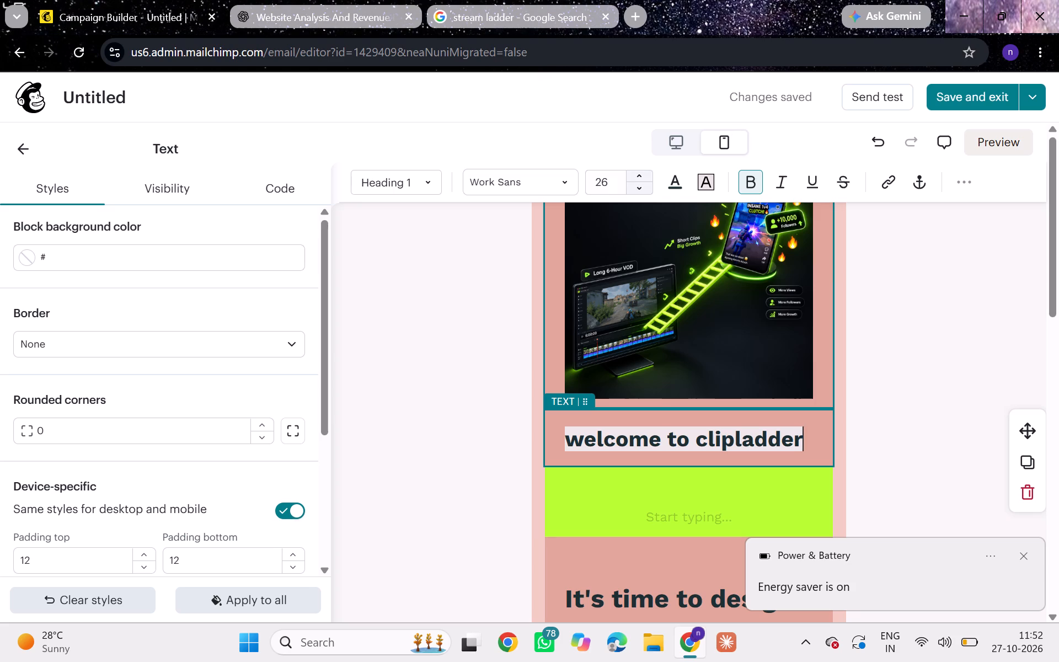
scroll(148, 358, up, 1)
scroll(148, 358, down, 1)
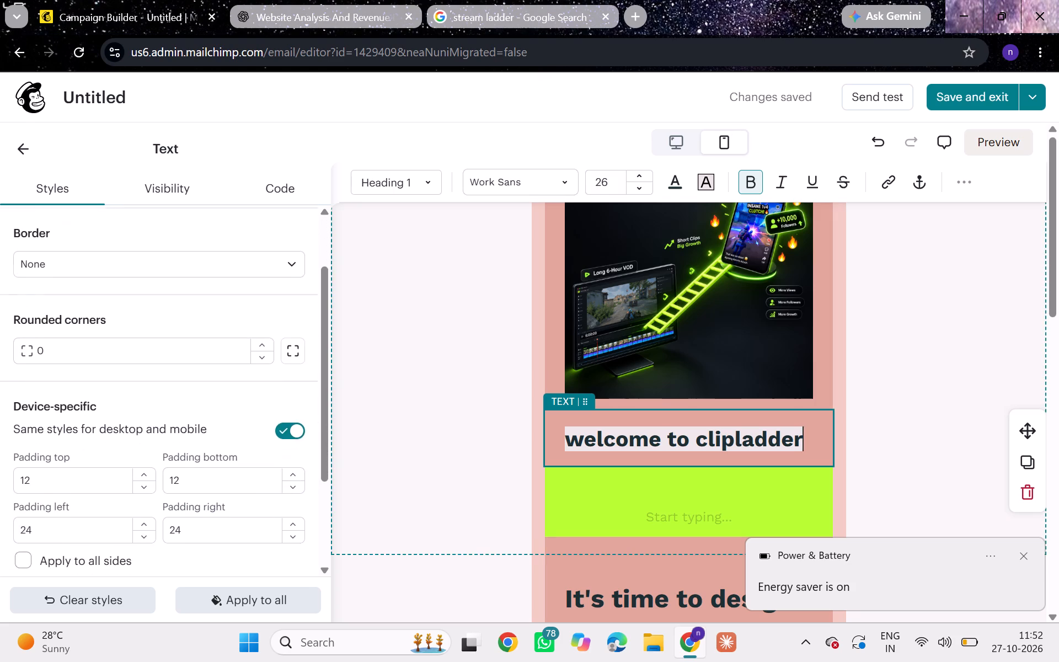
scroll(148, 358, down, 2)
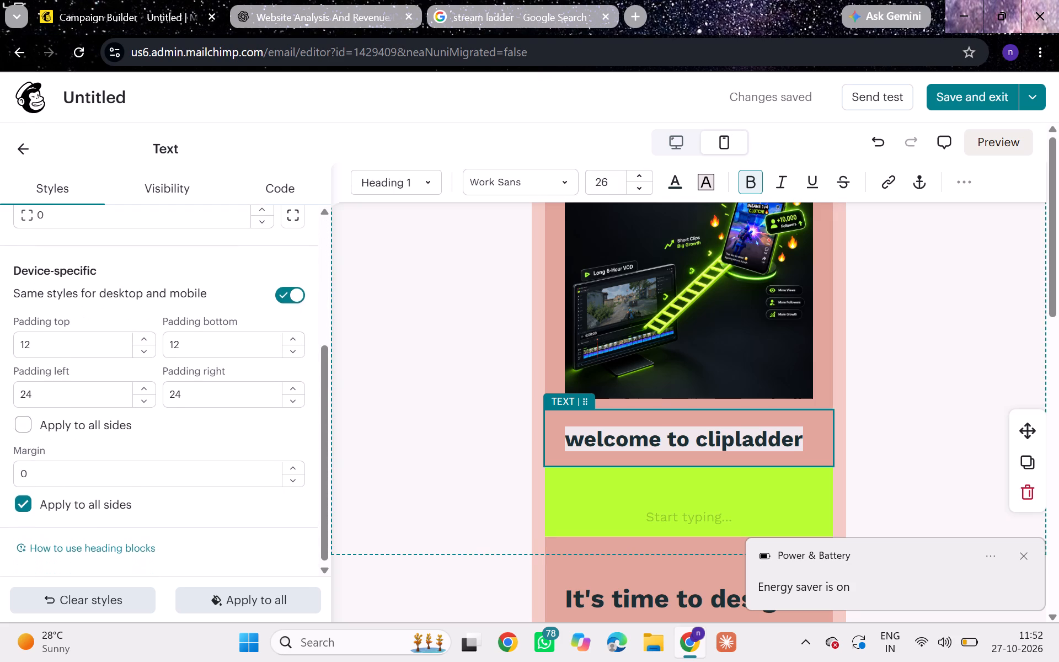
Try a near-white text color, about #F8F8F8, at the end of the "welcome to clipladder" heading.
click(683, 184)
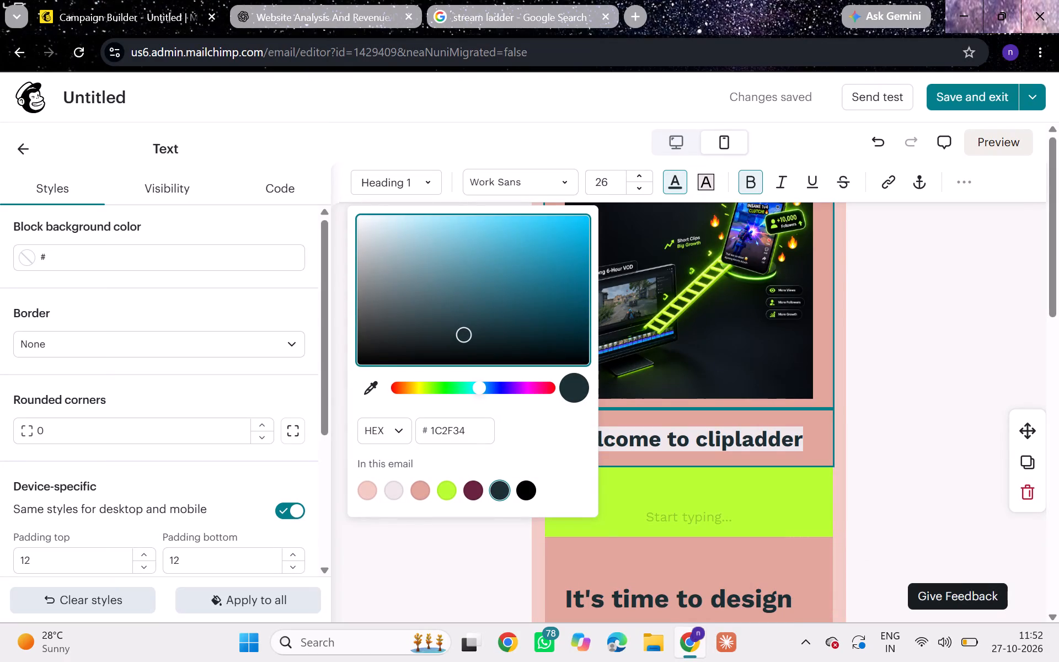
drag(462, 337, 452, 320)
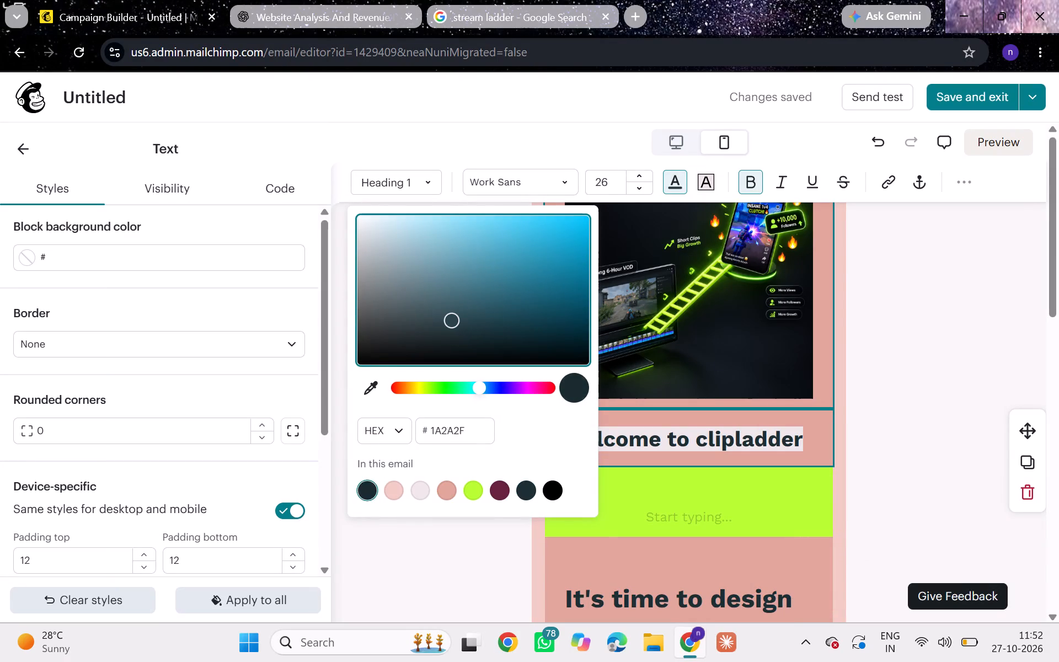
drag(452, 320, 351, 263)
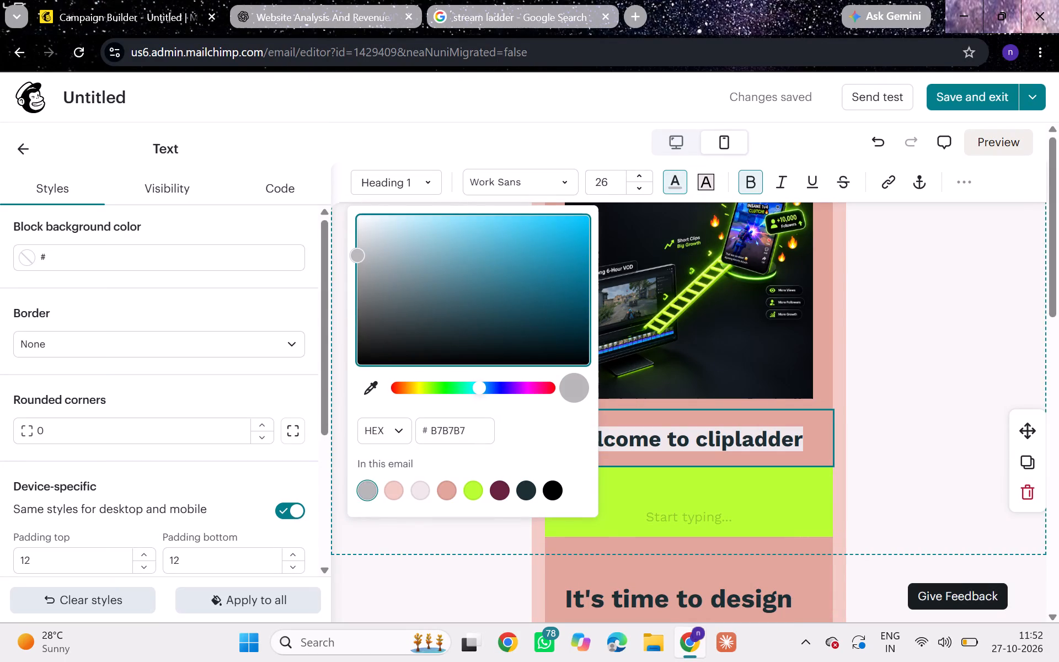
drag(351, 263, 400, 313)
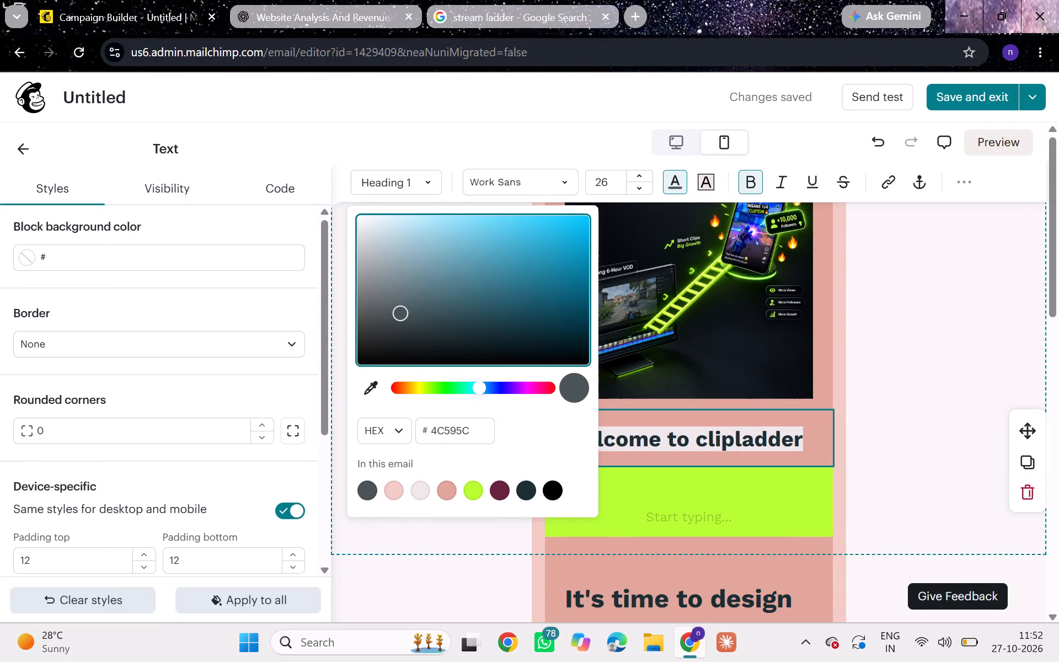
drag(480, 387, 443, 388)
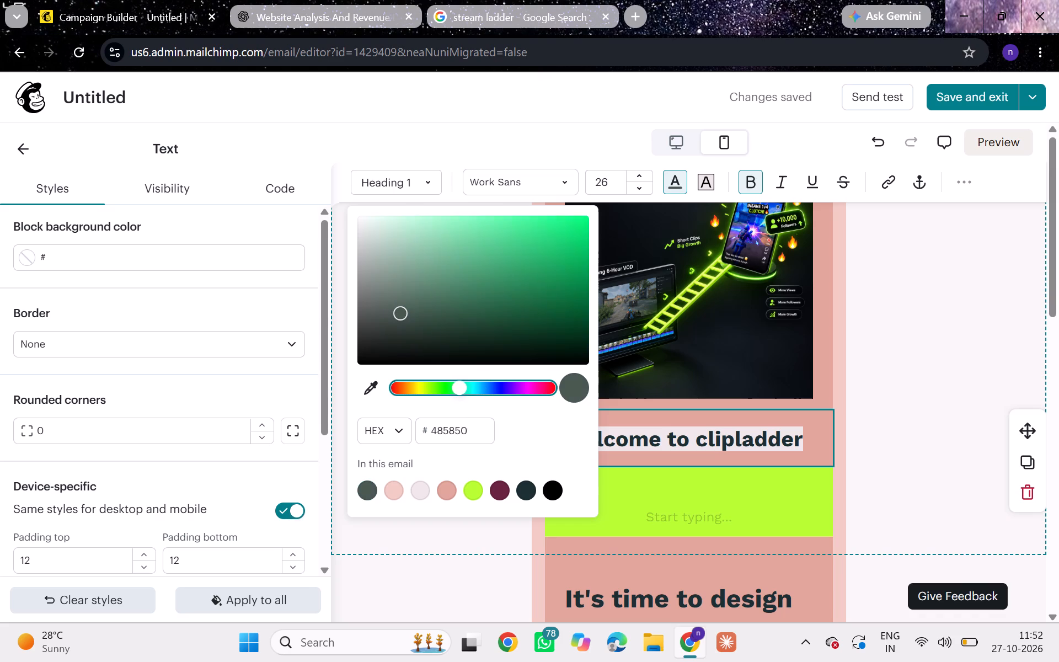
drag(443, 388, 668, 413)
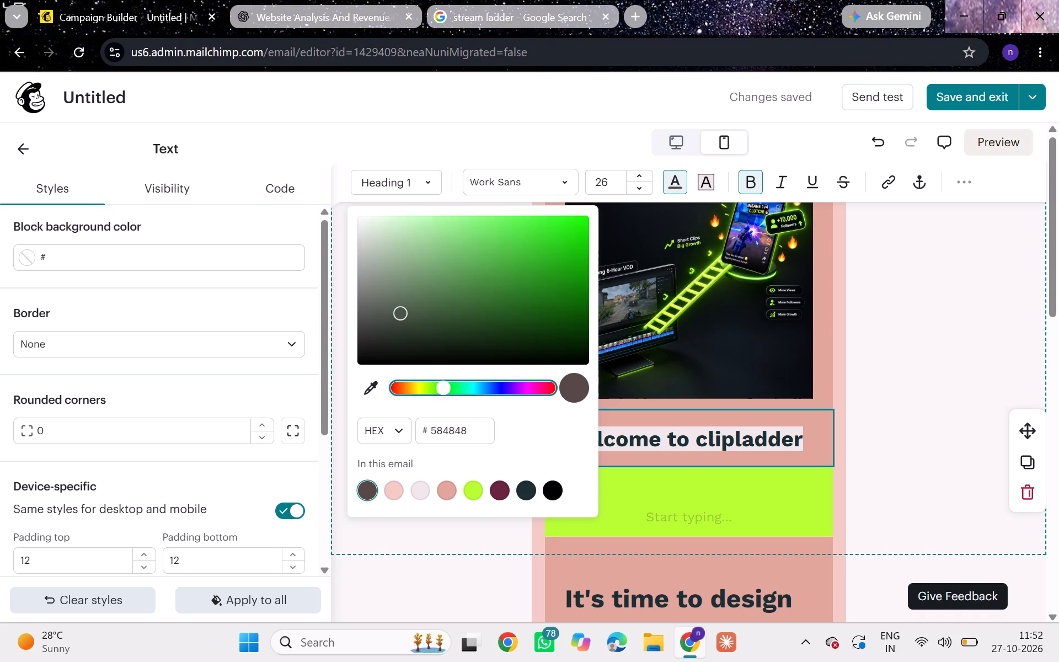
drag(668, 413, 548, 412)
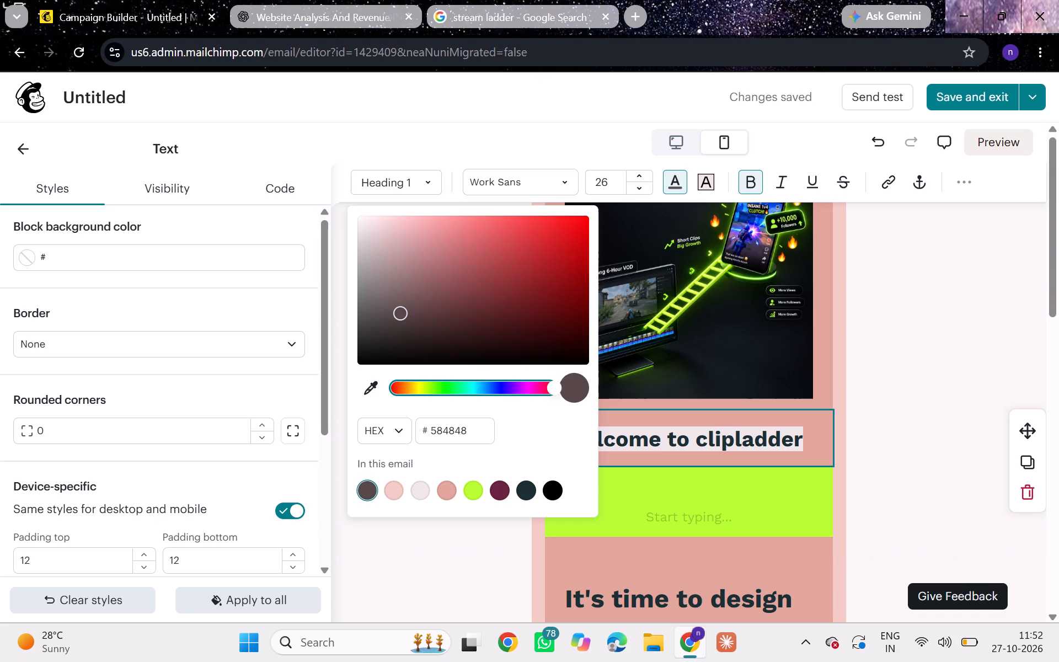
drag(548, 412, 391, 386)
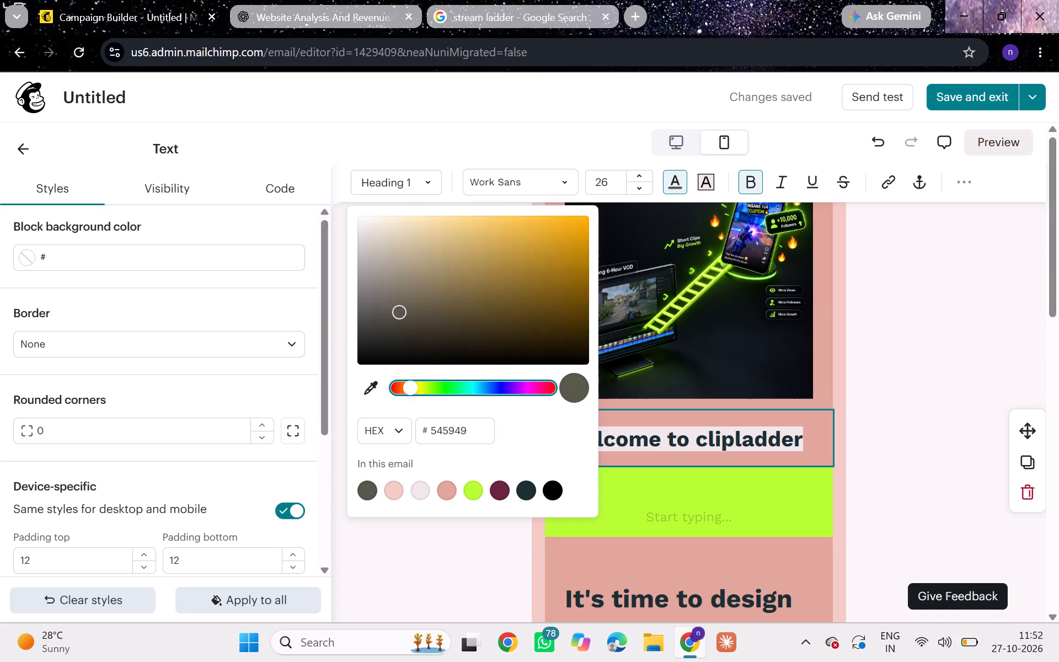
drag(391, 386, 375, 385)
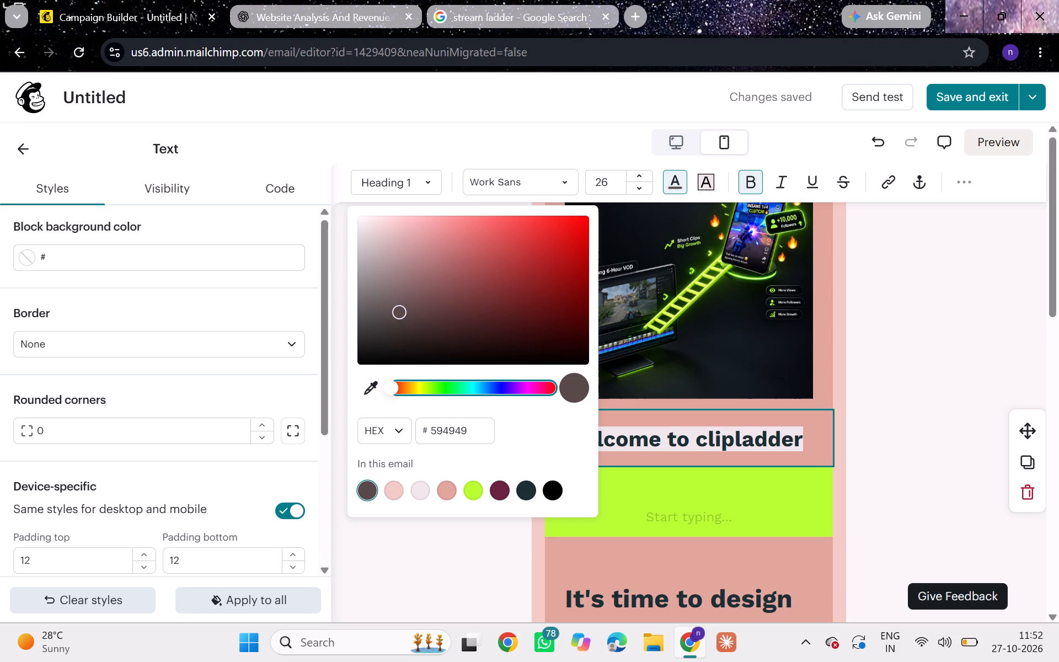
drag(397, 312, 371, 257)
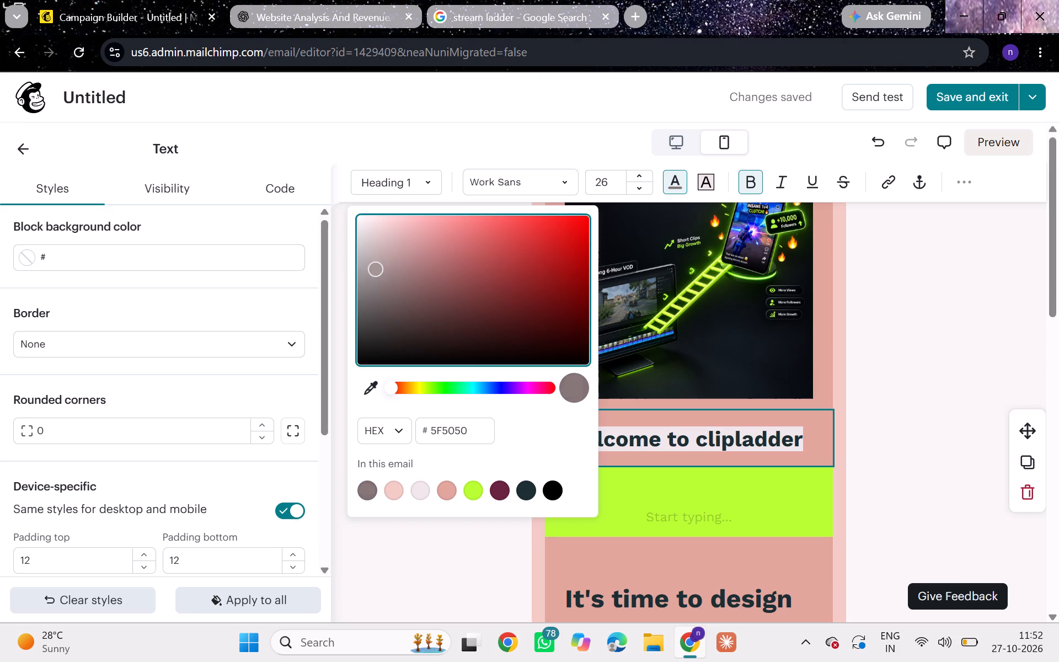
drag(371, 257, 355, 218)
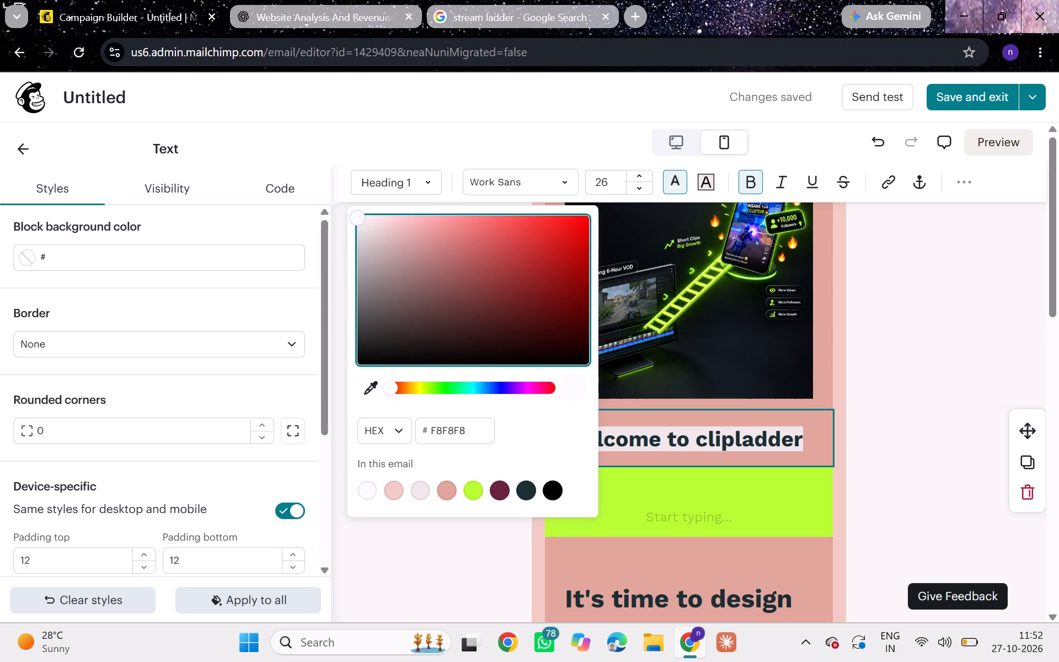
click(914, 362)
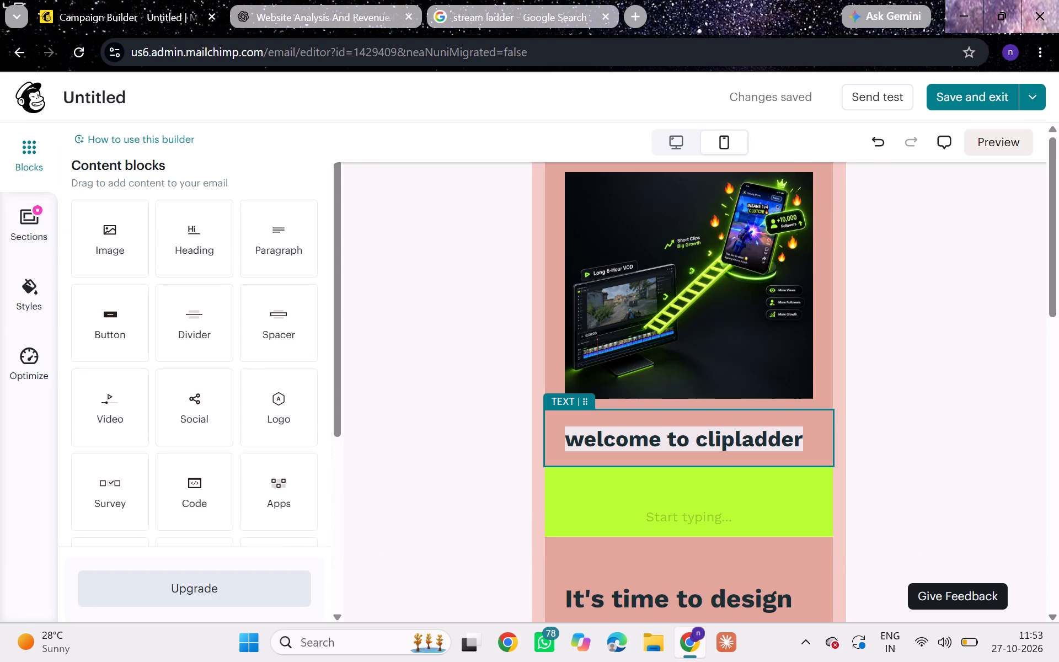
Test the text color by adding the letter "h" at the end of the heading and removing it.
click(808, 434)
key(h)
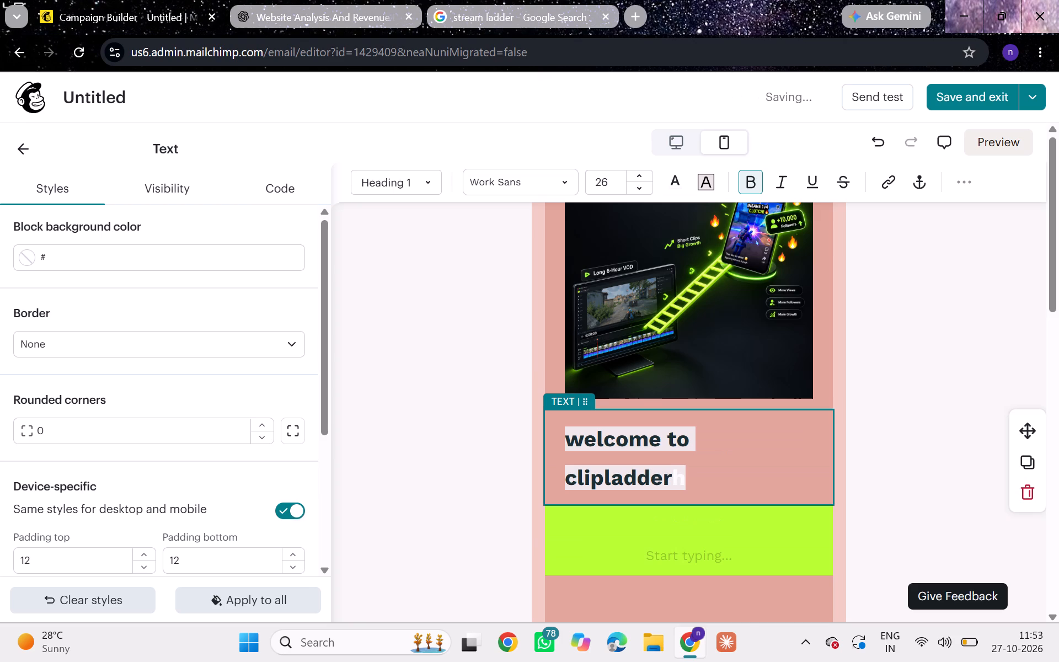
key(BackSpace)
Delete the entire "welcome to clipladder" text, leaving its heading block in place.
key(BackSpace)
key(BackSpace)
key(BackSpace)
key(BackSpace)
key(BackSpace)
key(BackSpace)
key(BackSpace)
key(BackSpace)
key(BackSpace)
key(BackSpace)
key(BackSpace)
key(BackSpace)
key(BackSpace)
key(BackSpace)
key(BackSpace)
key(BackSpace)
key(BackSpace)
key(BackSpace)
key(BackSpace)
key(BackSpace)
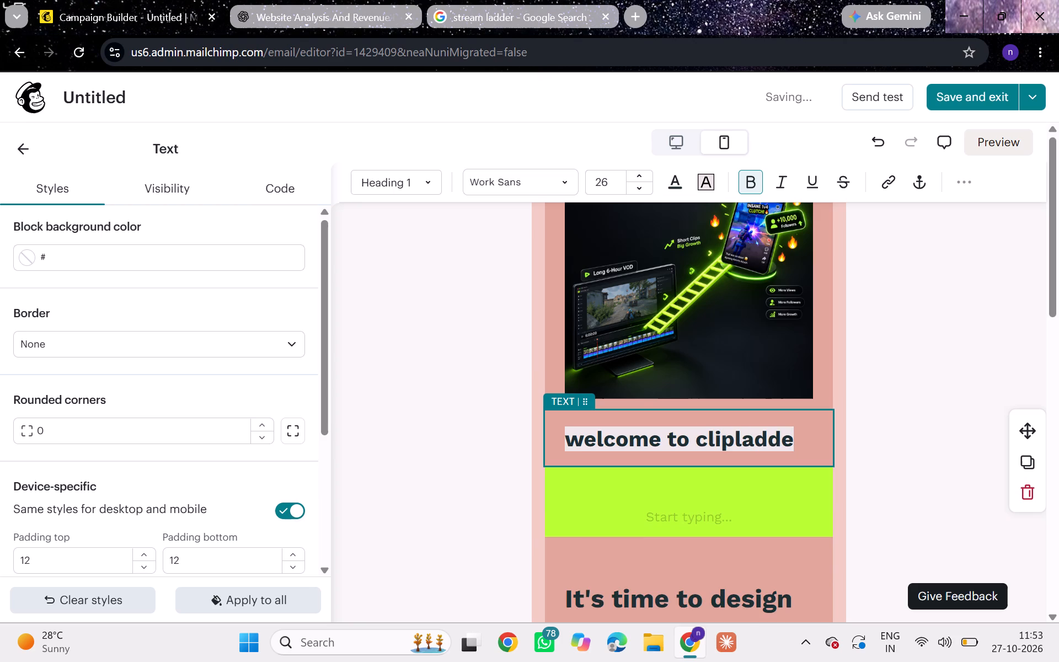
key(BackSpace)
key(BackSpace)
key(BackSpace)
key(BackSpace)
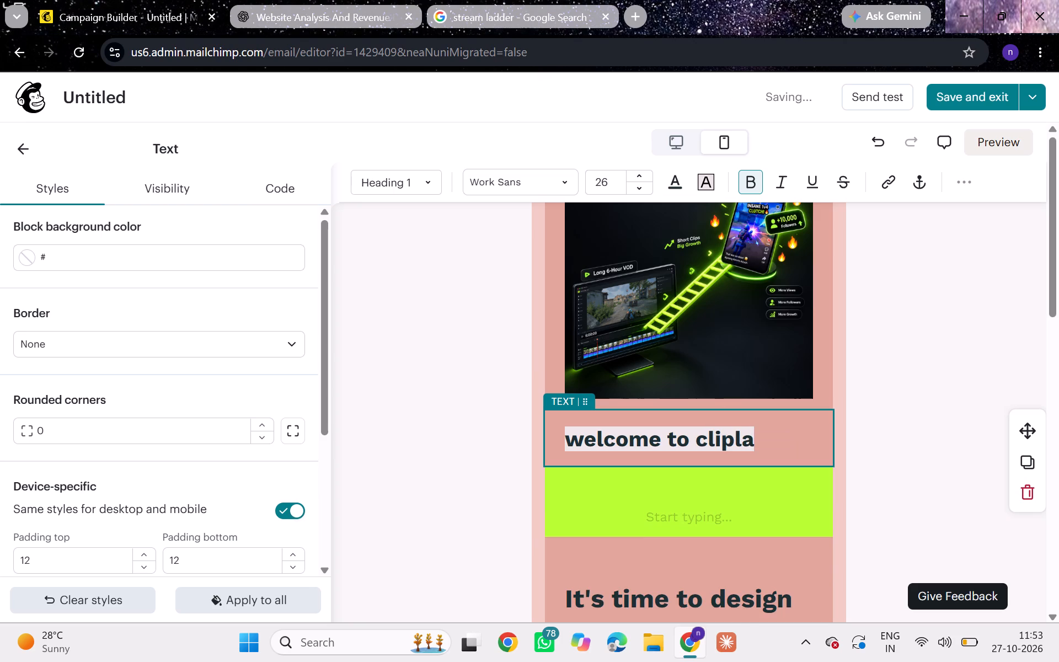
key(BackSpace)
key(BackSpace)
key(BackSpace)
key(BackSpace)
key(BackSpace)
key(BackSpace)
key(BackSpace)
key(BackSpace)
key(BackSpace)
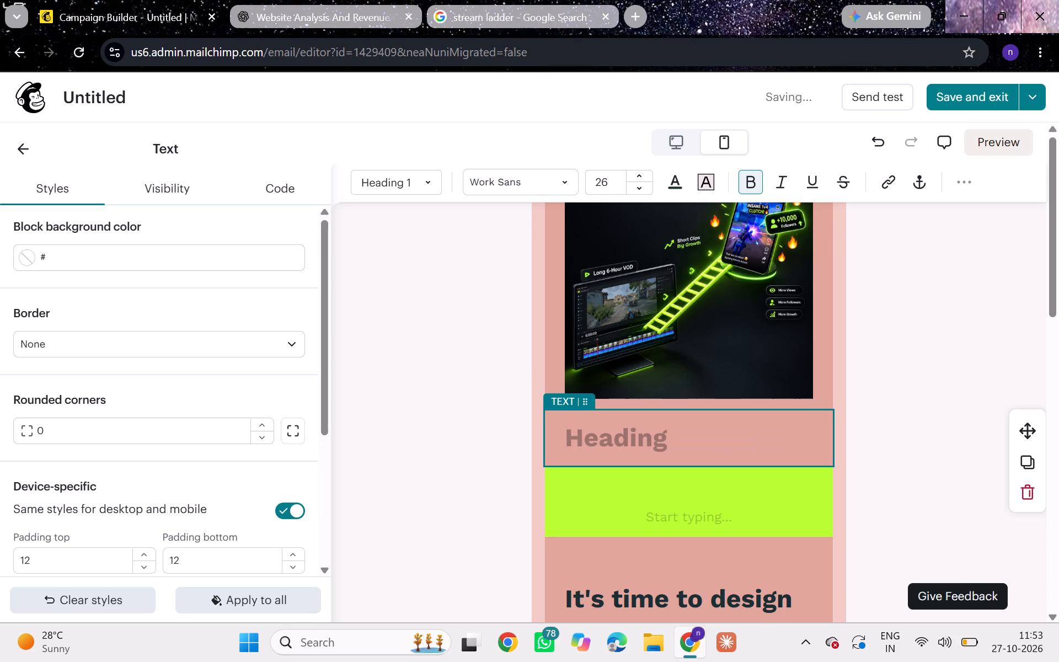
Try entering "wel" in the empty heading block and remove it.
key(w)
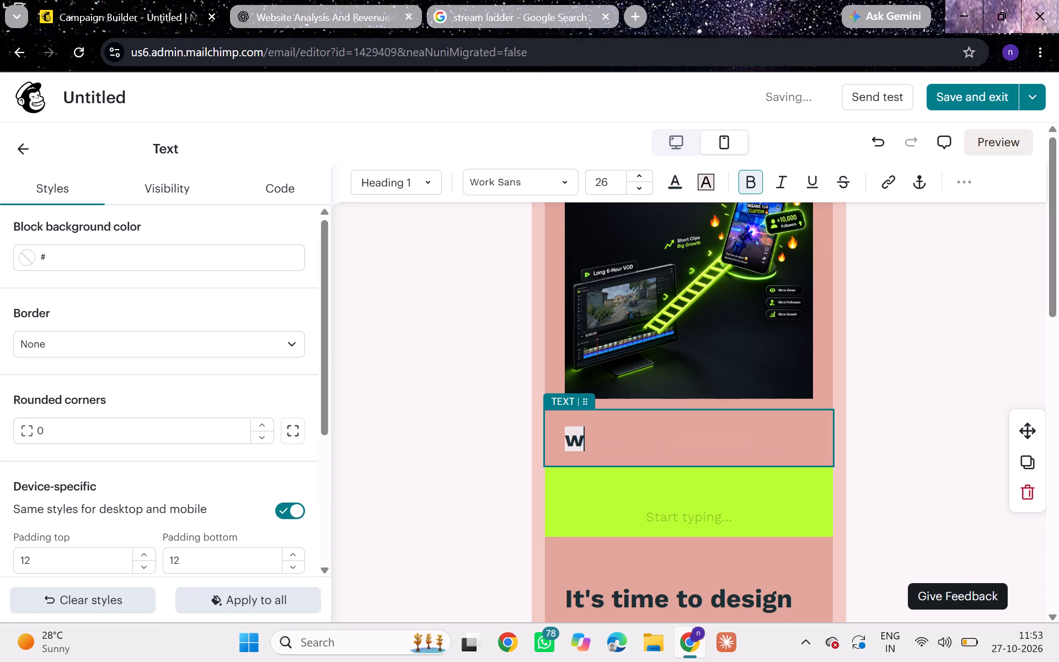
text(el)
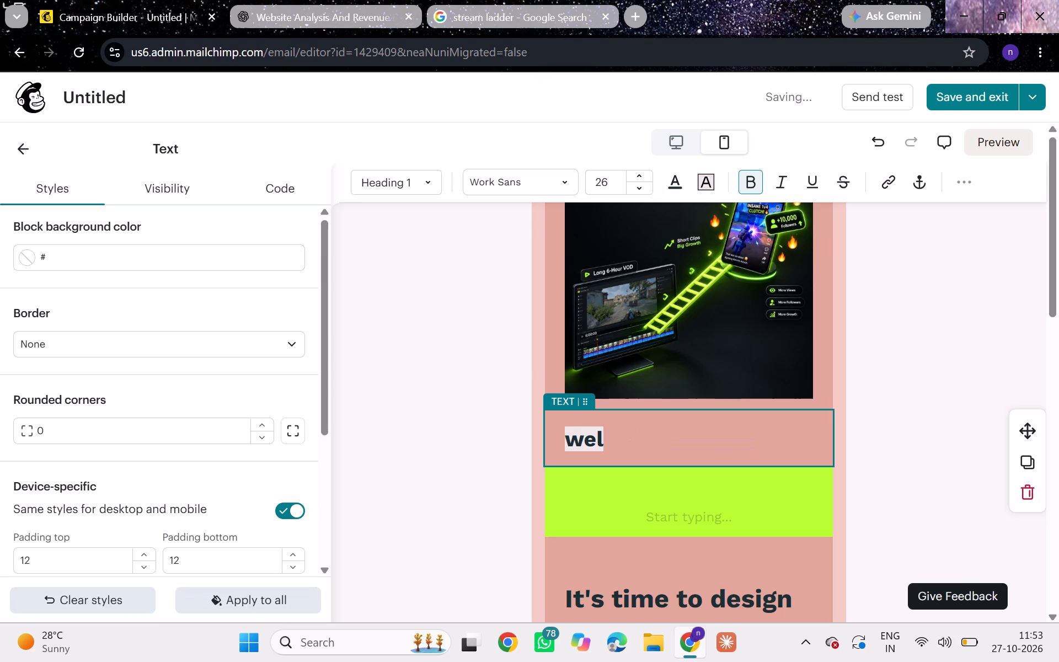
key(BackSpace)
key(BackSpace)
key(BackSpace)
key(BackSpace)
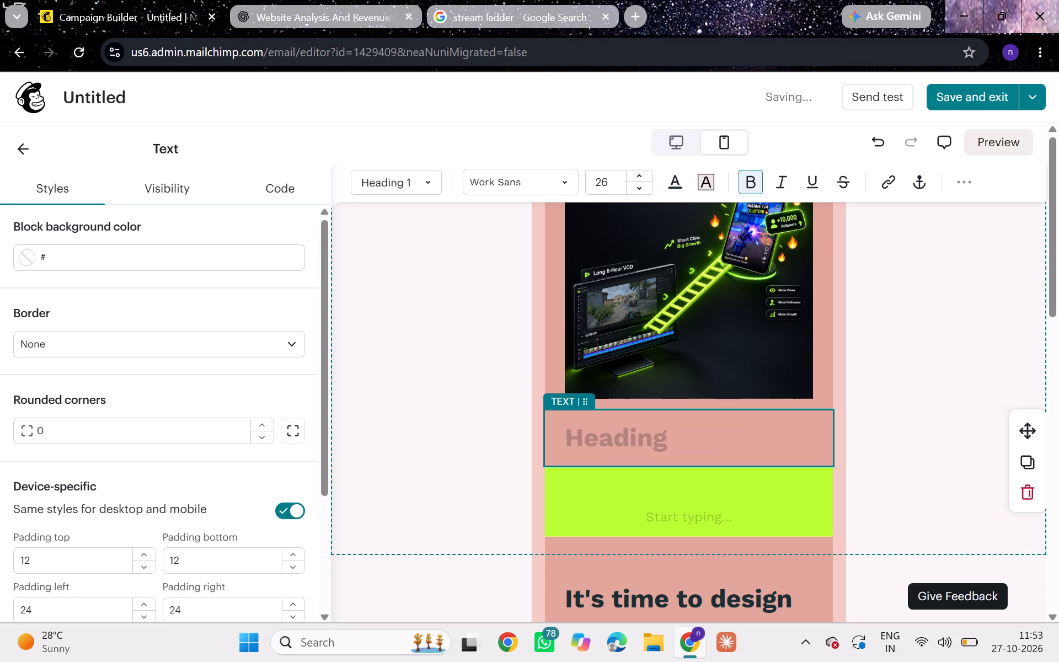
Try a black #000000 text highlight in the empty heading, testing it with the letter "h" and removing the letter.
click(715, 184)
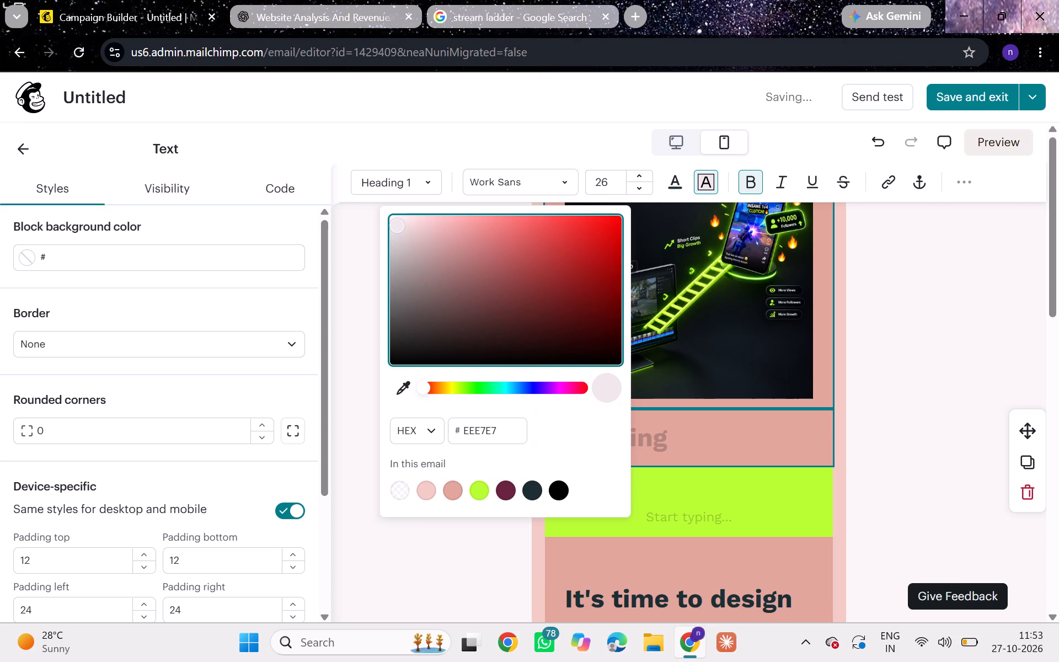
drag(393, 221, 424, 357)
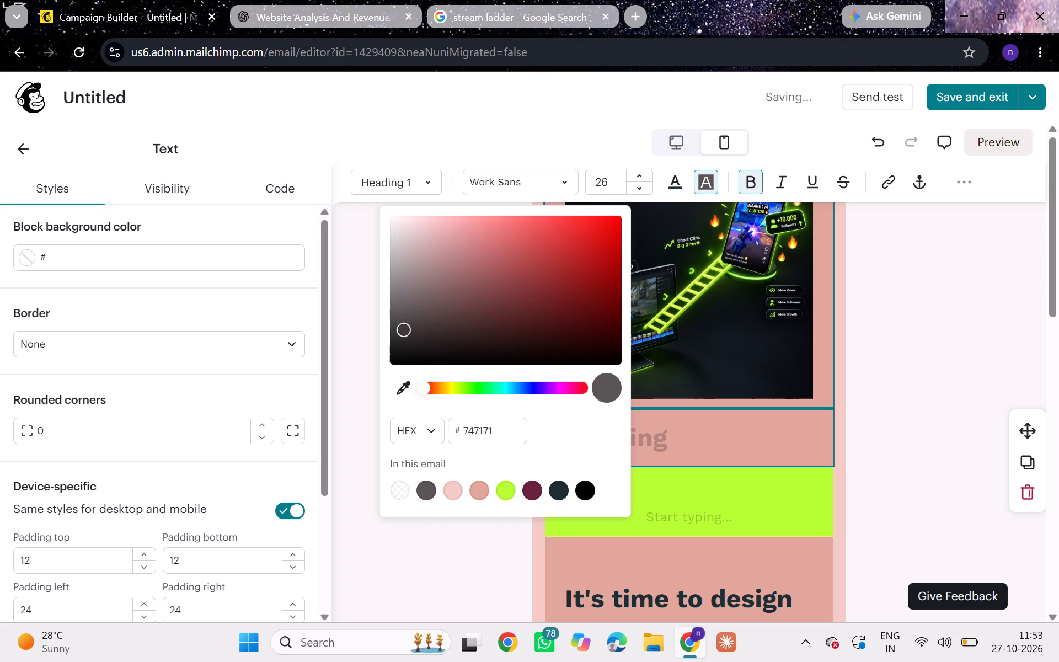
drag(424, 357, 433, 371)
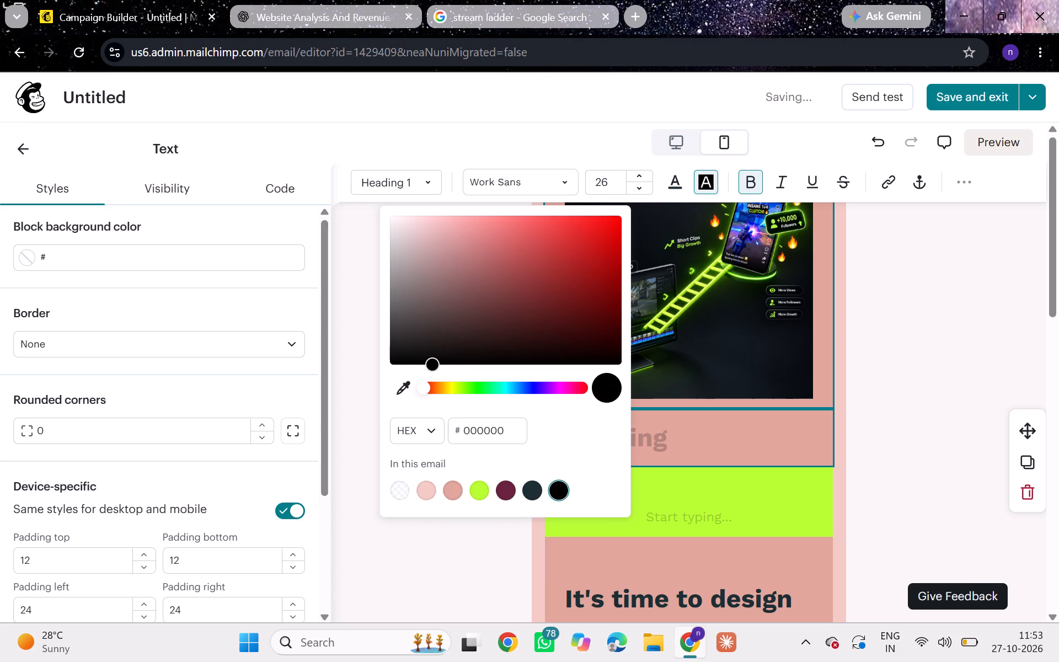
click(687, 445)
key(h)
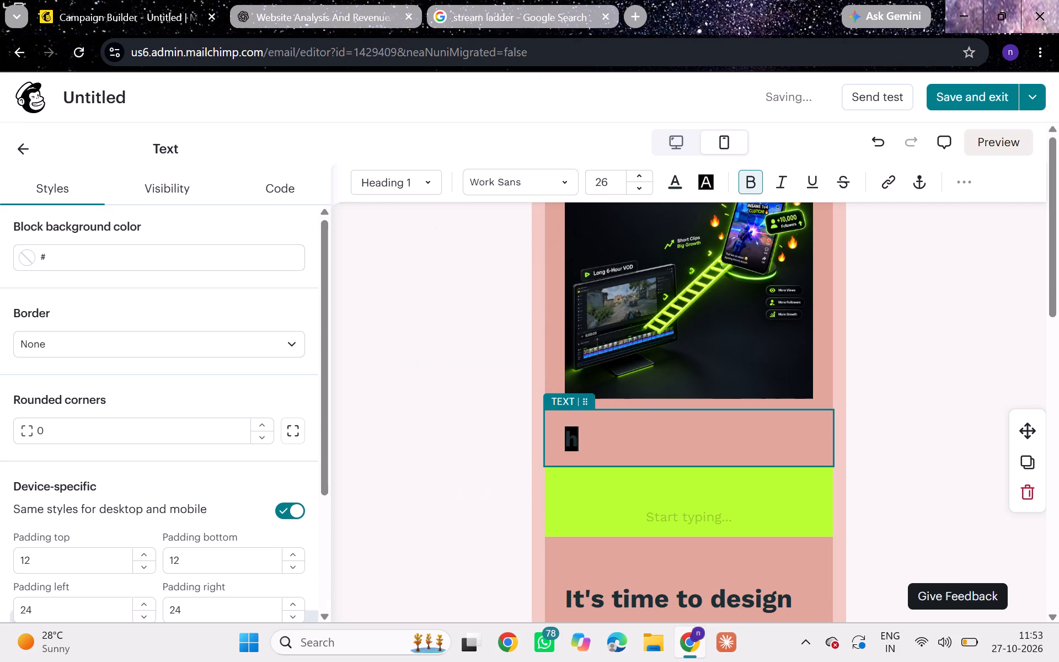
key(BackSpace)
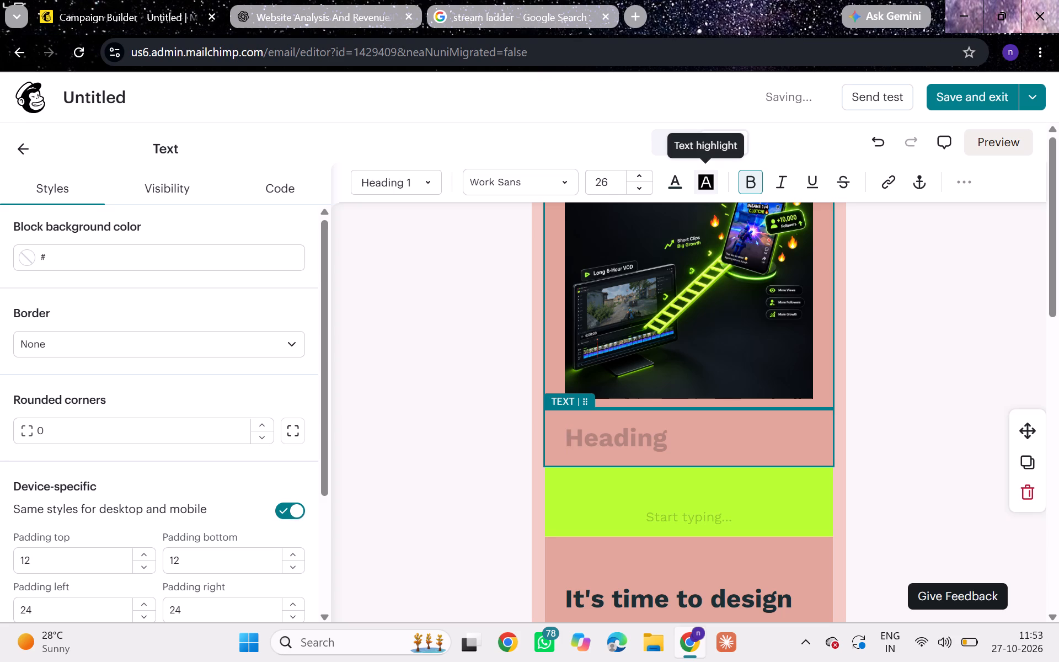
Set the text highlight color of the empty heading to white, #FFFFFF.
click(697, 182)
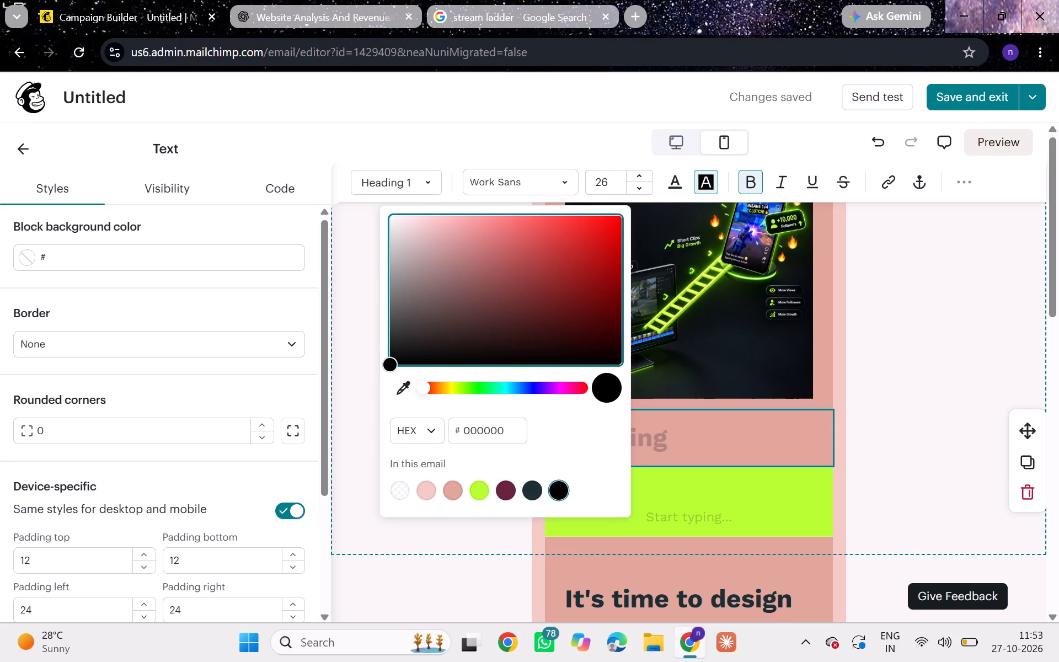
drag(407, 354, 379, 215)
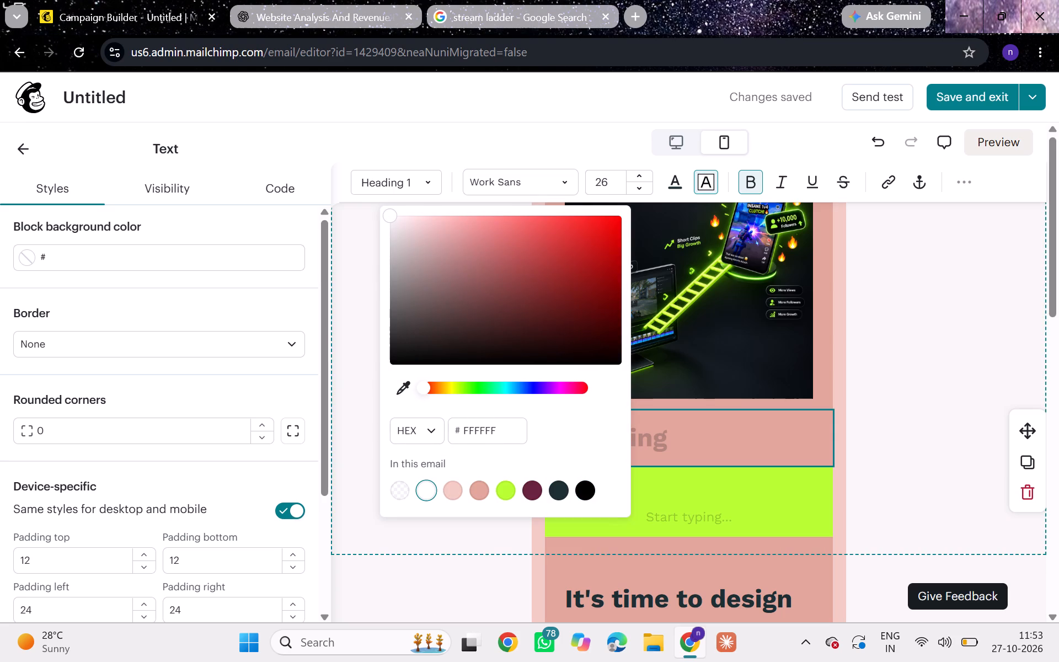
click(954, 332)
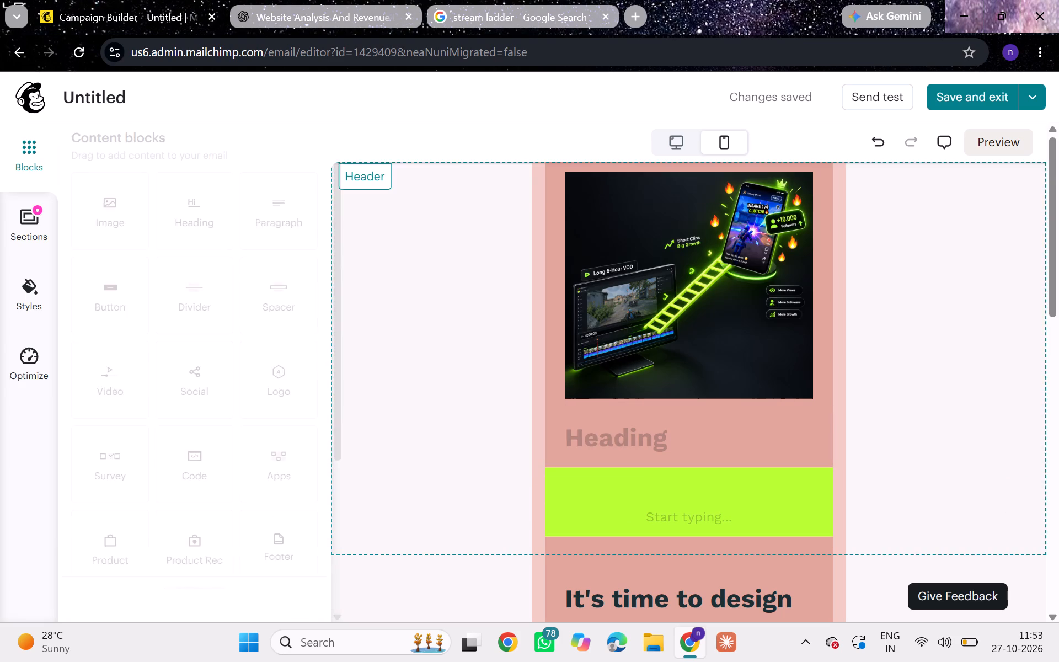
text(ww)
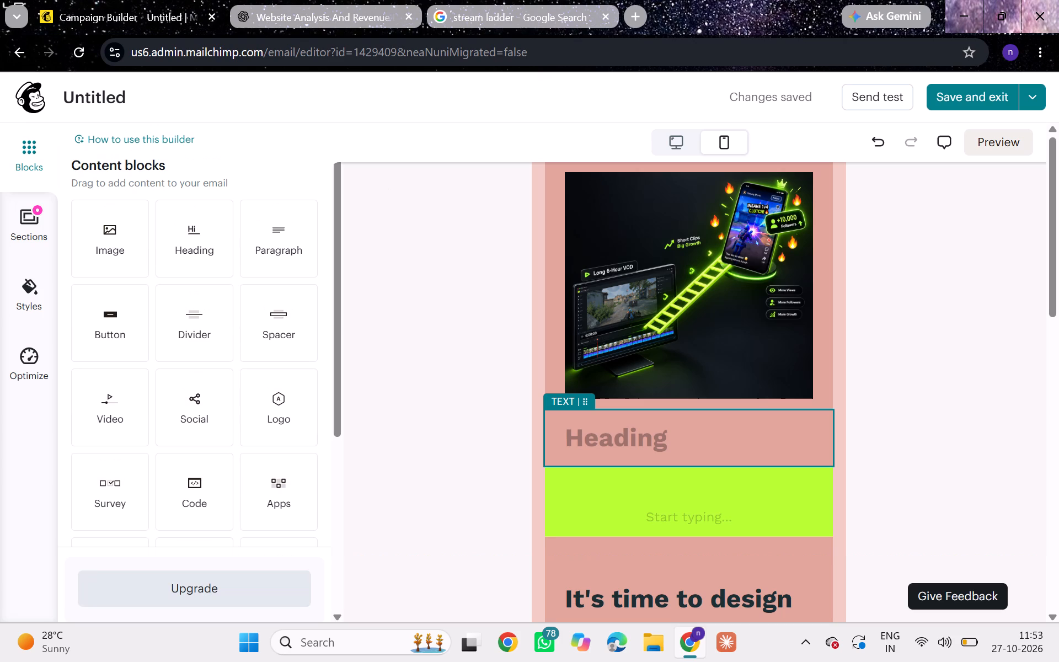
key(w)
Enter "welcome to clipladder" as the text of the empty heading block below the header picture.
click(646, 438)
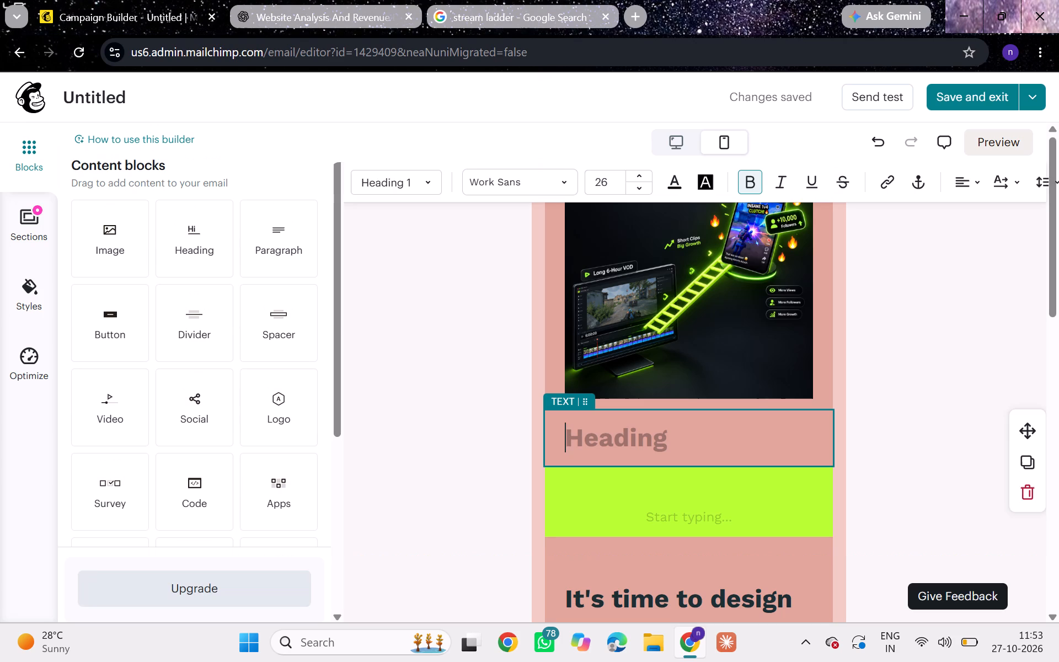
click(646, 438)
key(w)
key(e)
text(lcome to)
key(space)
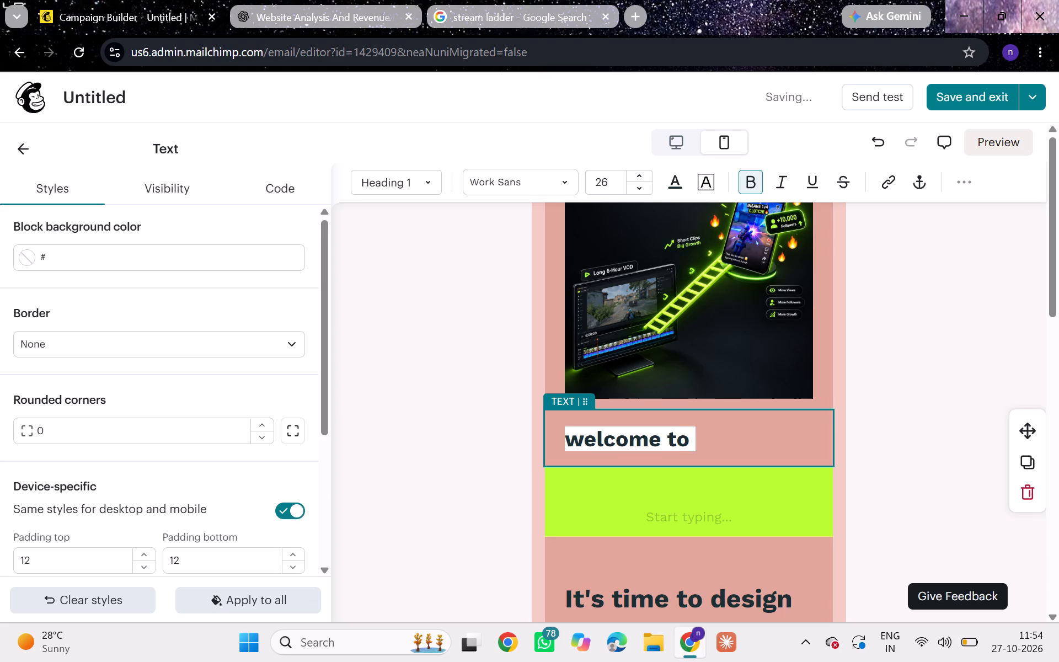
text(clipladder)
key(Return)
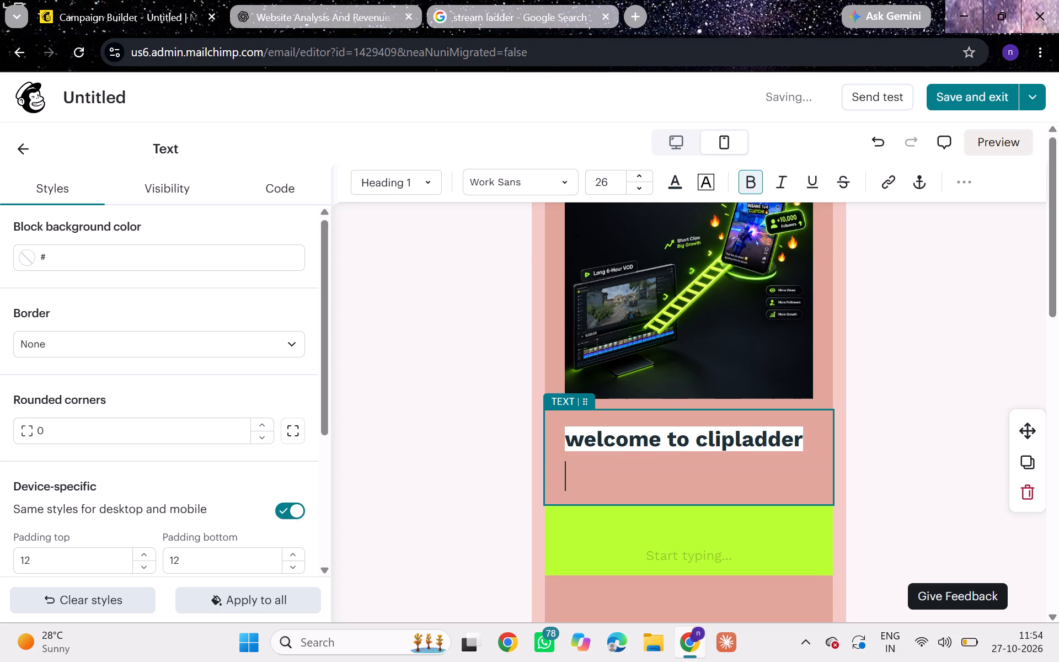
key(BackSpace)
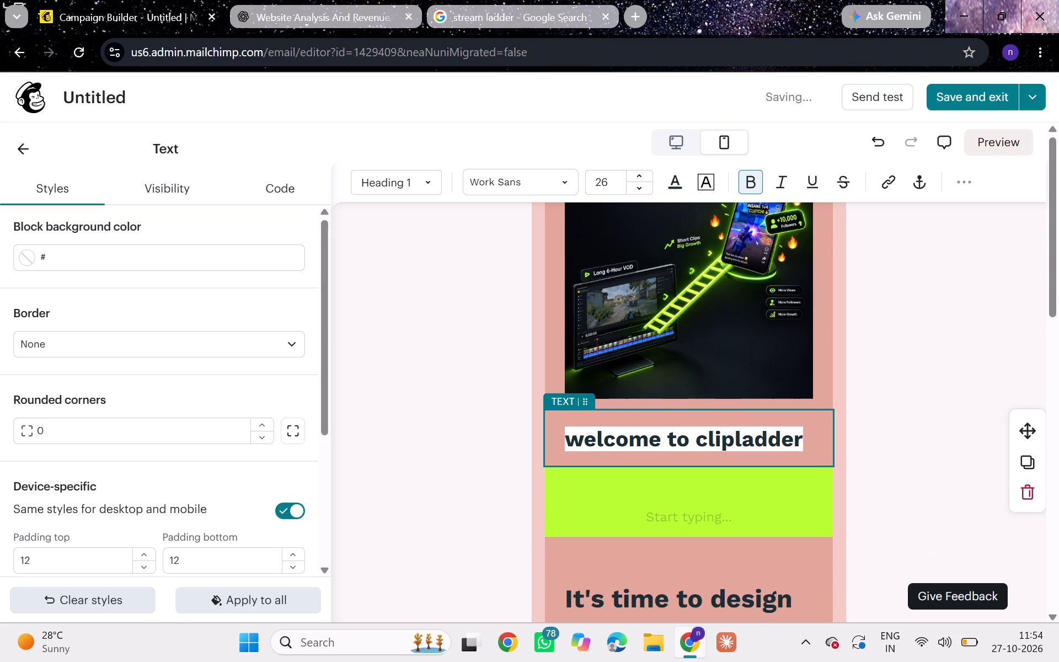
click(902, 331)
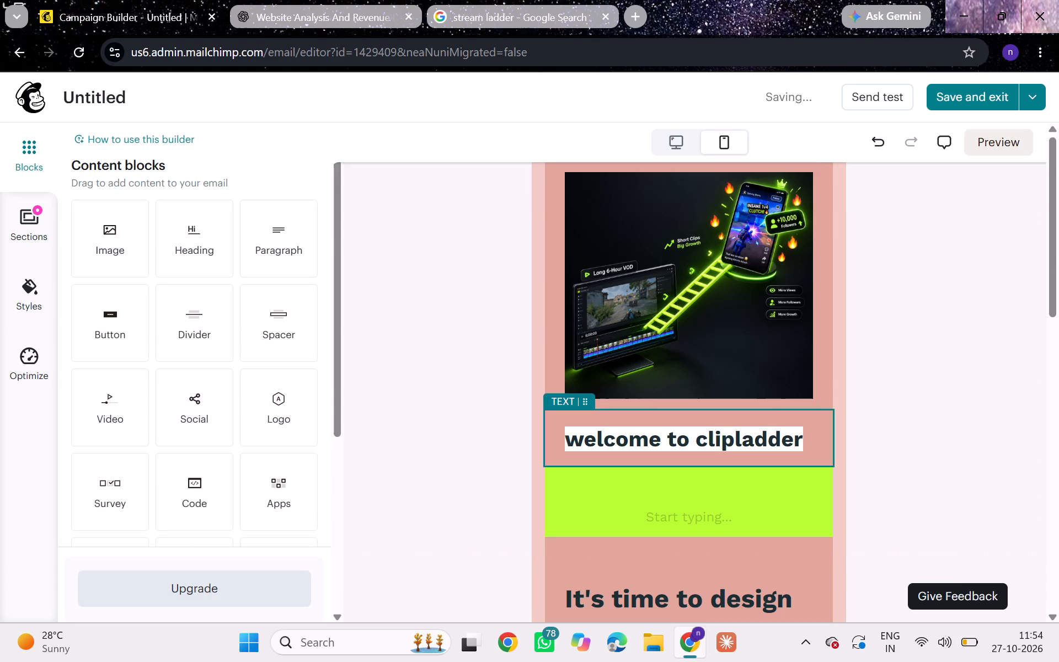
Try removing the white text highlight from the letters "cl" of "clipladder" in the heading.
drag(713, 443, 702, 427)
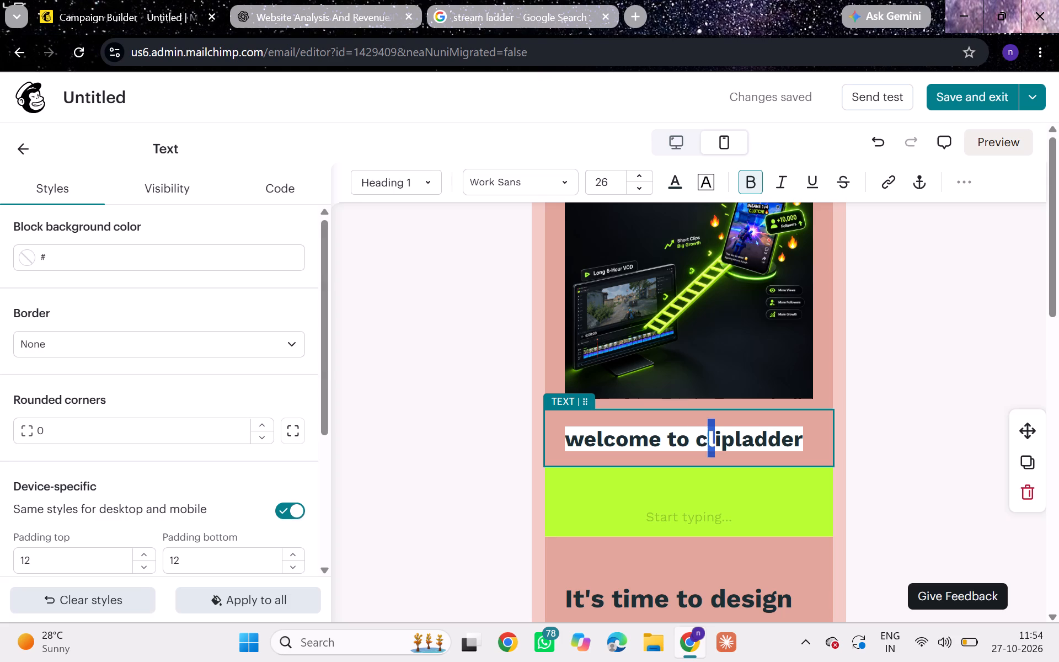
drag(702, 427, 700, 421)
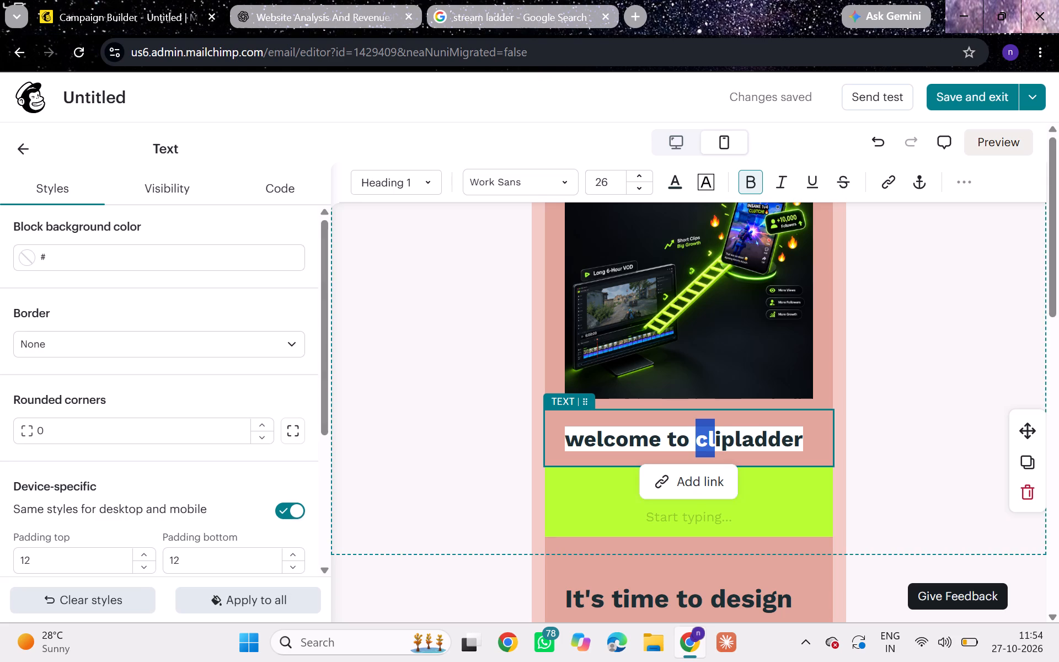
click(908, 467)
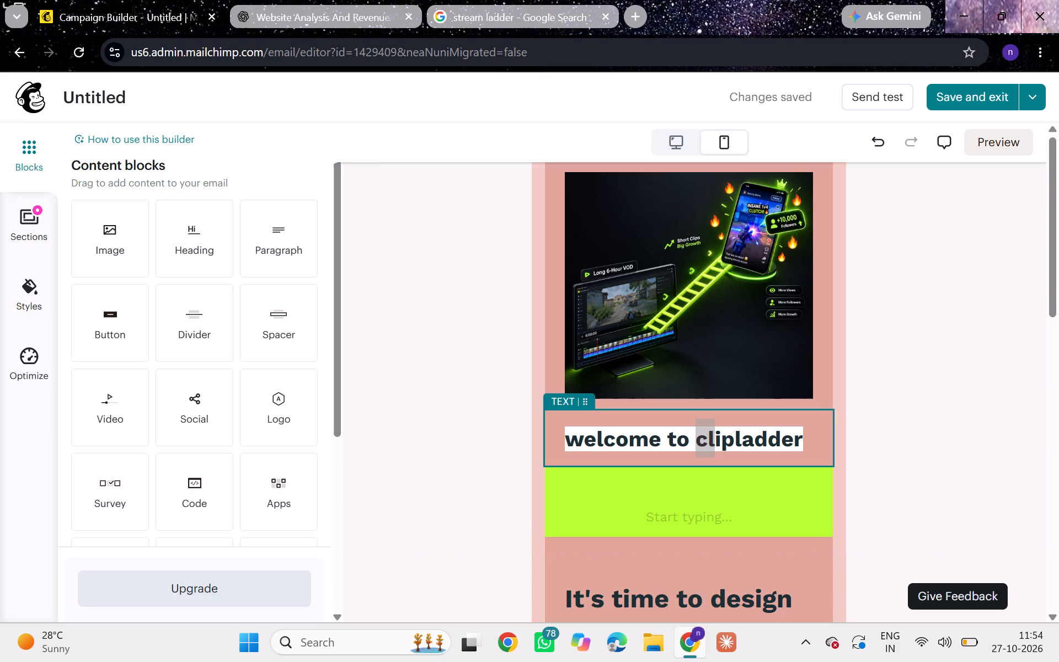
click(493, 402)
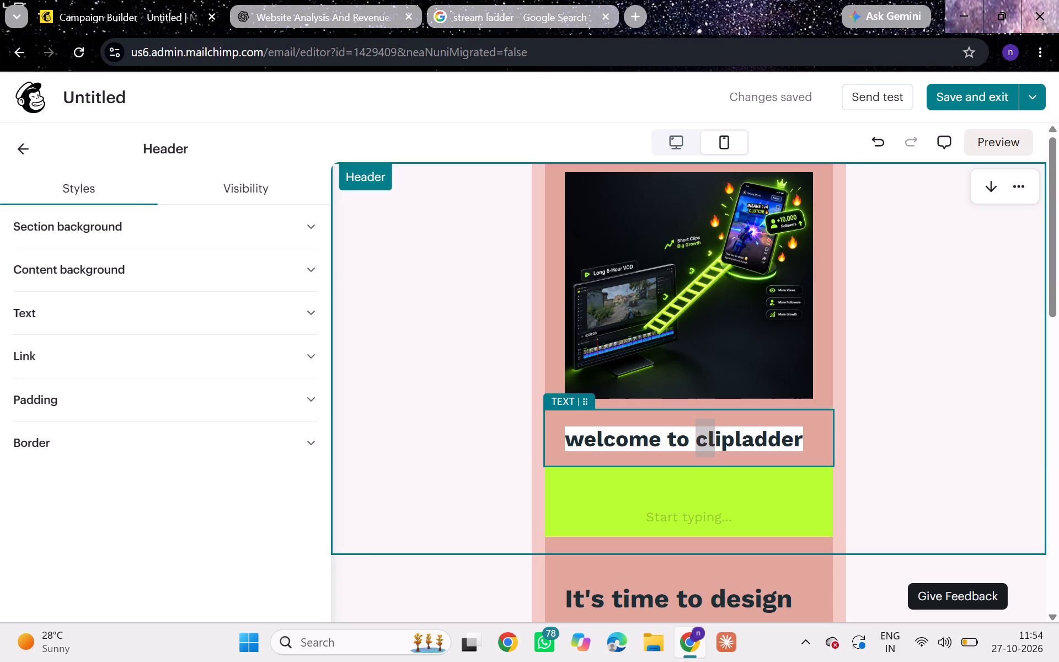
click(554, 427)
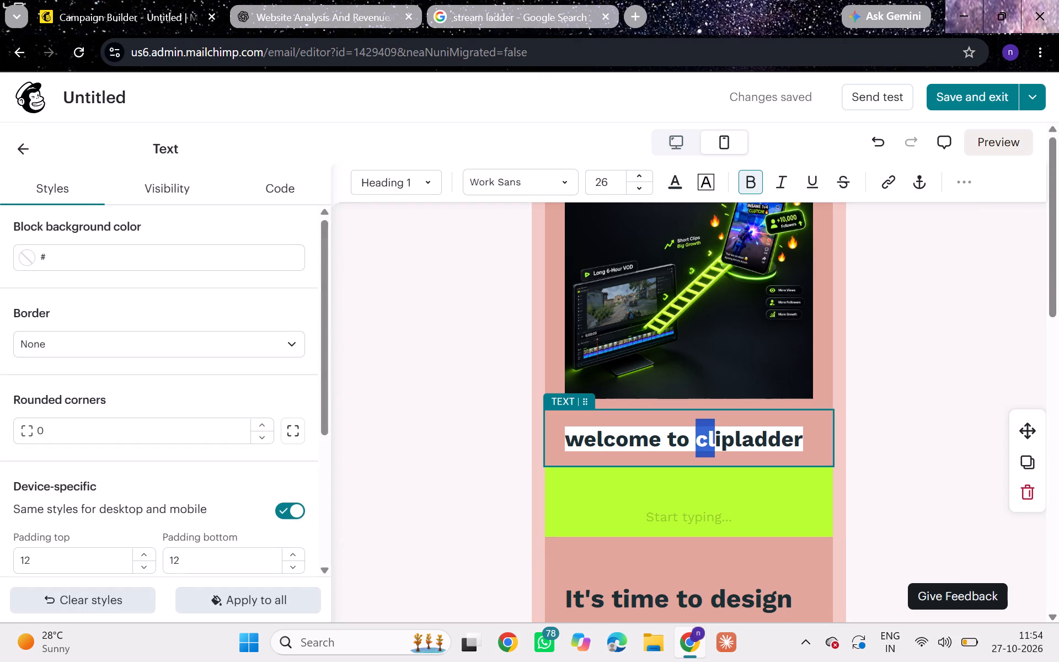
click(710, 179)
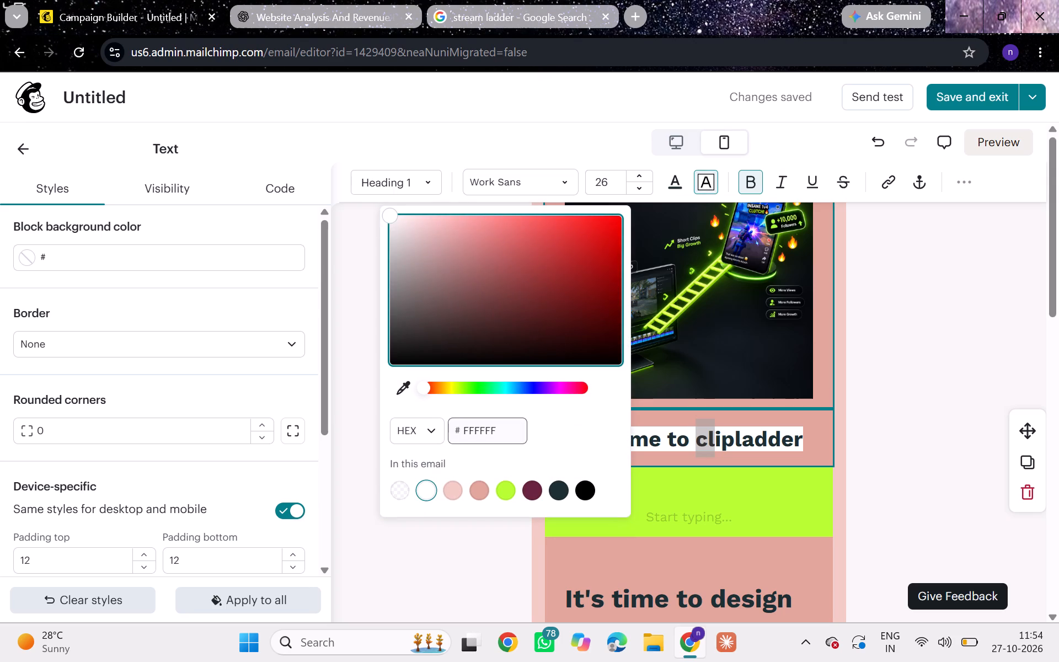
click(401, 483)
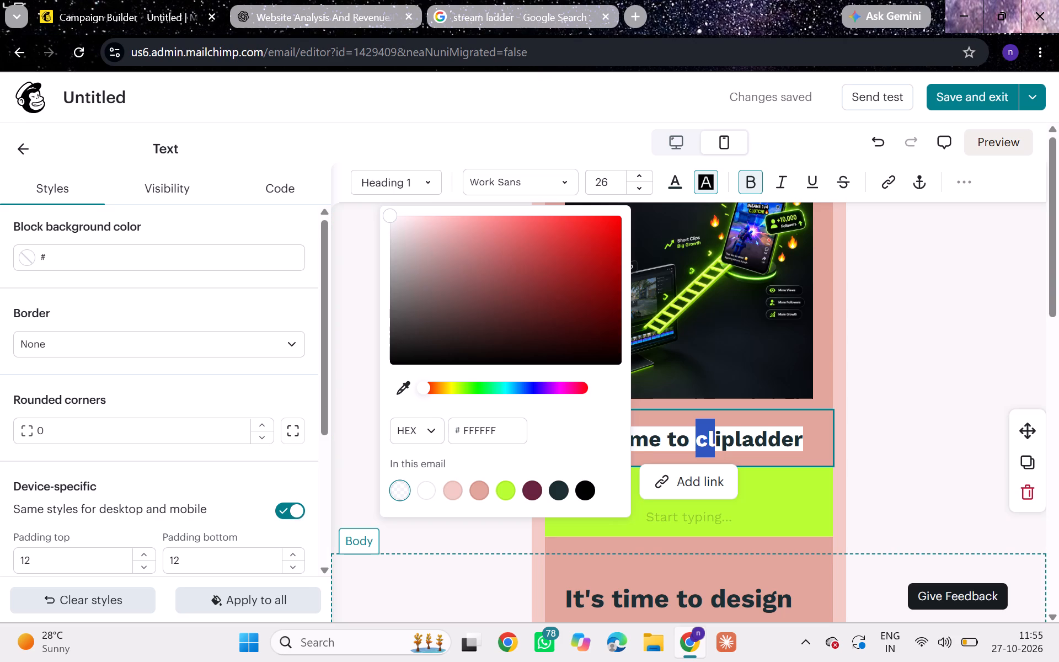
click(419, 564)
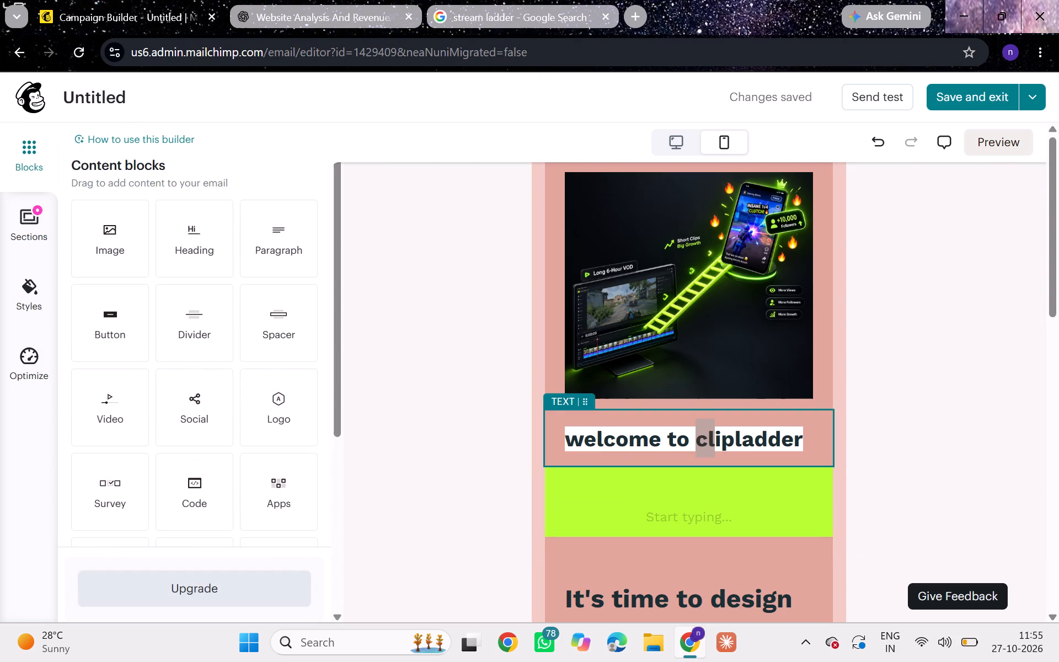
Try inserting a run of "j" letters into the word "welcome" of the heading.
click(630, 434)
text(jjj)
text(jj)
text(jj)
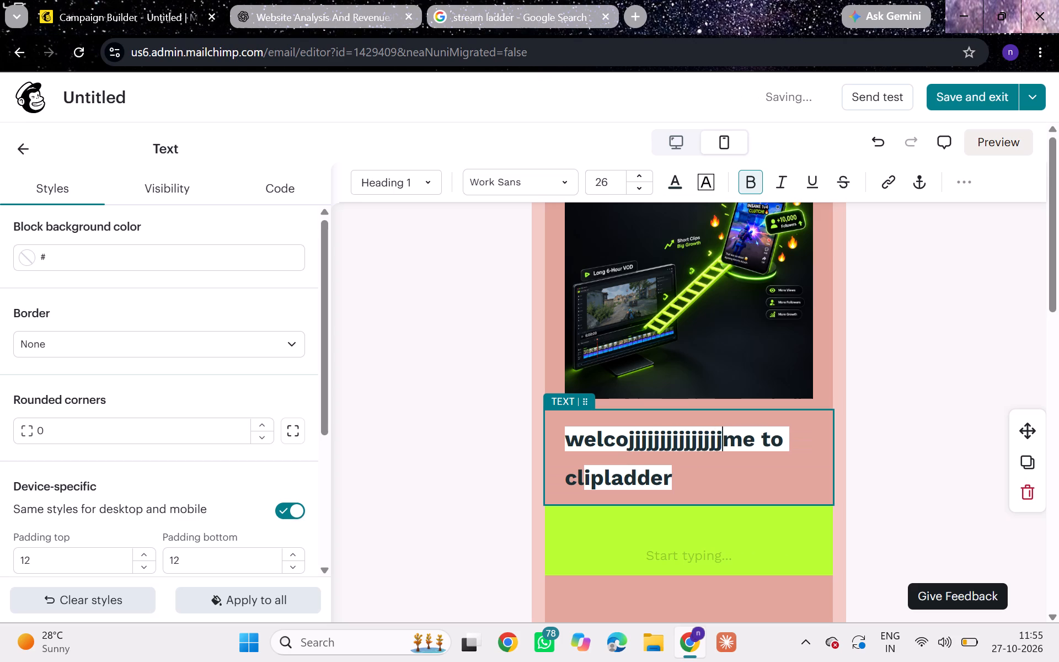
Delete all the text of the white-highlighted heading below the header picture.
click(684, 471)
key(BackSpace)
key(BackSpace)
key(BackSpace)
key(BackSpace)
key(BackSpace)
key(BackSpace)
key(BackSpace)
key(BackSpace)
key(BackSpace)
key(BackSpace)
key(BackSpace)
key(BackSpace)
key(BackSpace)
key(BackSpace)
key(BackSpace)
key(BackSpace)
key(BackSpace)
key(BackSpace)
key(BackSpace)
key(BackSpace)
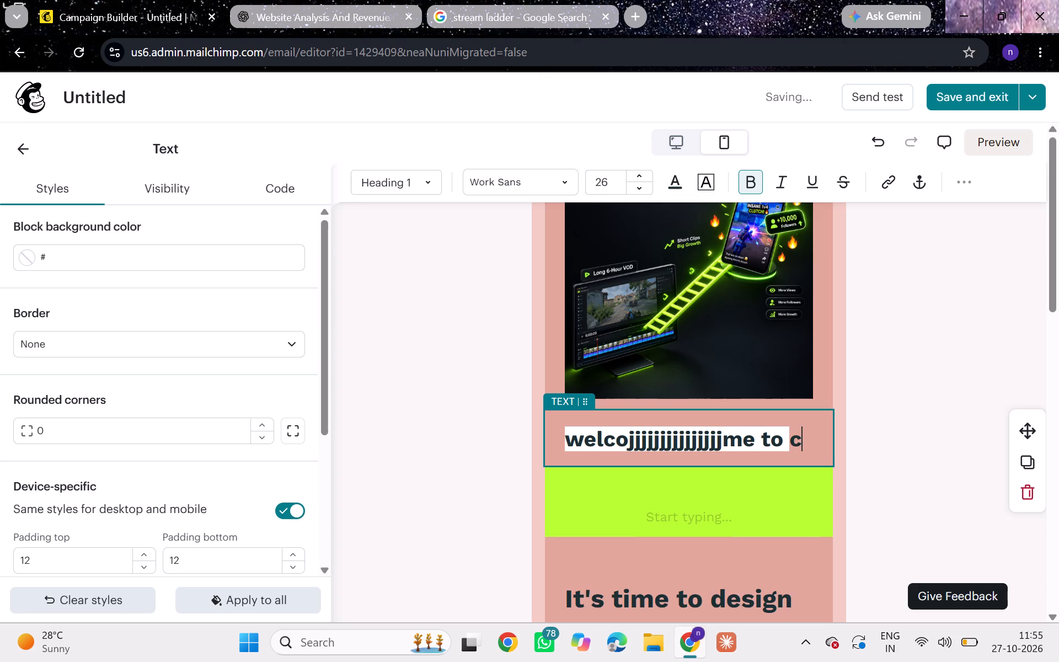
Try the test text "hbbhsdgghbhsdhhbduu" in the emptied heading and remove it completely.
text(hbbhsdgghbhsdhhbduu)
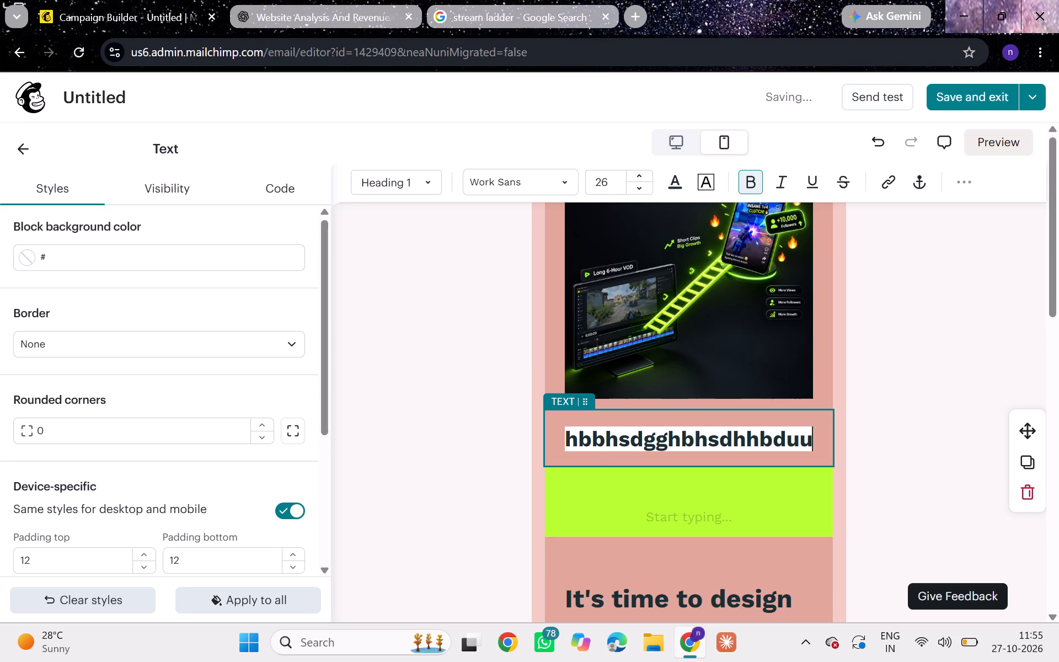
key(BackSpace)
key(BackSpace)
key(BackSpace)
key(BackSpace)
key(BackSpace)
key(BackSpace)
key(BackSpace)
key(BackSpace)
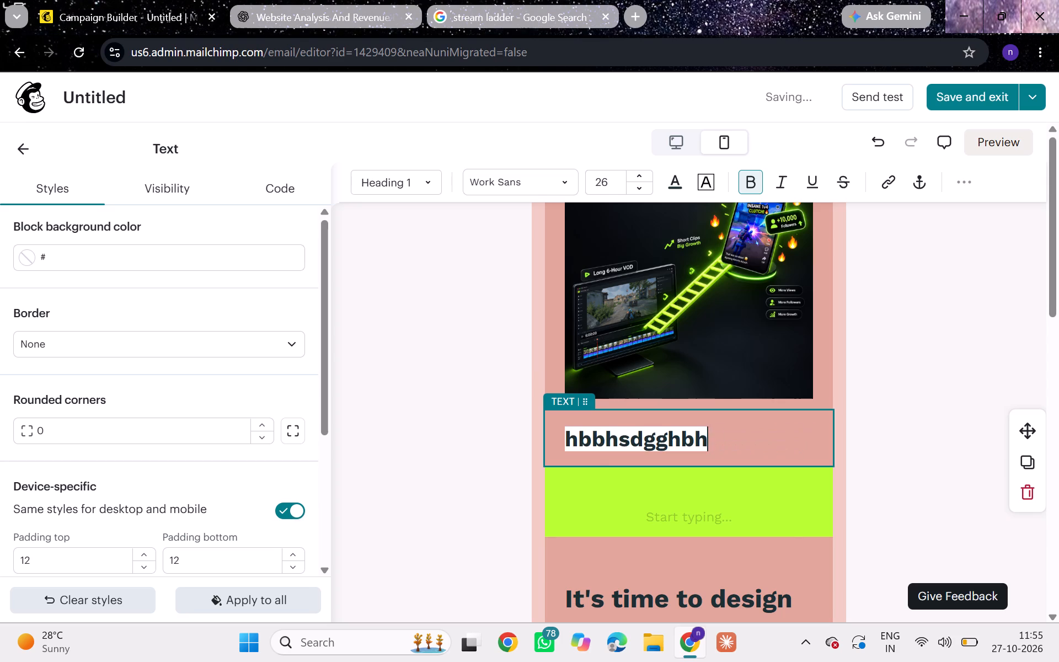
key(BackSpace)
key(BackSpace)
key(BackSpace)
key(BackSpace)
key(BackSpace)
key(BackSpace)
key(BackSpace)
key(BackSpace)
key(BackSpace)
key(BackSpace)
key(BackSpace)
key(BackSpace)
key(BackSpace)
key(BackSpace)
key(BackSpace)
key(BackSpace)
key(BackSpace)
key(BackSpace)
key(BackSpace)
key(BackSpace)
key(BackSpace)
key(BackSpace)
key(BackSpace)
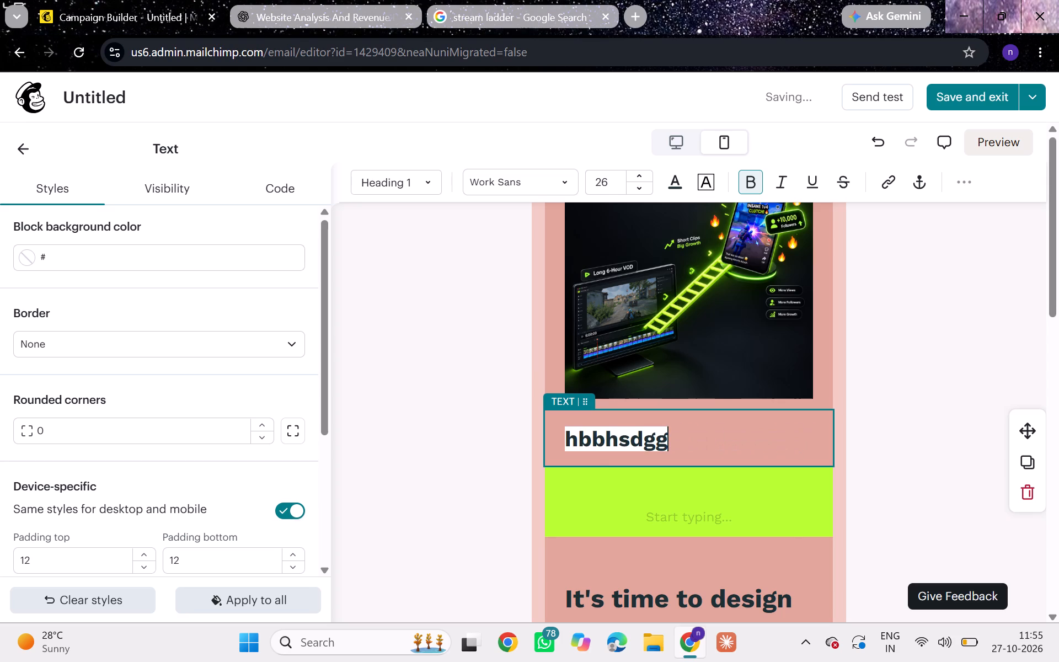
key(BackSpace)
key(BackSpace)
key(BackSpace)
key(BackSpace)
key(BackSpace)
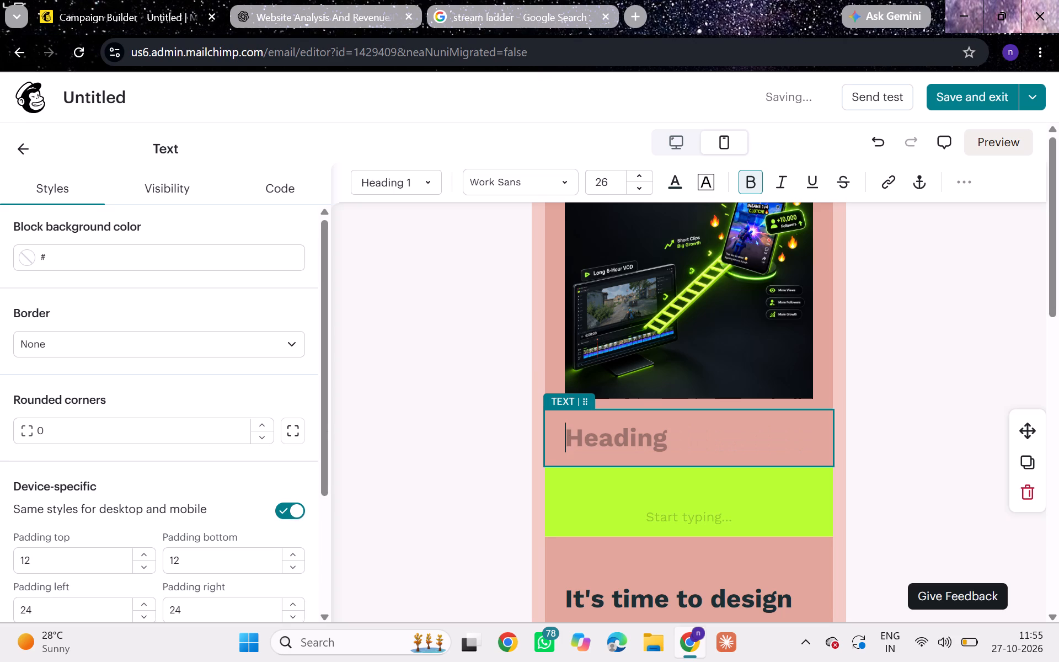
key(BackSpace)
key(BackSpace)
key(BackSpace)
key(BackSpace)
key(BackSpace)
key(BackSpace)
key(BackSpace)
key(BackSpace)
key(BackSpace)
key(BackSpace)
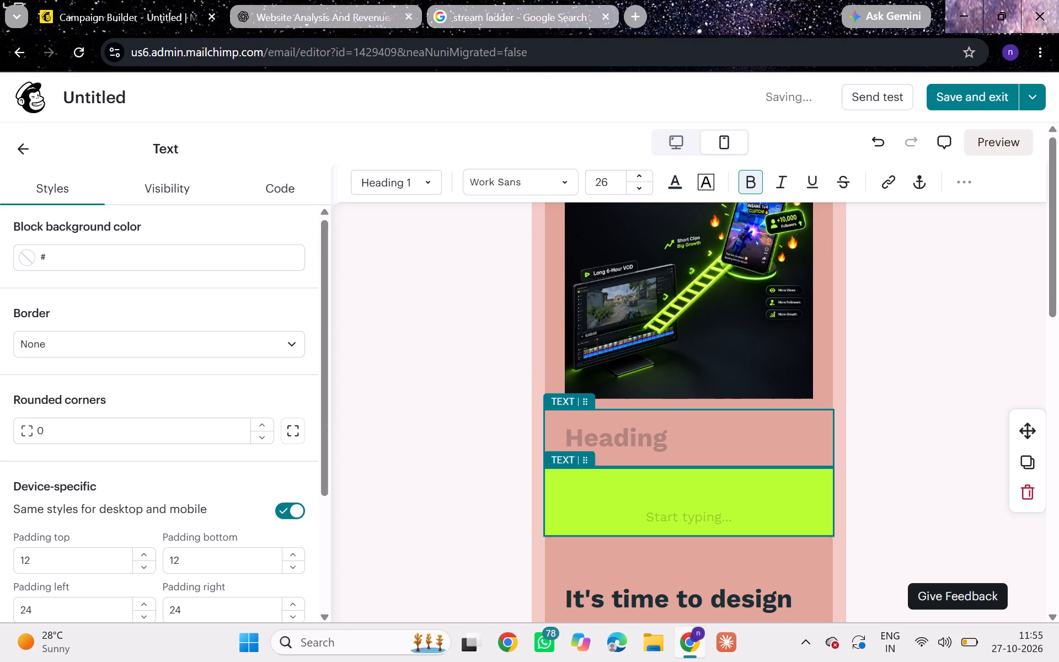
Set the empty heading's text highlight to the email's salmon-pink color that matches the content background.
click(711, 173)
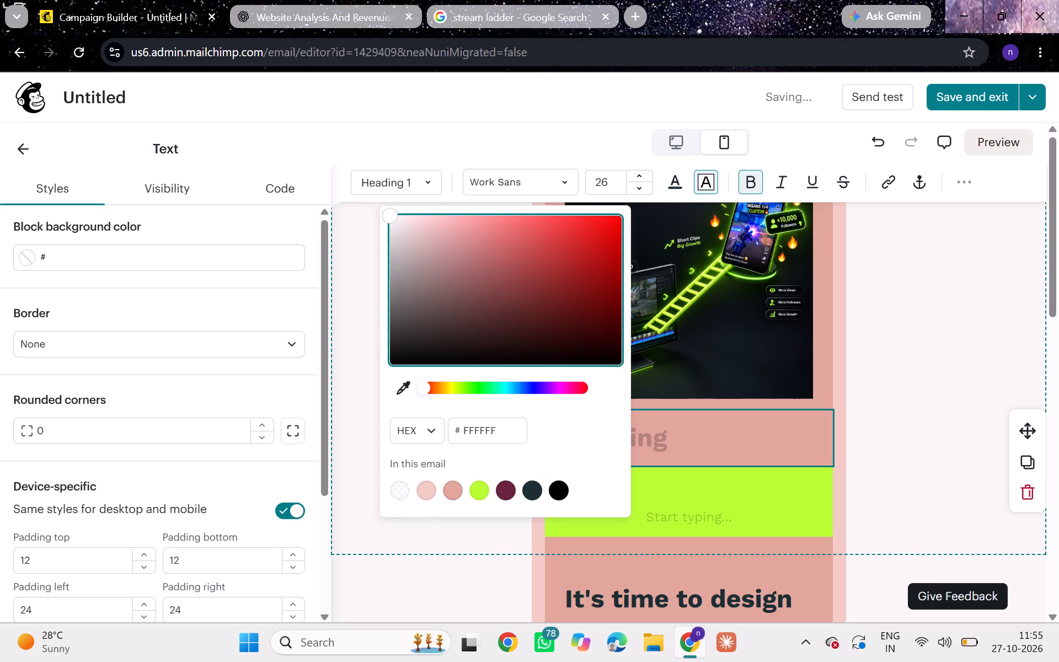
drag(392, 213, 415, 263)
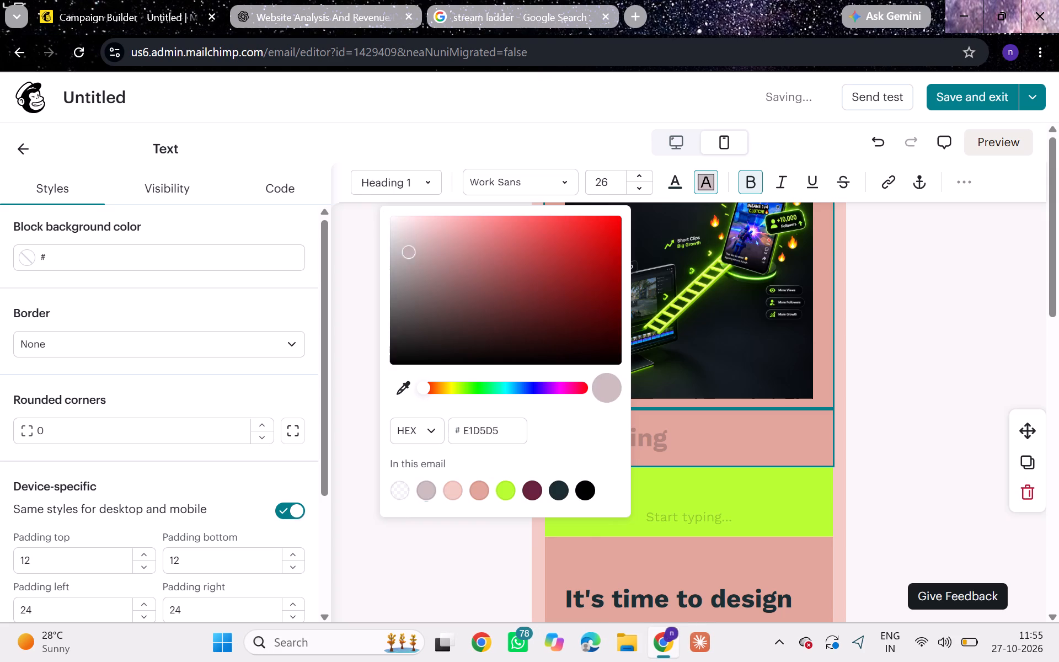
drag(415, 263, 418, 251)
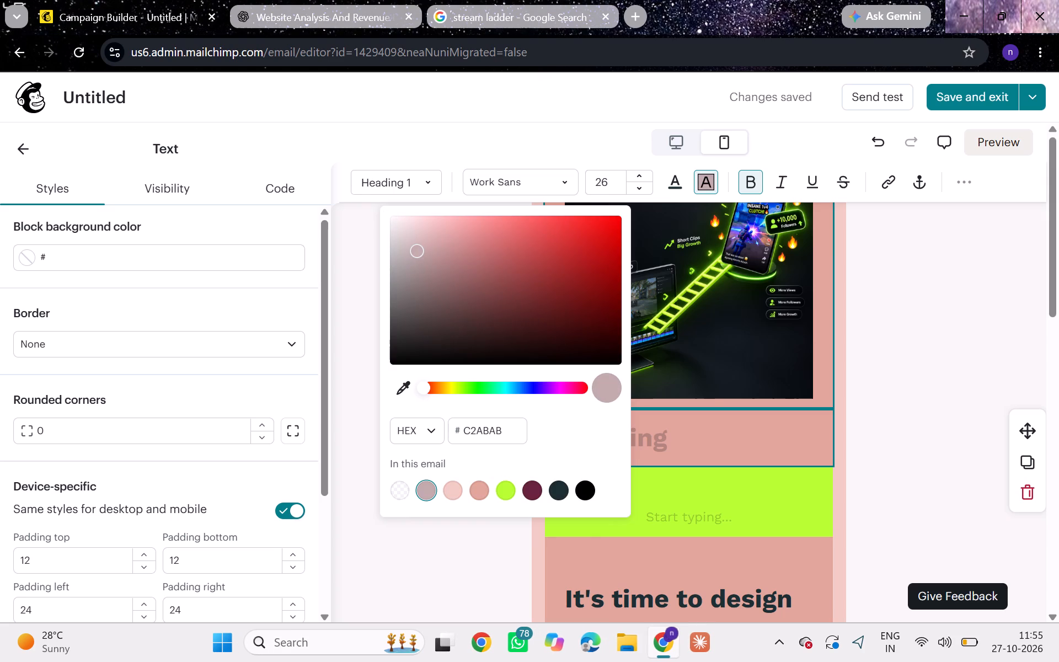
click(476, 486)
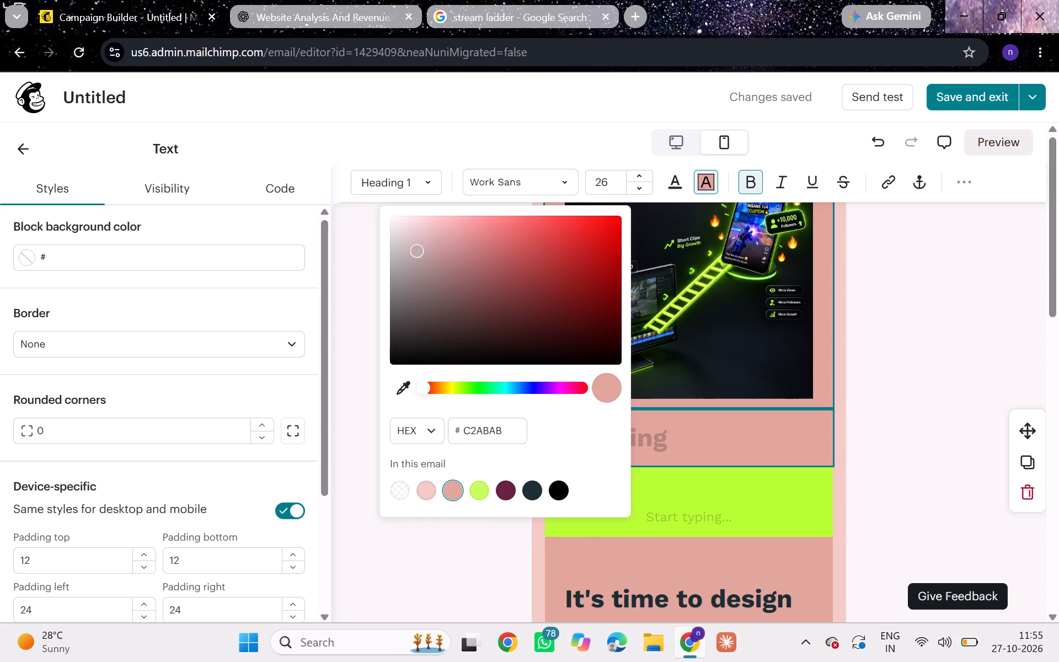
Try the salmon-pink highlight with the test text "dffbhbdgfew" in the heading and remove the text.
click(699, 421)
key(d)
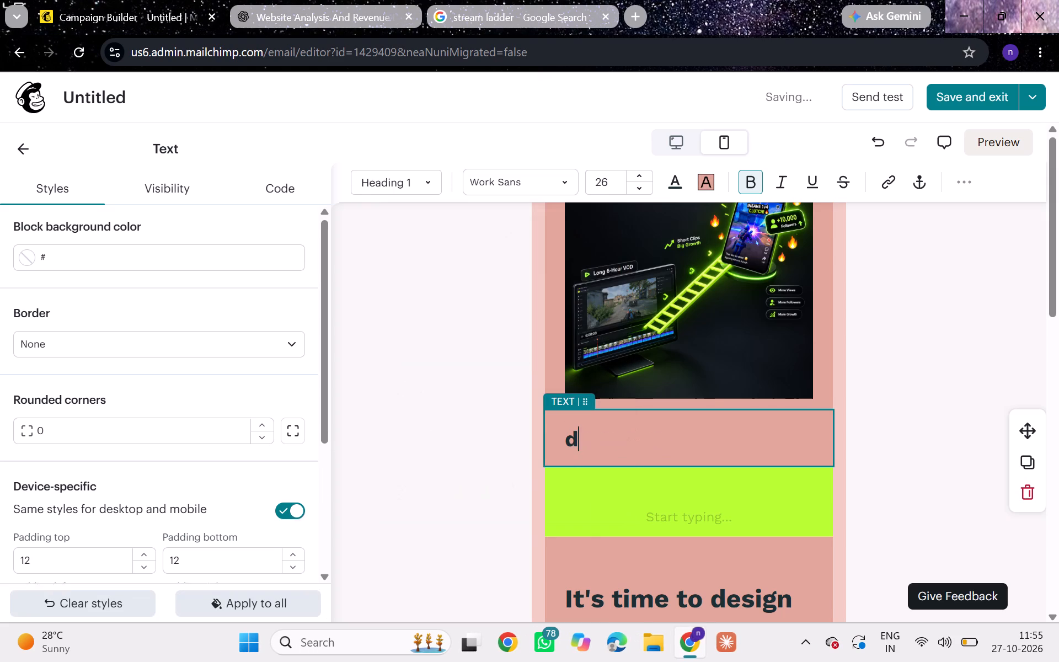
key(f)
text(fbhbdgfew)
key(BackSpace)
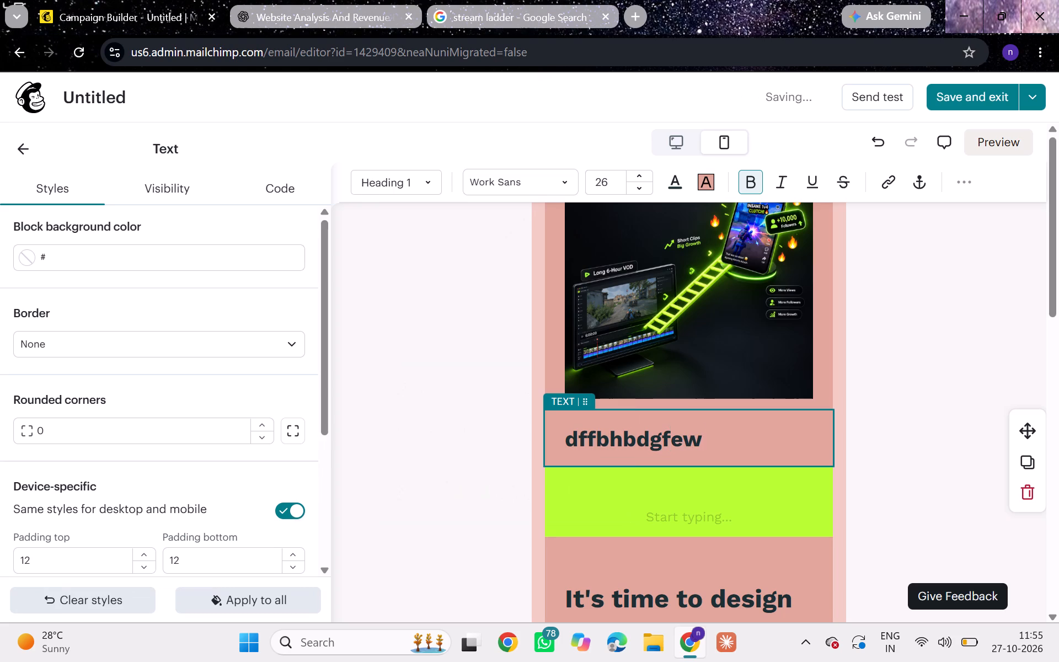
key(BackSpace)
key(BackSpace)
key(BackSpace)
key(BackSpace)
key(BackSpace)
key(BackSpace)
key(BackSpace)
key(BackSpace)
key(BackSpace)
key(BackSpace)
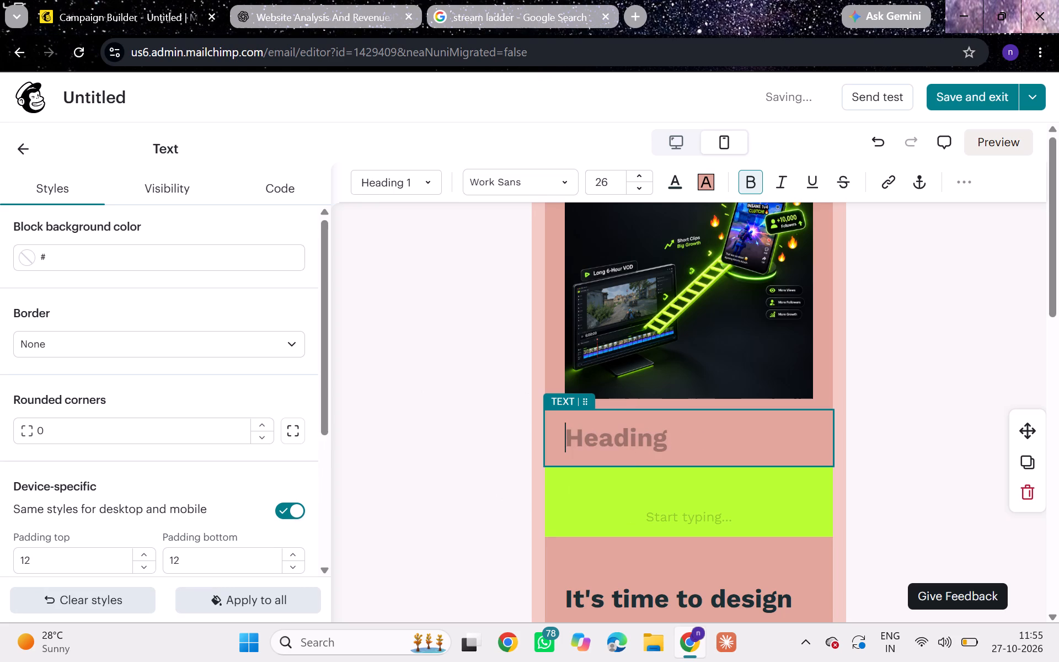
Set the empty heading's text color to a near-white, #F9F2F2.
click(681, 176)
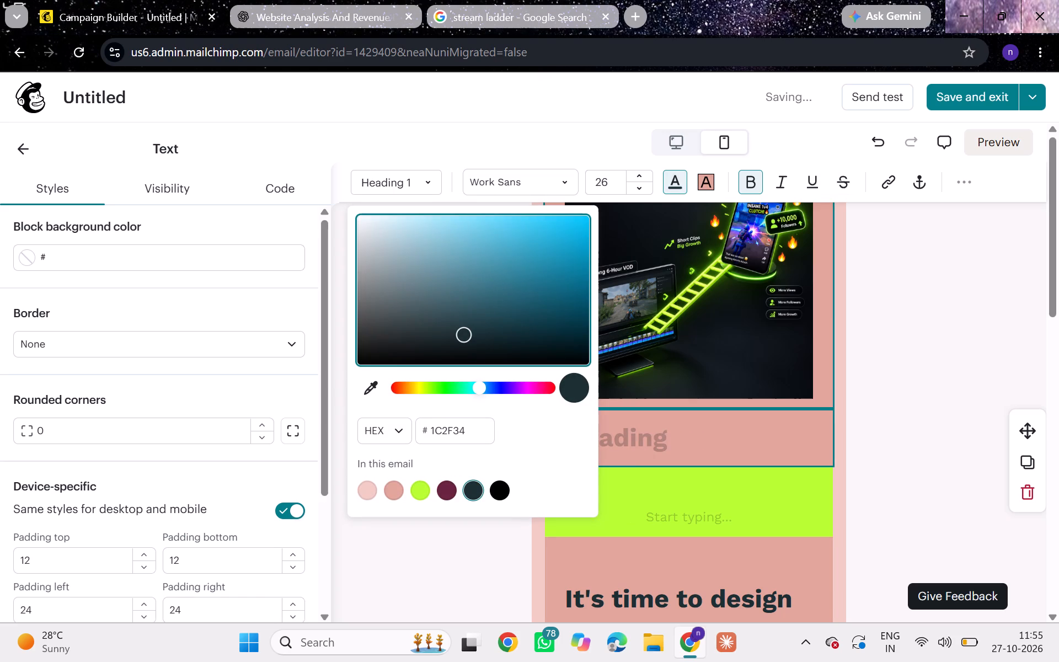
drag(475, 384, 346, 389)
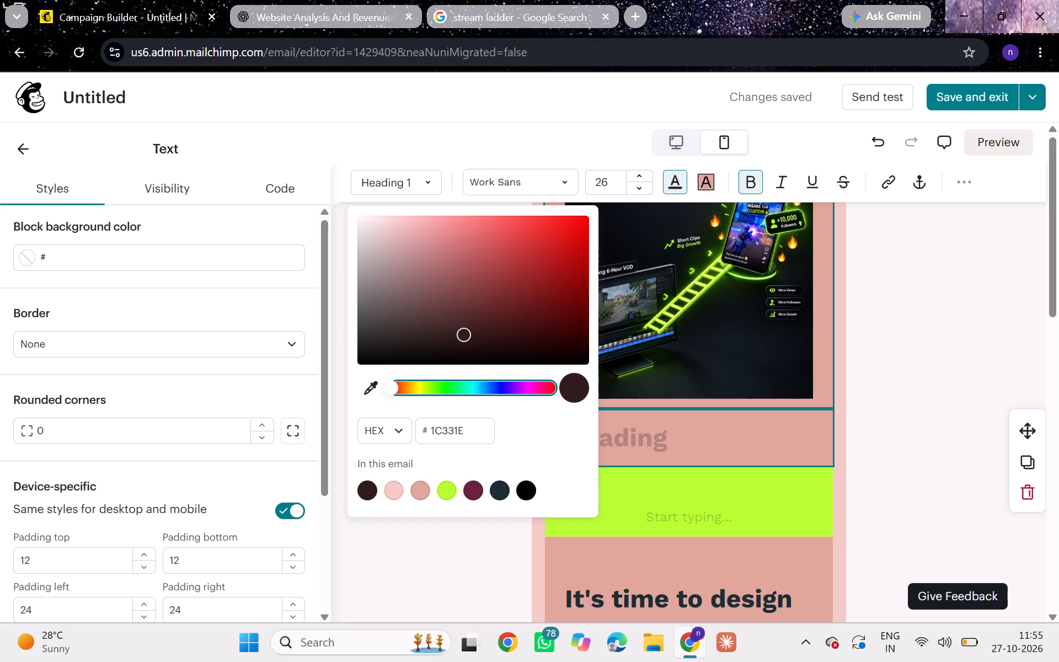
drag(463, 335, 387, 231)
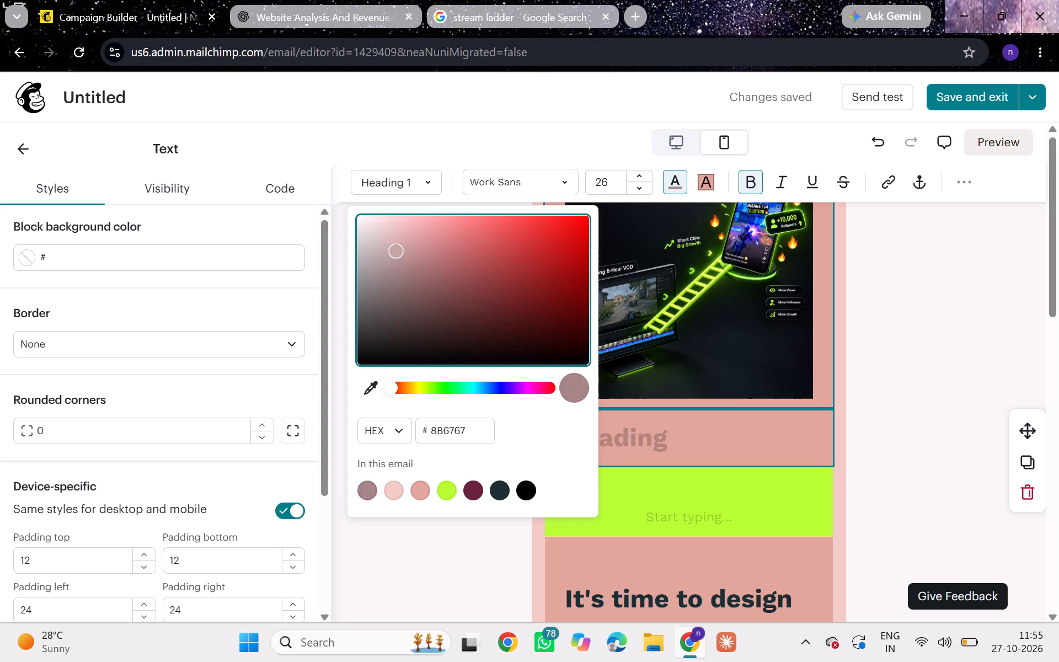
drag(387, 231, 364, 218)
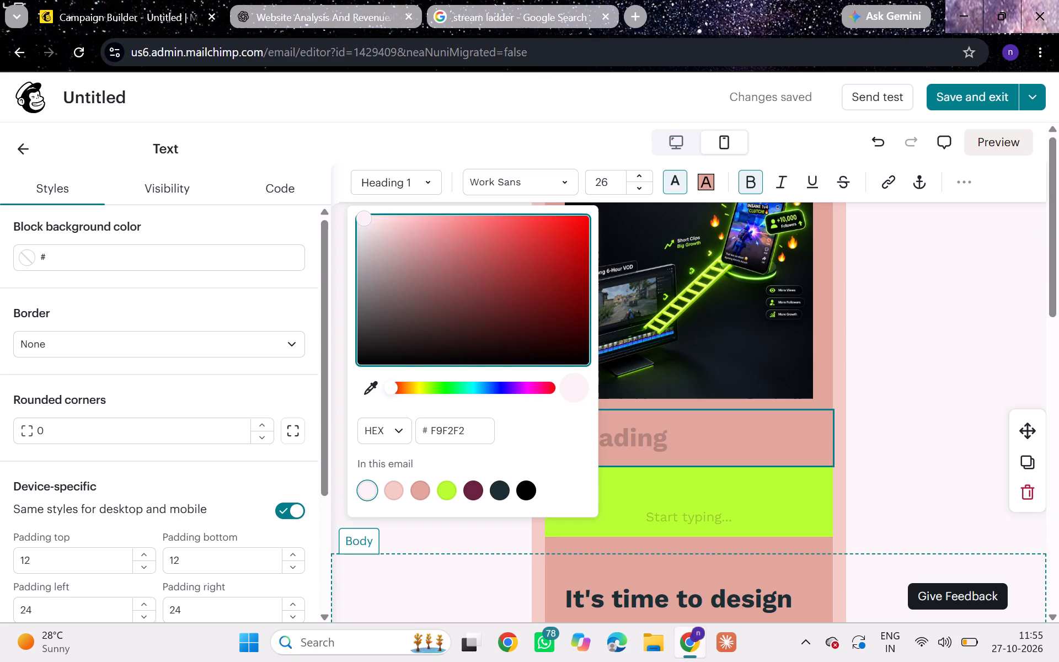
Enter "welcome to clipladder" as the text of the empty heading below the header picture.
click(640, 437)
key(r)
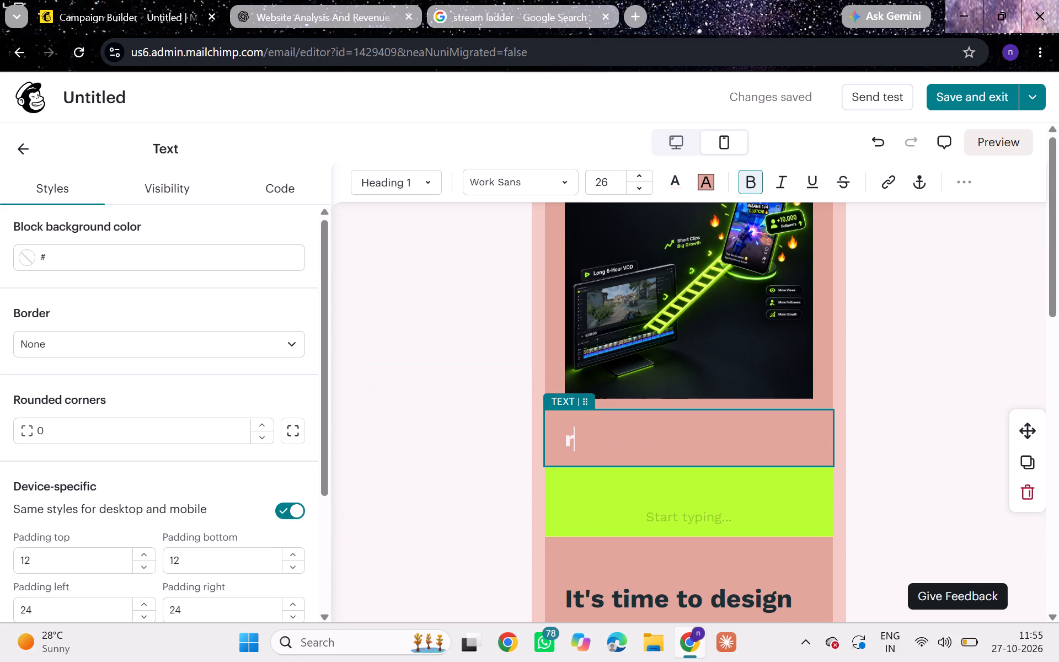
key(BackSpace)
text(welcome)
key(space)
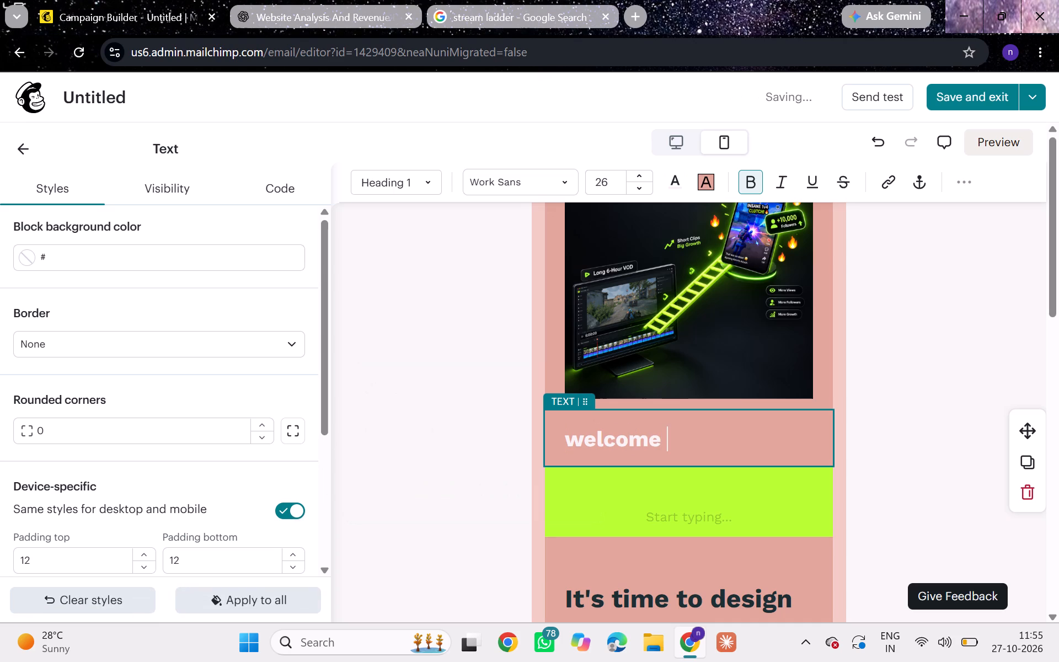
text(to clipp)
key(BackSpace)
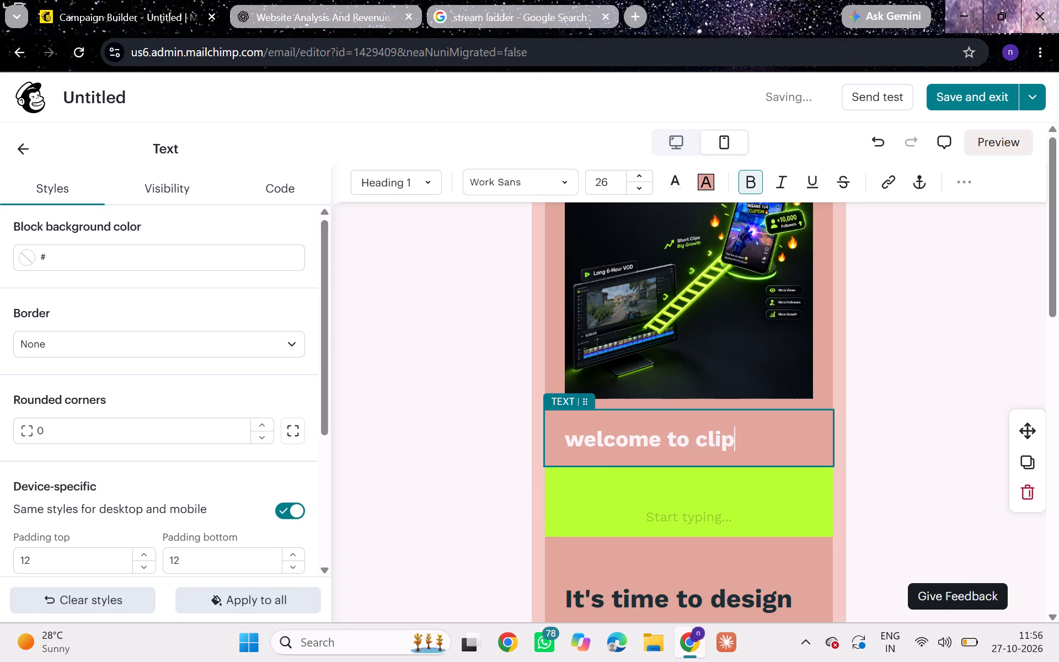
text(ladder)
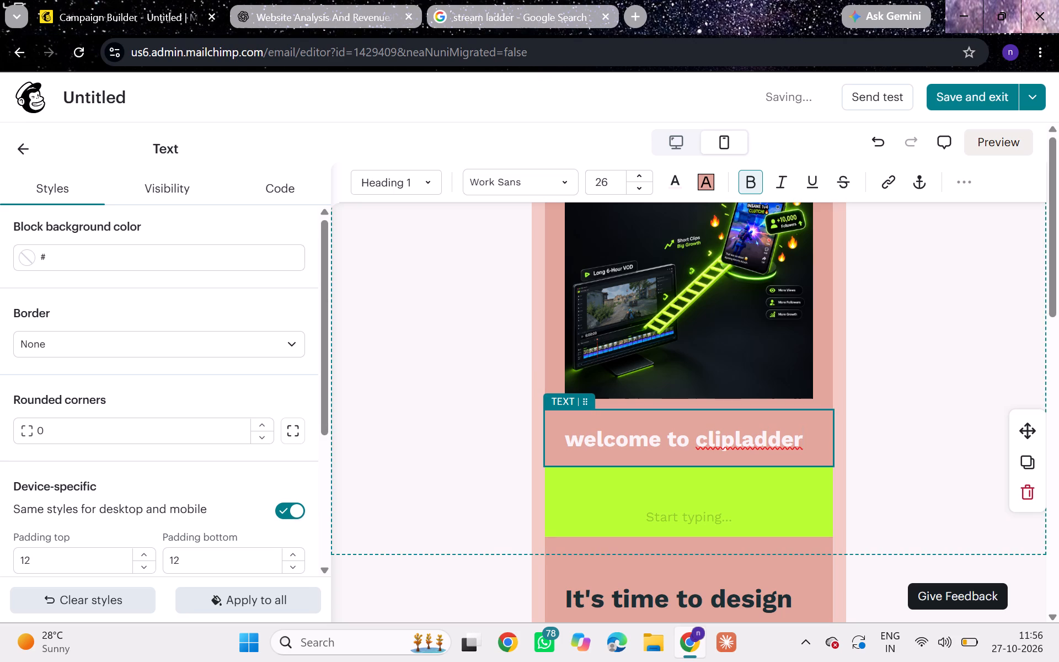
click(923, 424)
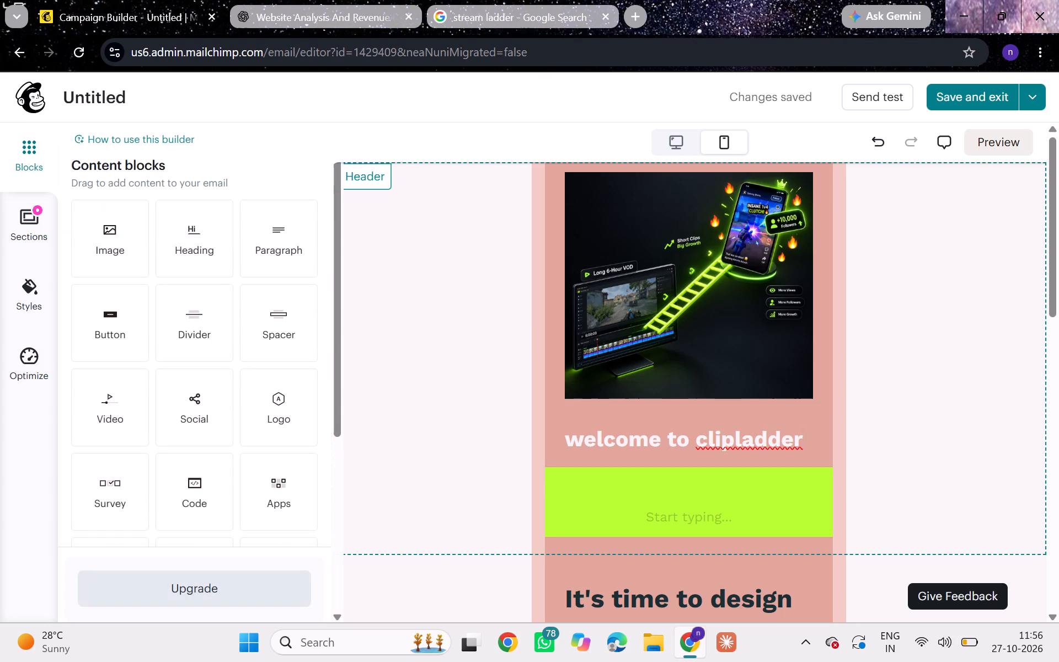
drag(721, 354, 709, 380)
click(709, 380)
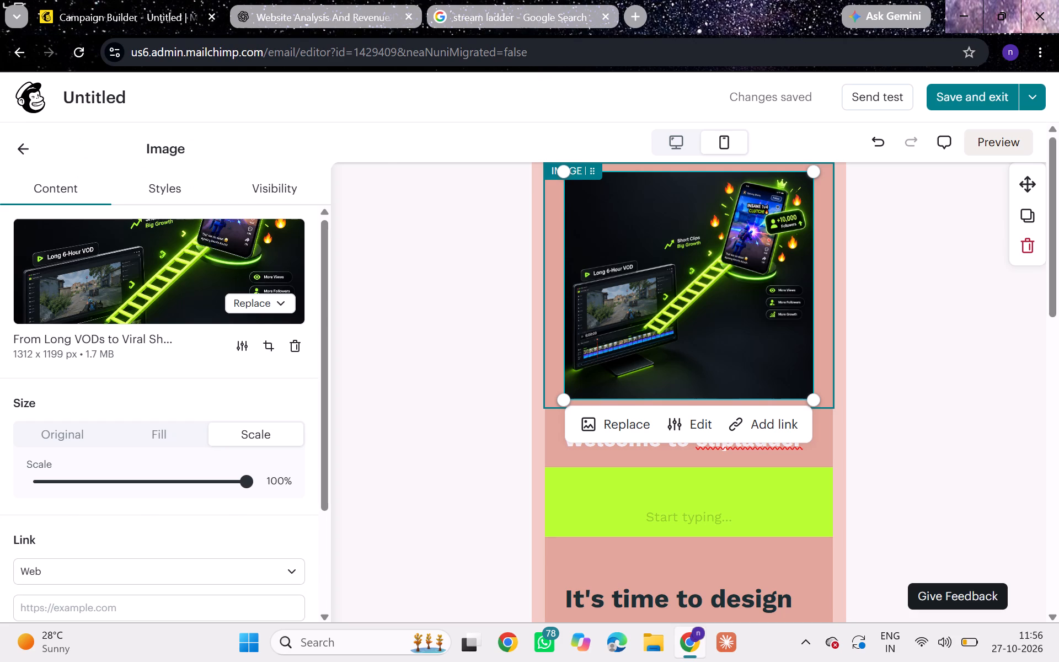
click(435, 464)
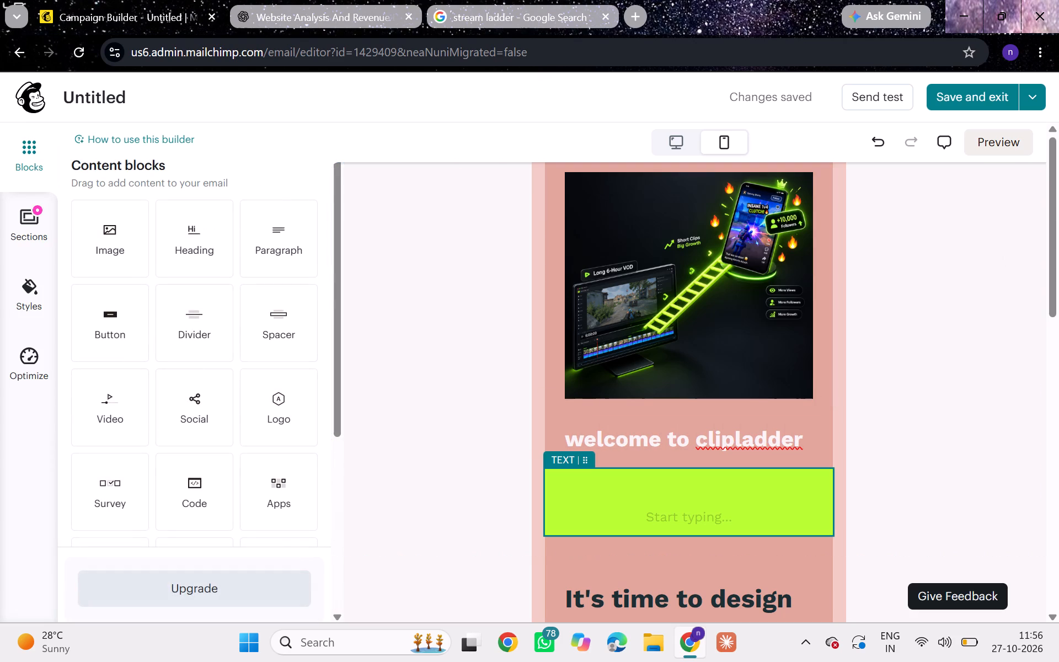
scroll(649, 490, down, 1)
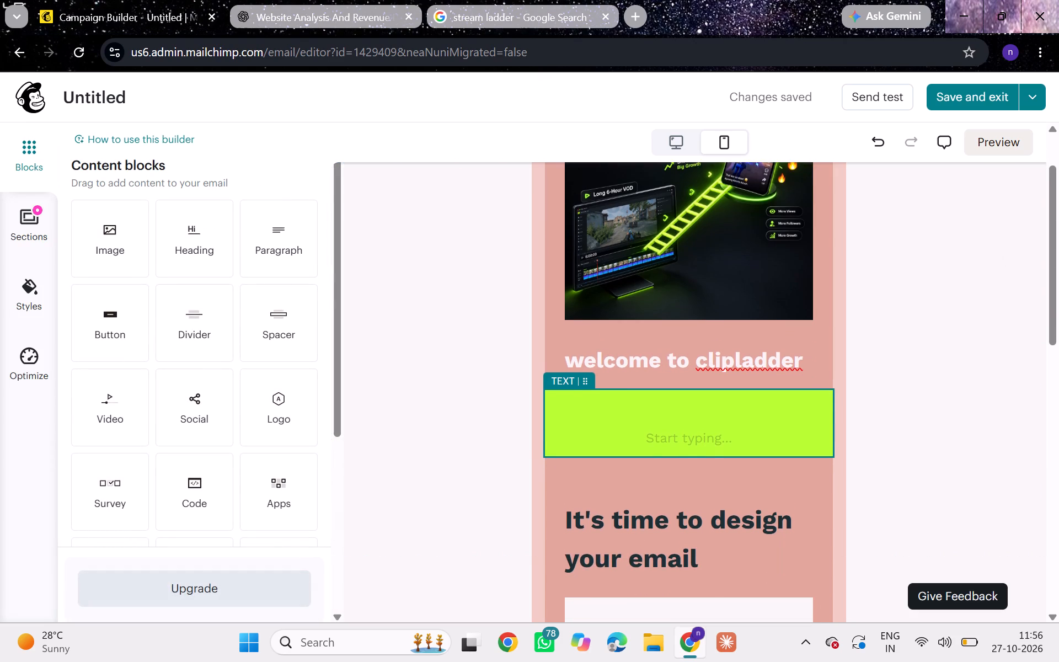
scroll(649, 490, down, 2)
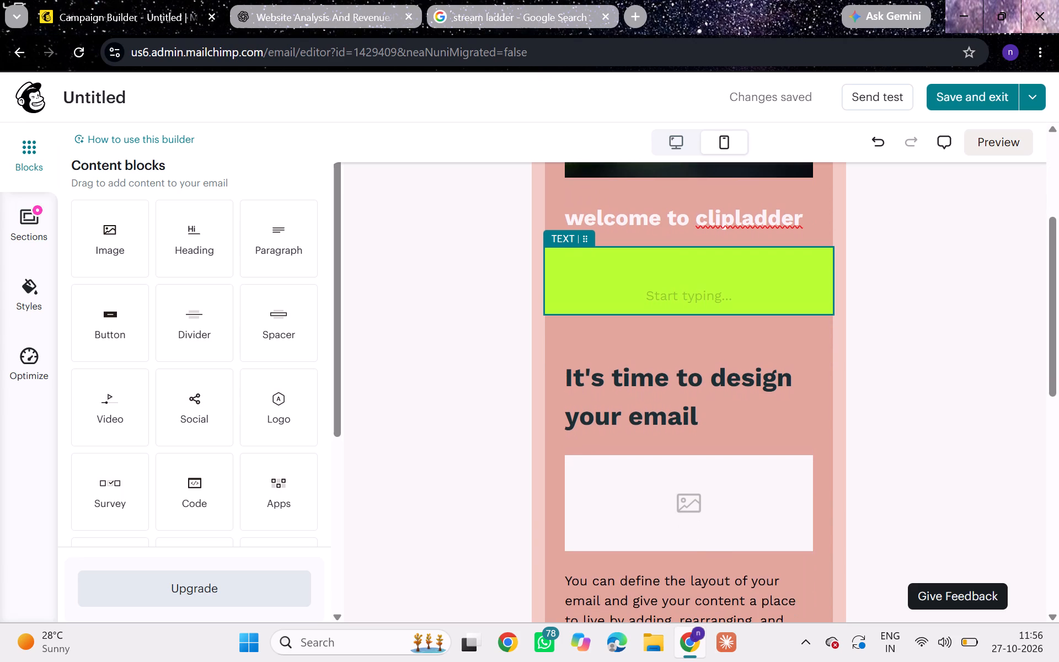
click(625, 266)
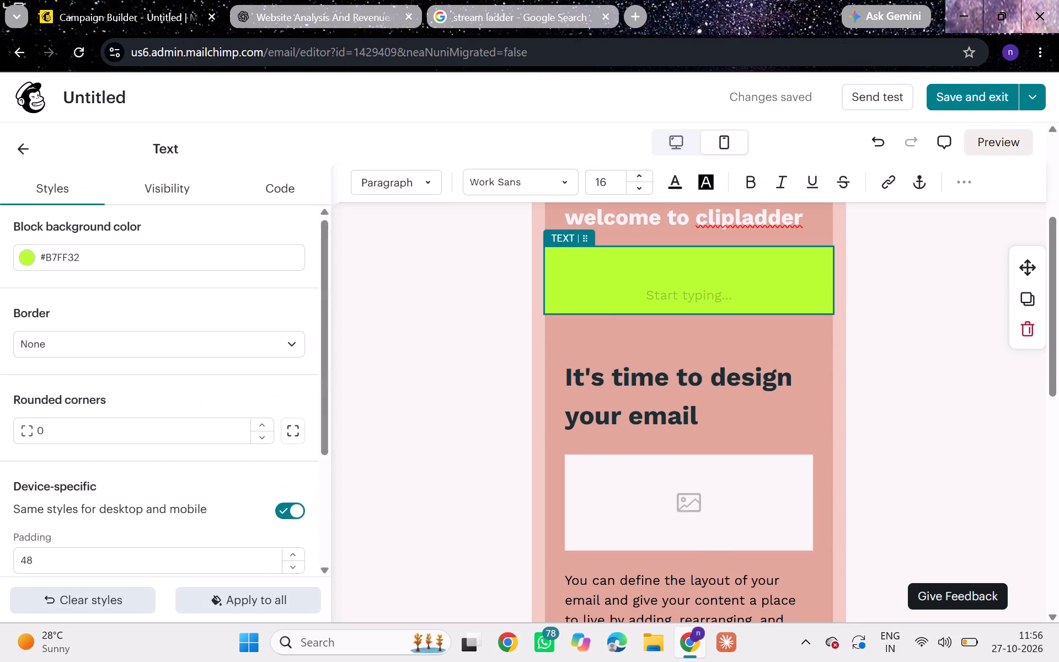
click(184, 253)
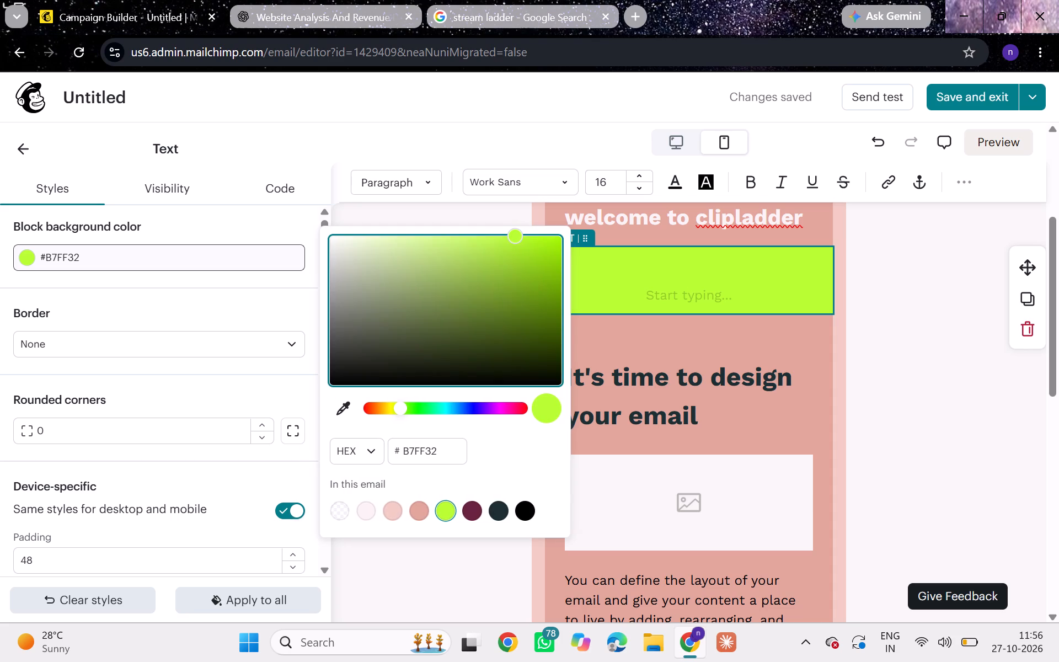
click(429, 513)
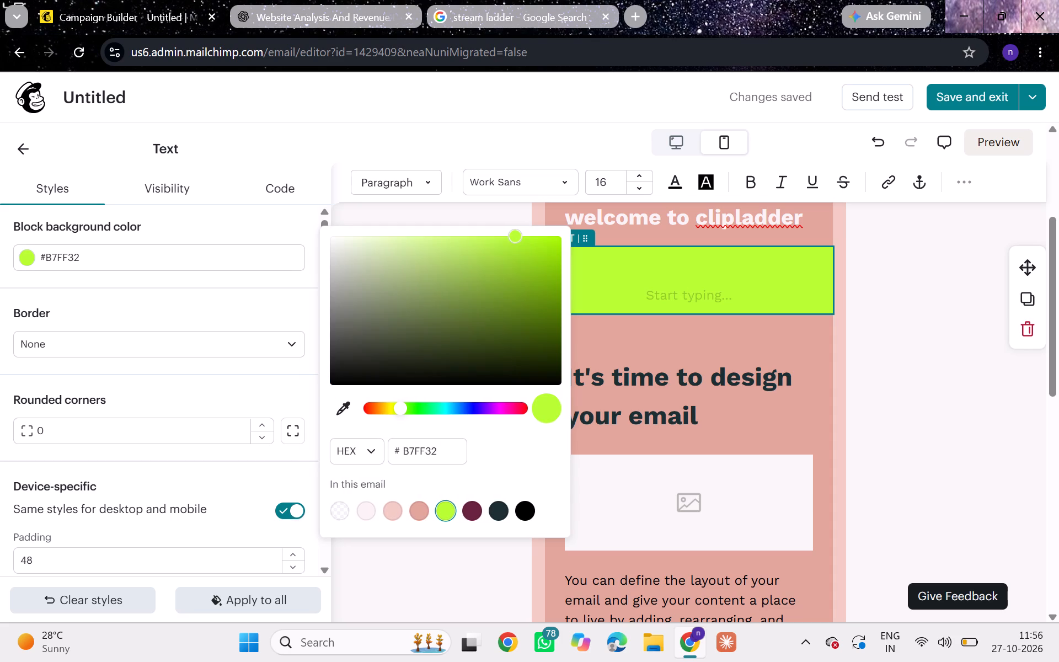
click(425, 512)
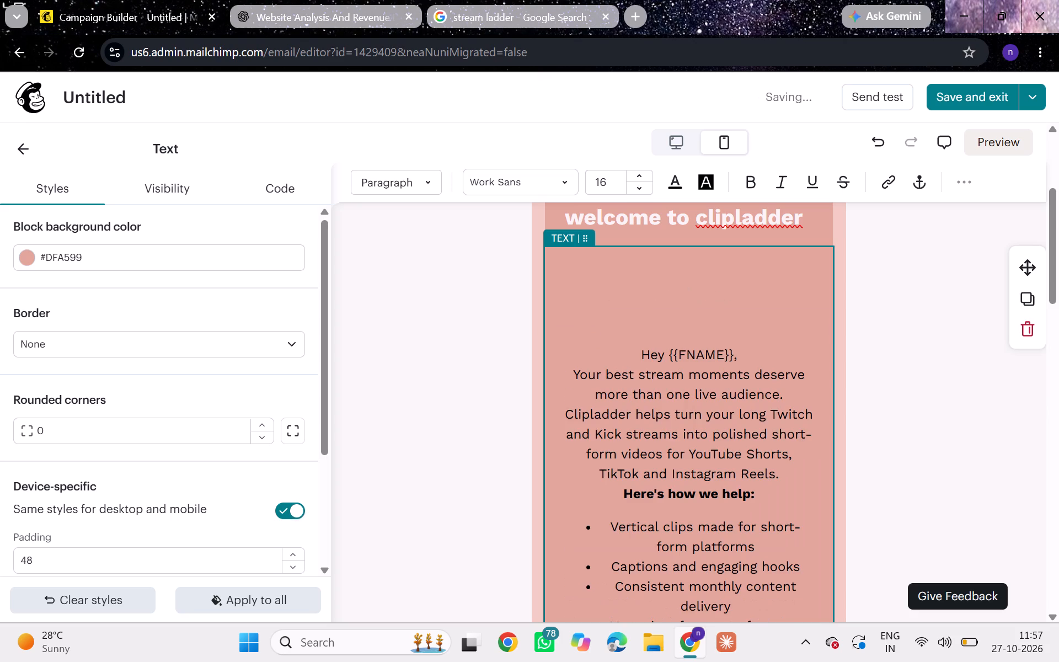
Review the pasted email text and remove the blank lines above "Hey {{FNAME}}," at the start of the text block.
scroll(682, 295, down, 3)
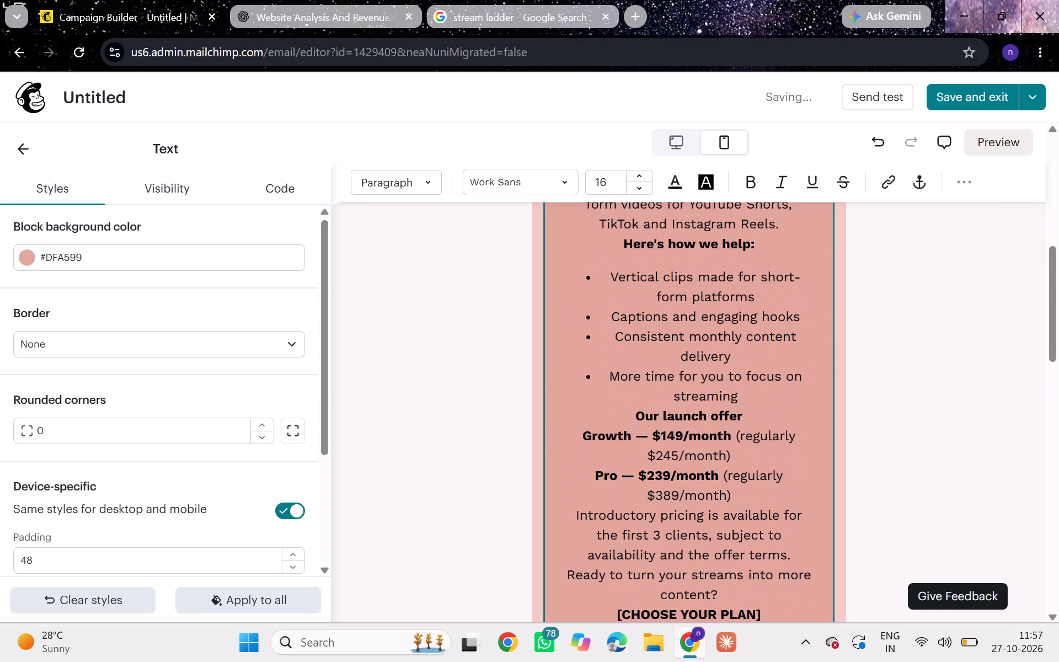
scroll(682, 295, down, 3)
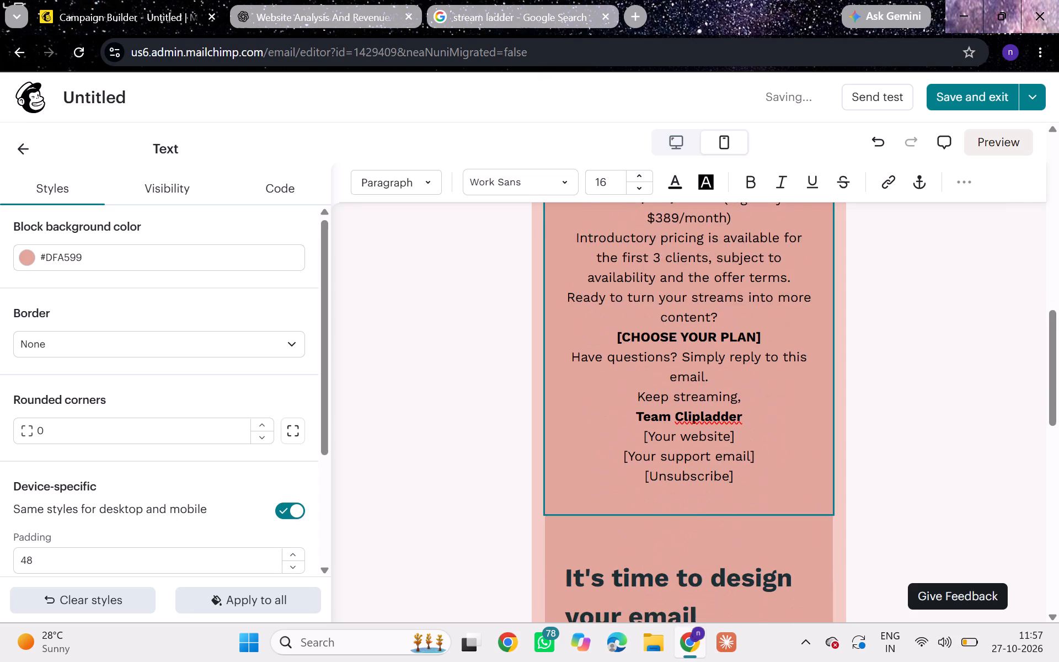
scroll(682, 295, down, 2)
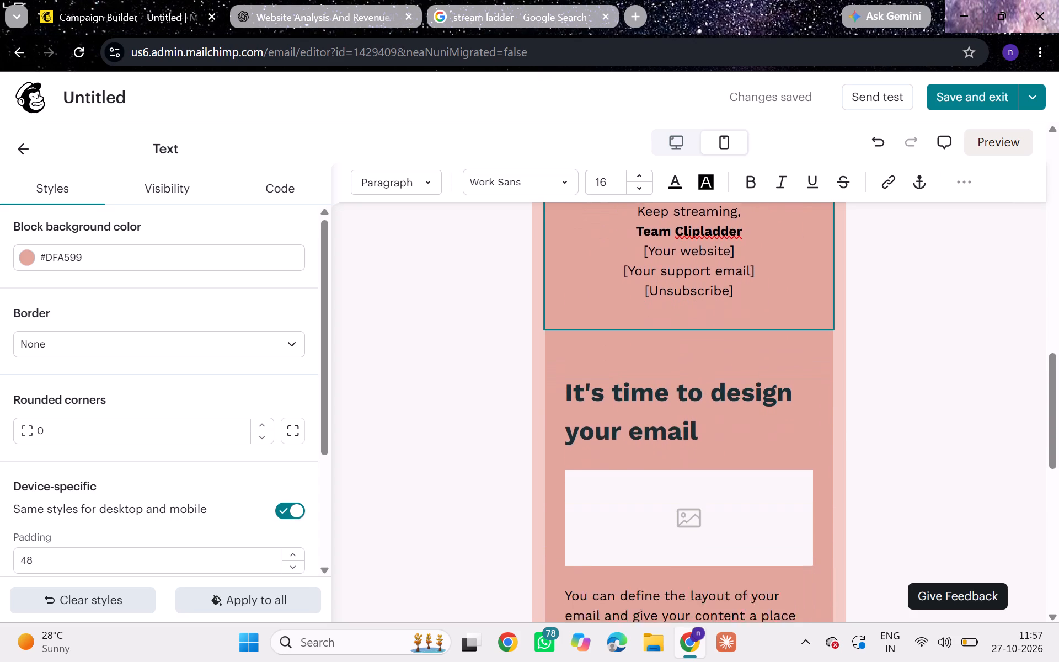
scroll(682, 295, up, 6)
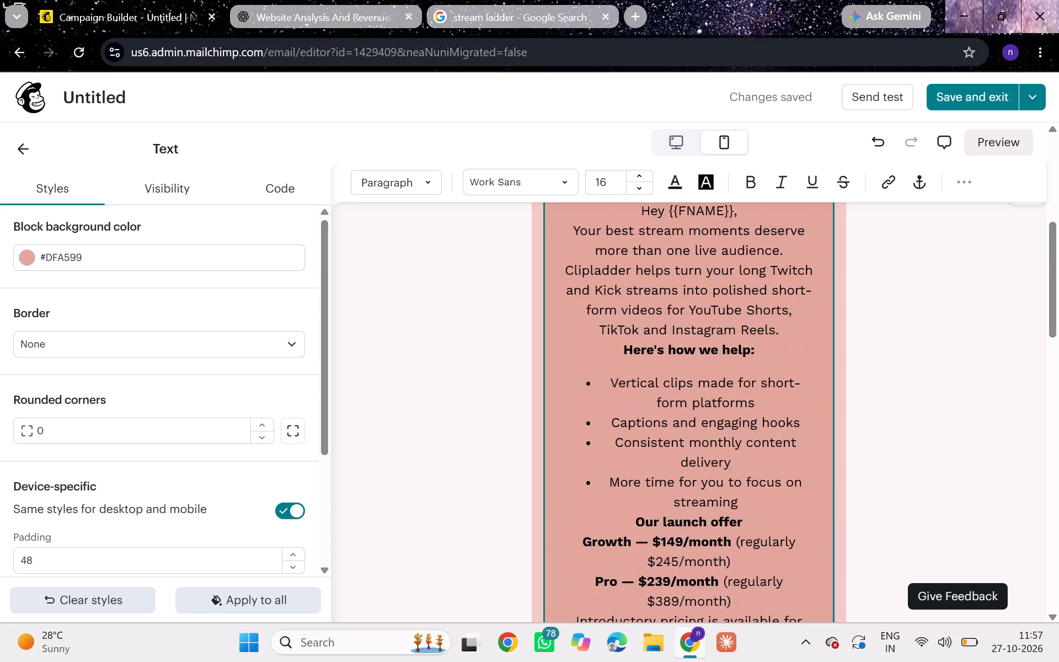
scroll(682, 295, up, 4)
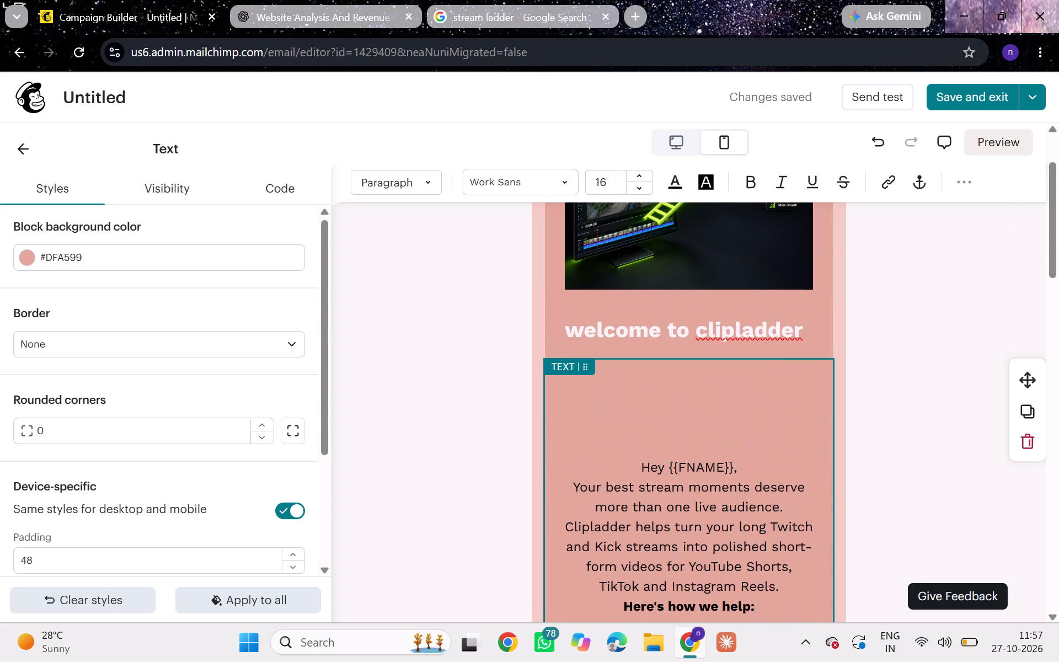
click(638, 471)
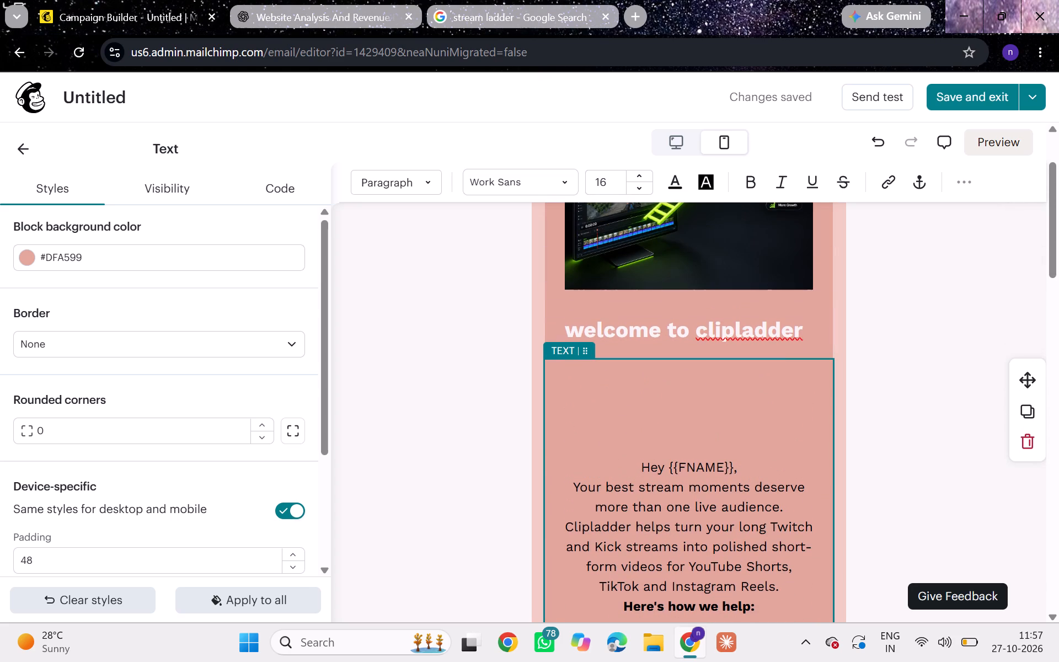
key(BackSpace)
key(BackSpace)
key(BackSpace)
key(BackSpace)
key(BackSpace)
key(BackSpace)
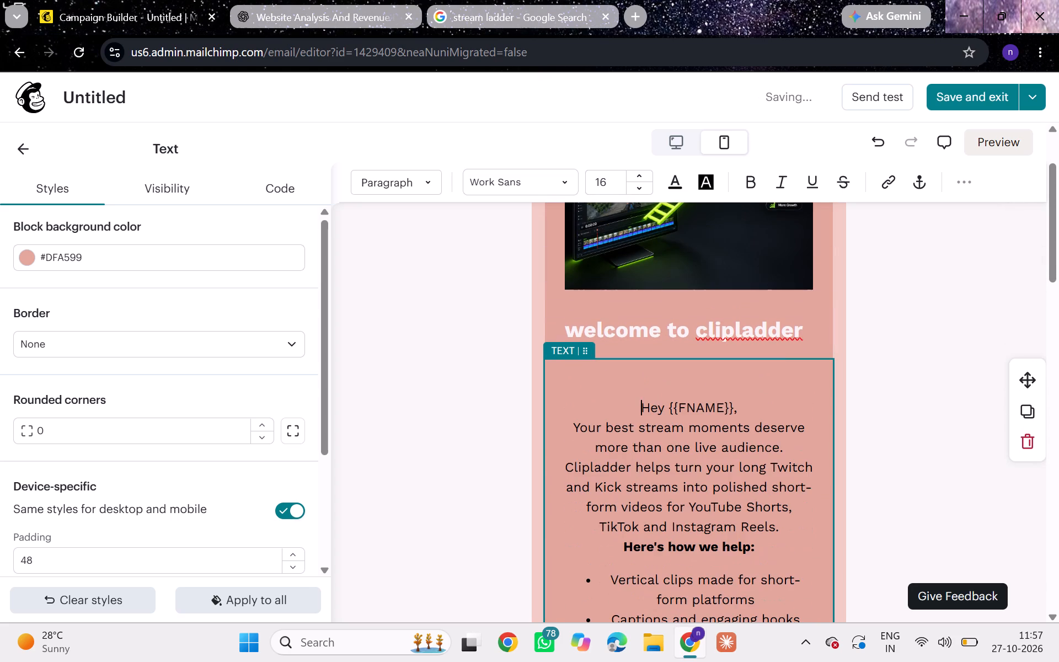
key(BackSpace)
key(BackSpace)
key(BackSpace)
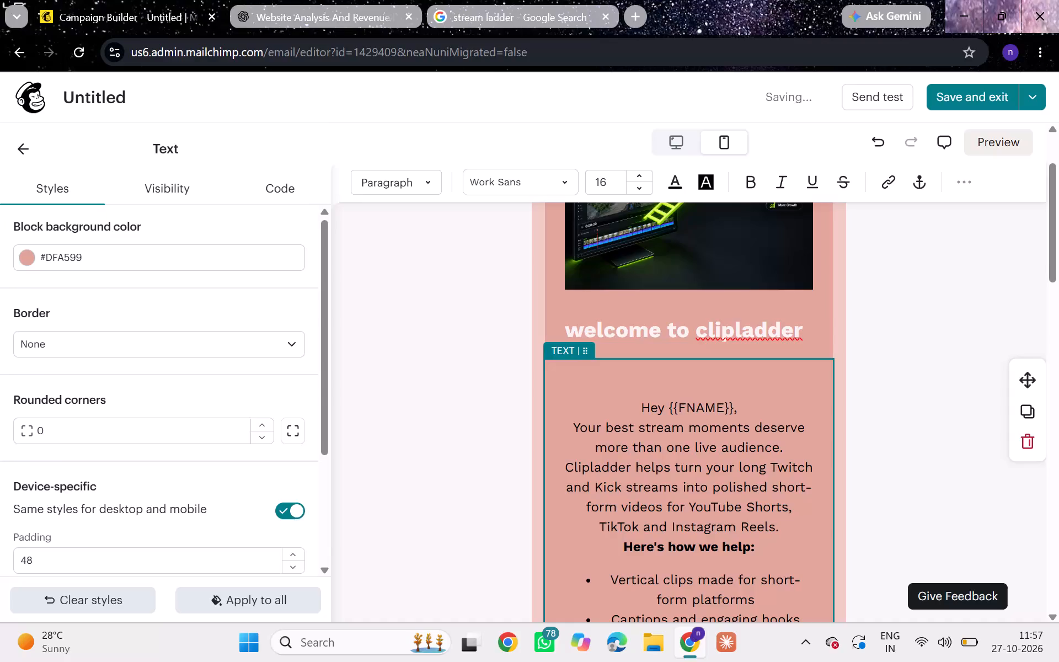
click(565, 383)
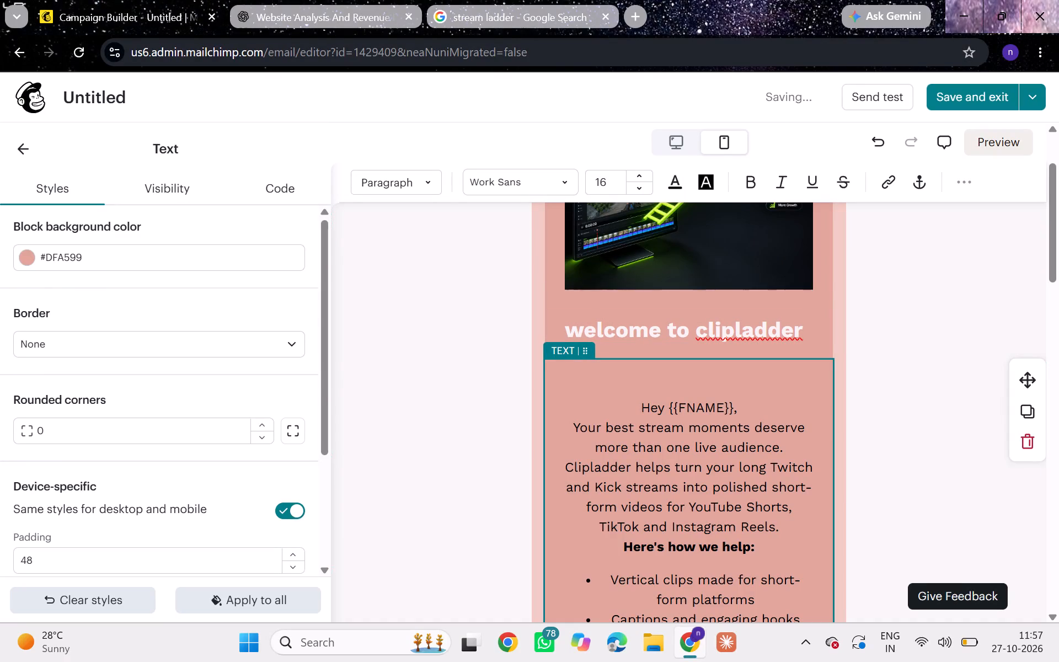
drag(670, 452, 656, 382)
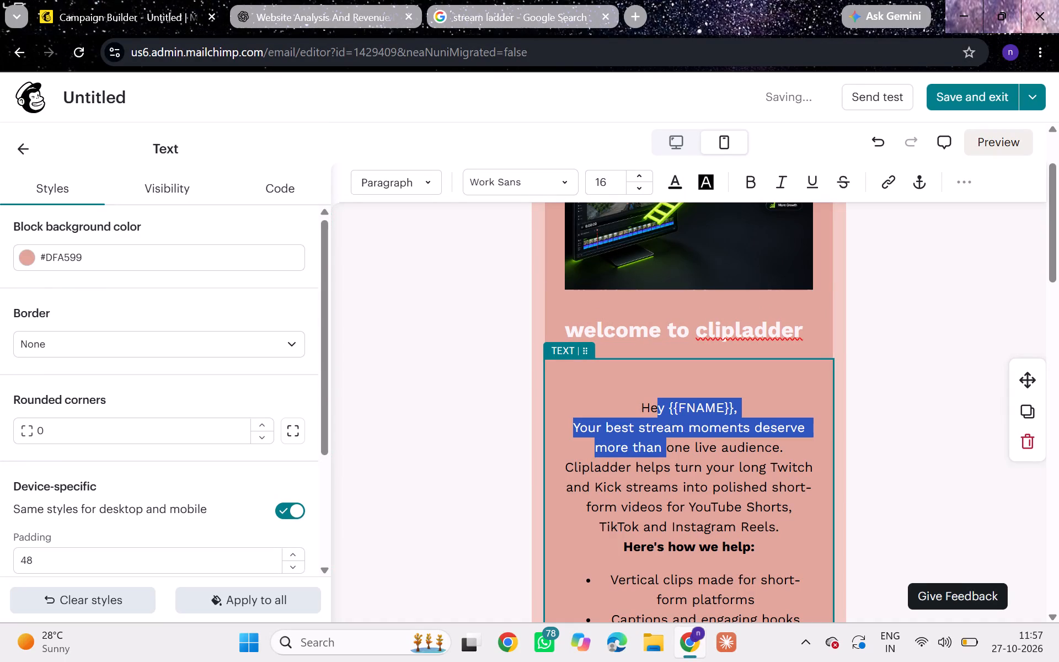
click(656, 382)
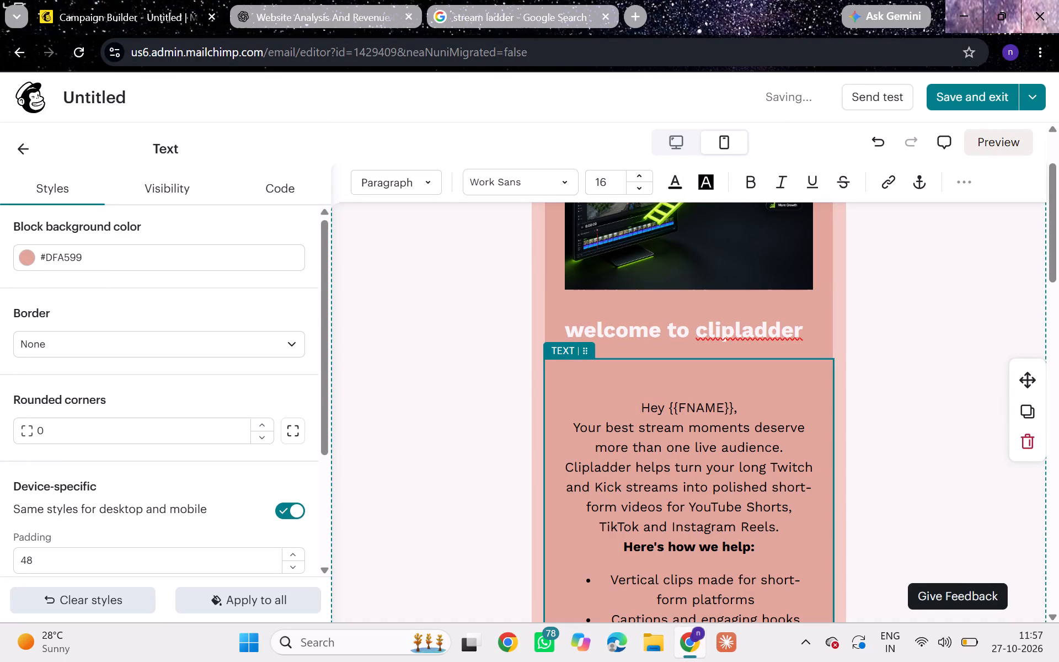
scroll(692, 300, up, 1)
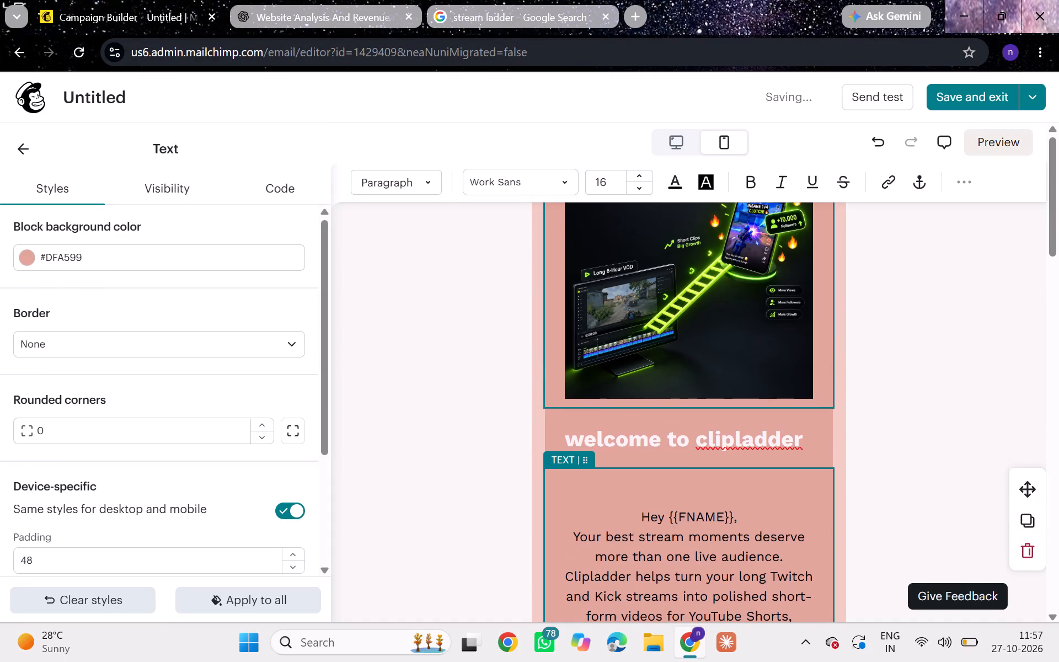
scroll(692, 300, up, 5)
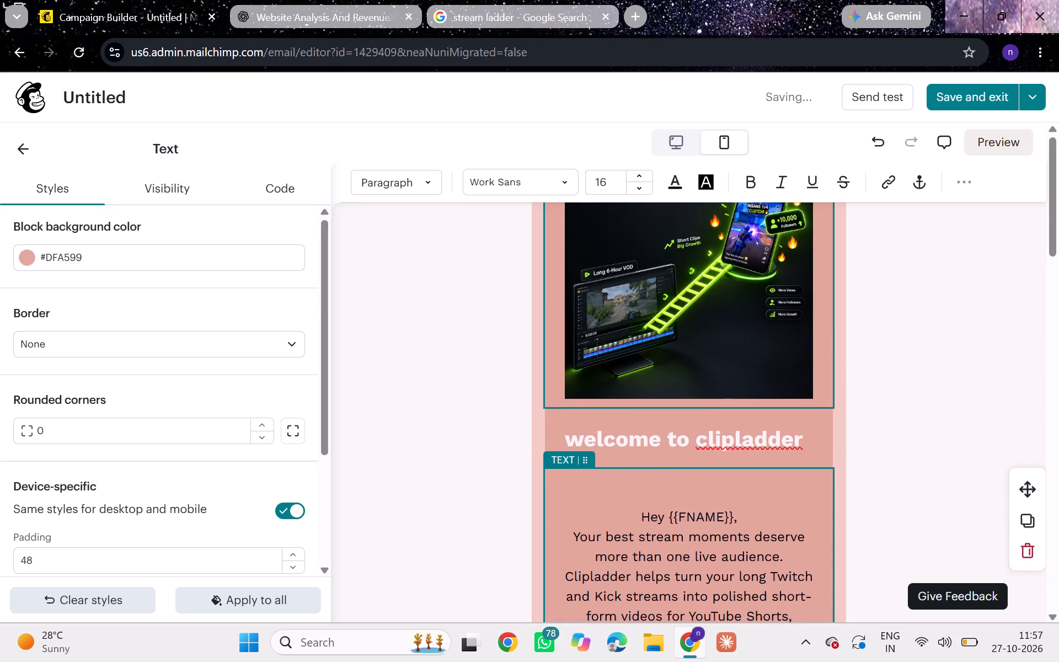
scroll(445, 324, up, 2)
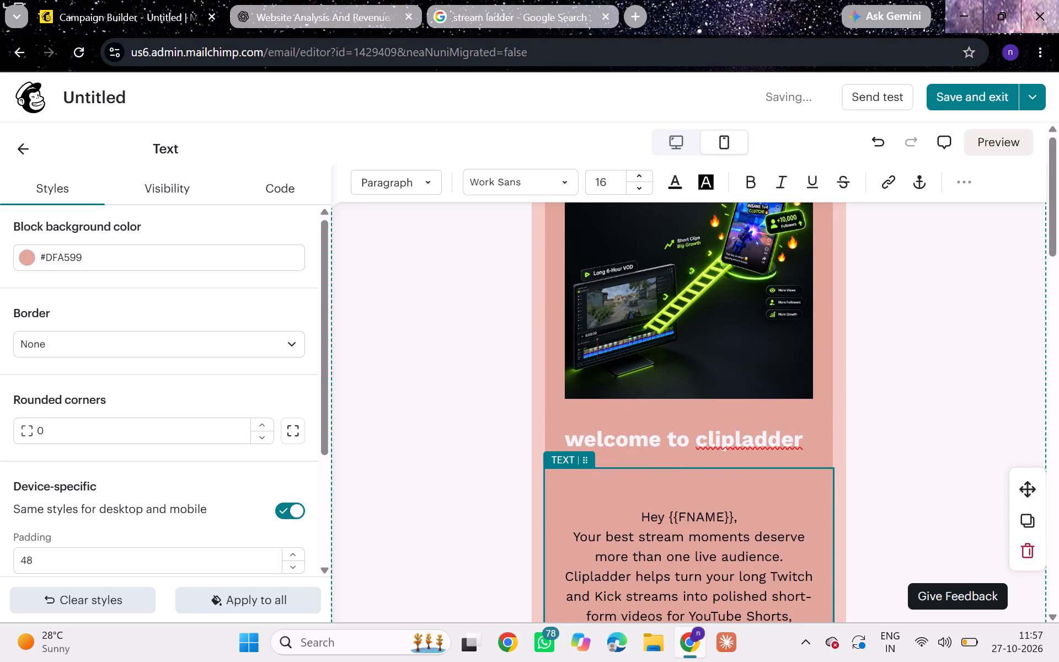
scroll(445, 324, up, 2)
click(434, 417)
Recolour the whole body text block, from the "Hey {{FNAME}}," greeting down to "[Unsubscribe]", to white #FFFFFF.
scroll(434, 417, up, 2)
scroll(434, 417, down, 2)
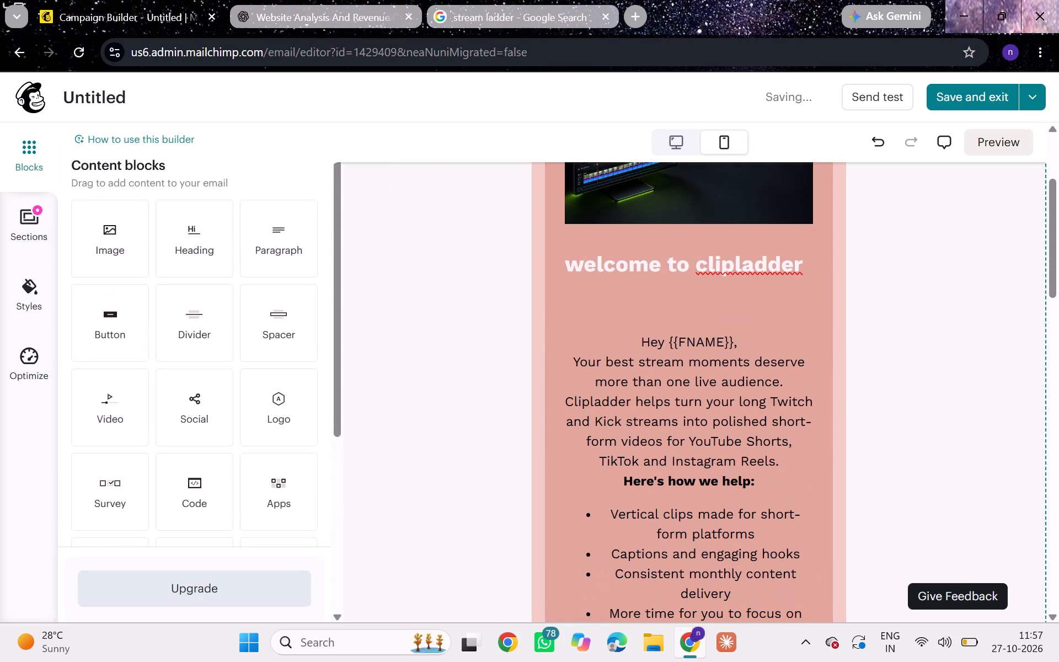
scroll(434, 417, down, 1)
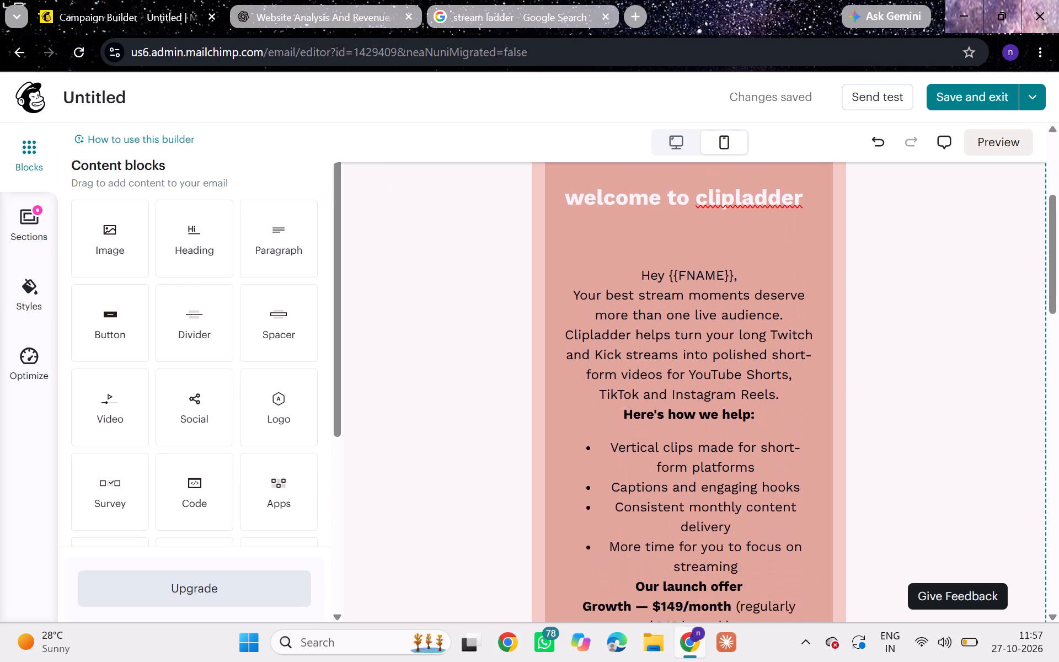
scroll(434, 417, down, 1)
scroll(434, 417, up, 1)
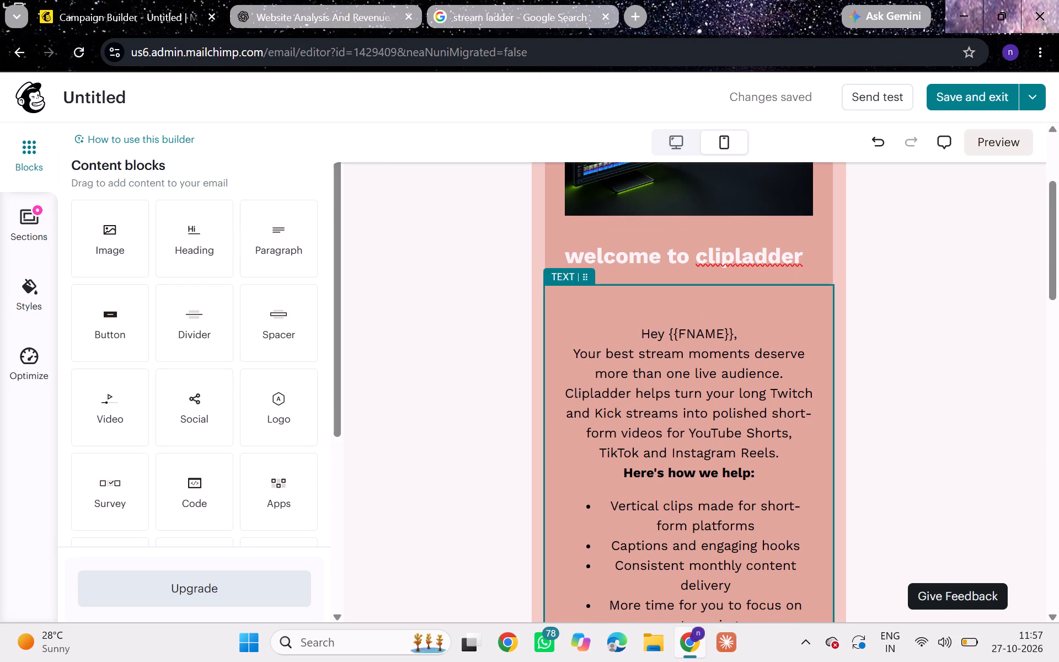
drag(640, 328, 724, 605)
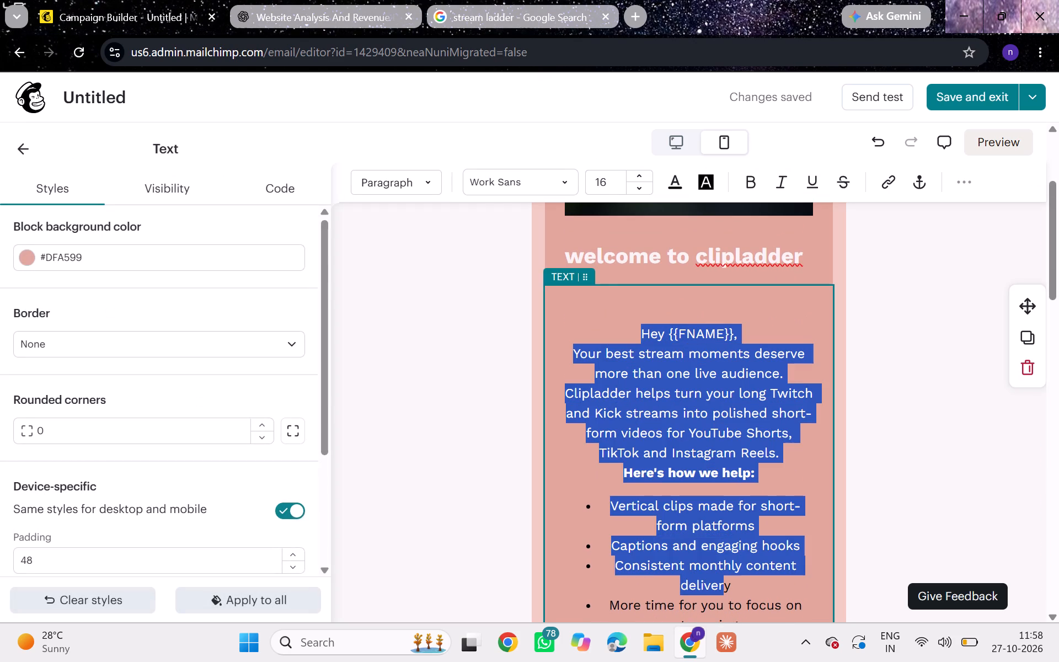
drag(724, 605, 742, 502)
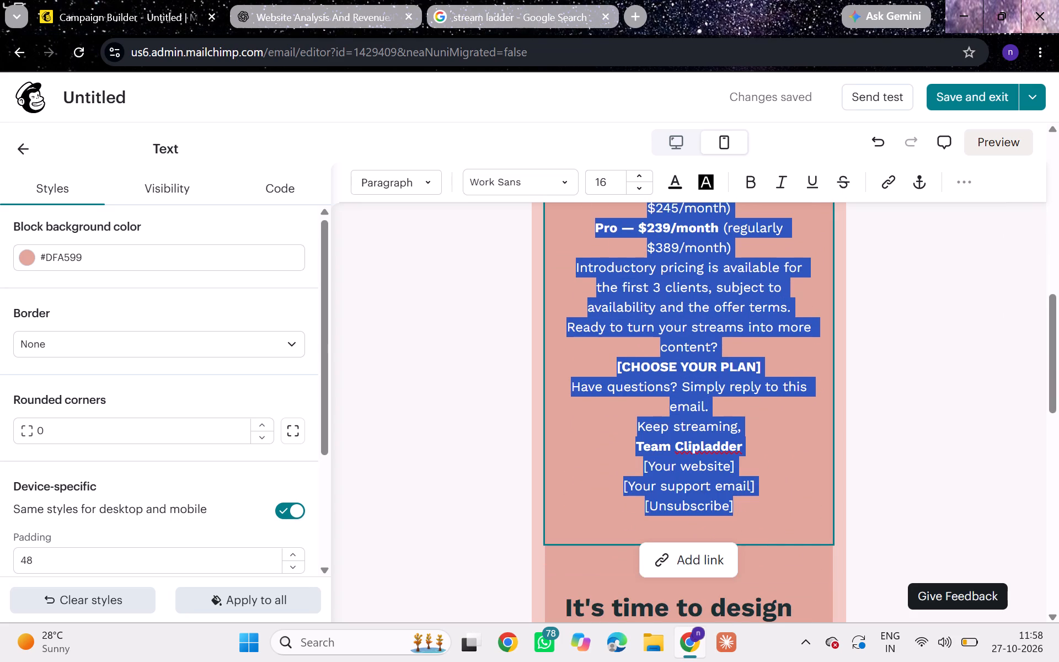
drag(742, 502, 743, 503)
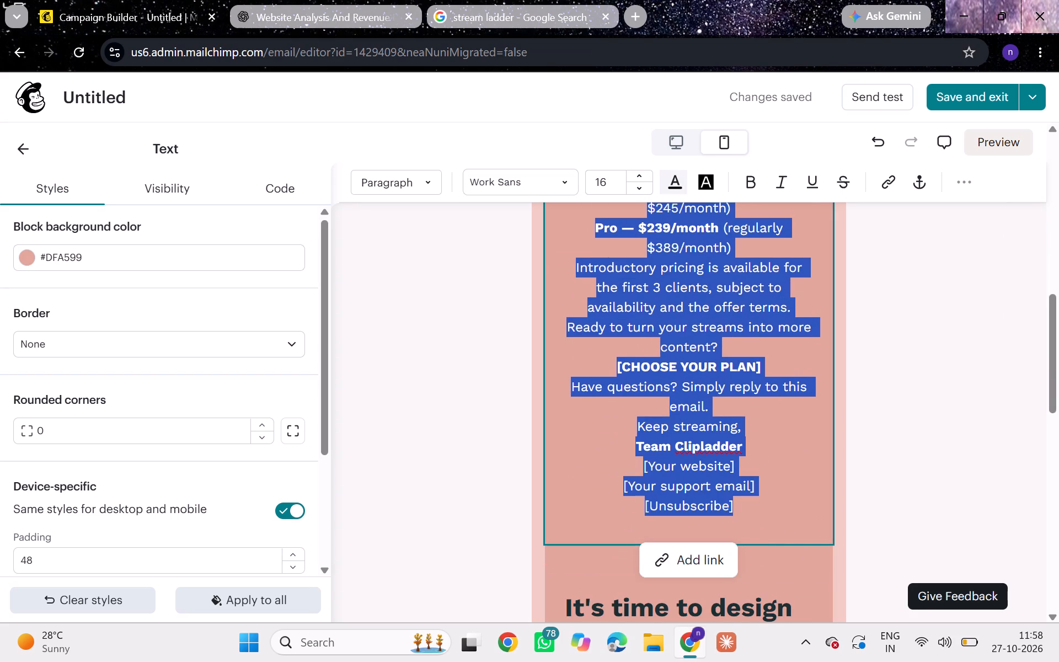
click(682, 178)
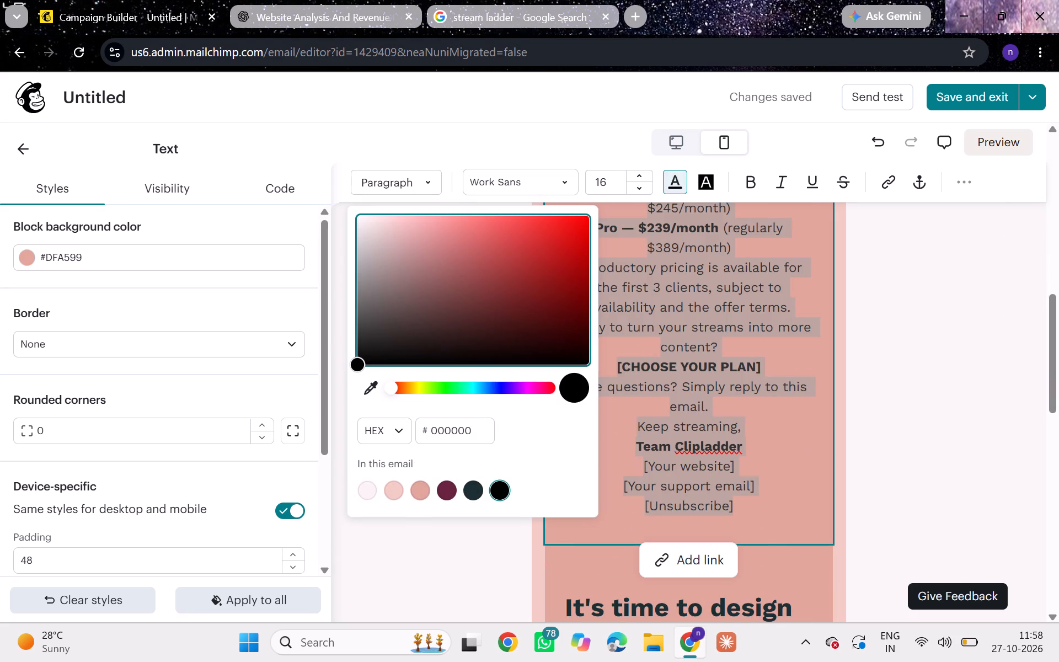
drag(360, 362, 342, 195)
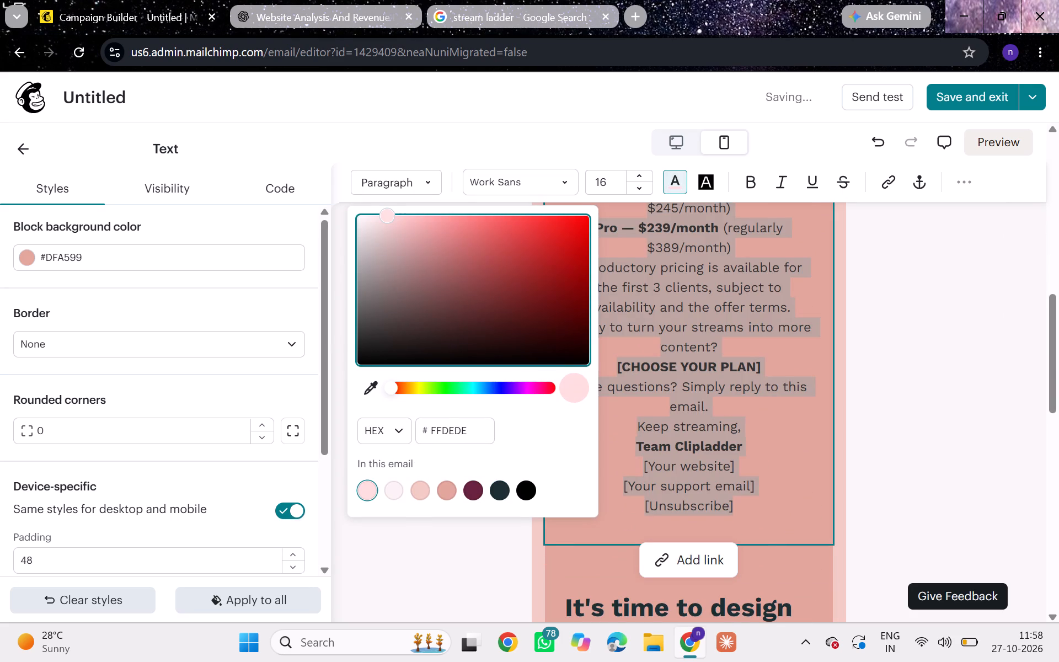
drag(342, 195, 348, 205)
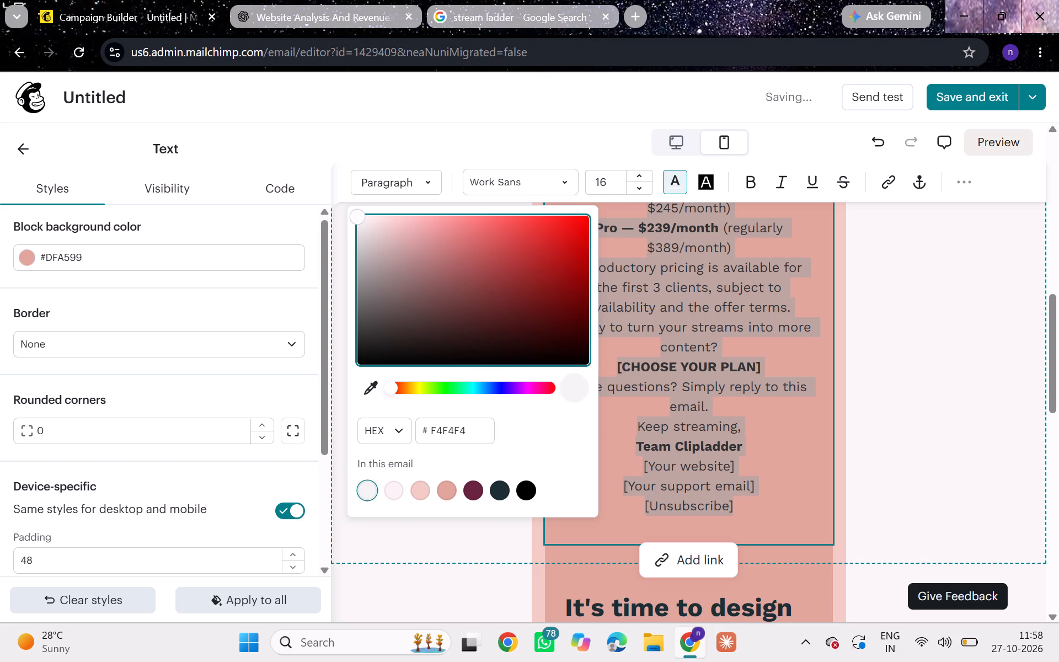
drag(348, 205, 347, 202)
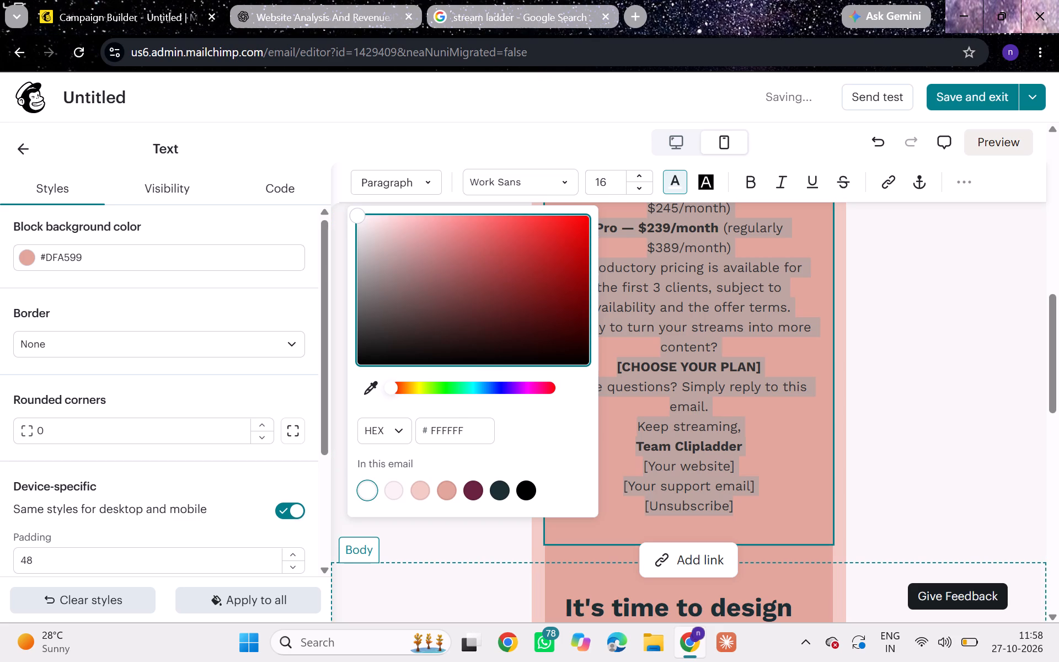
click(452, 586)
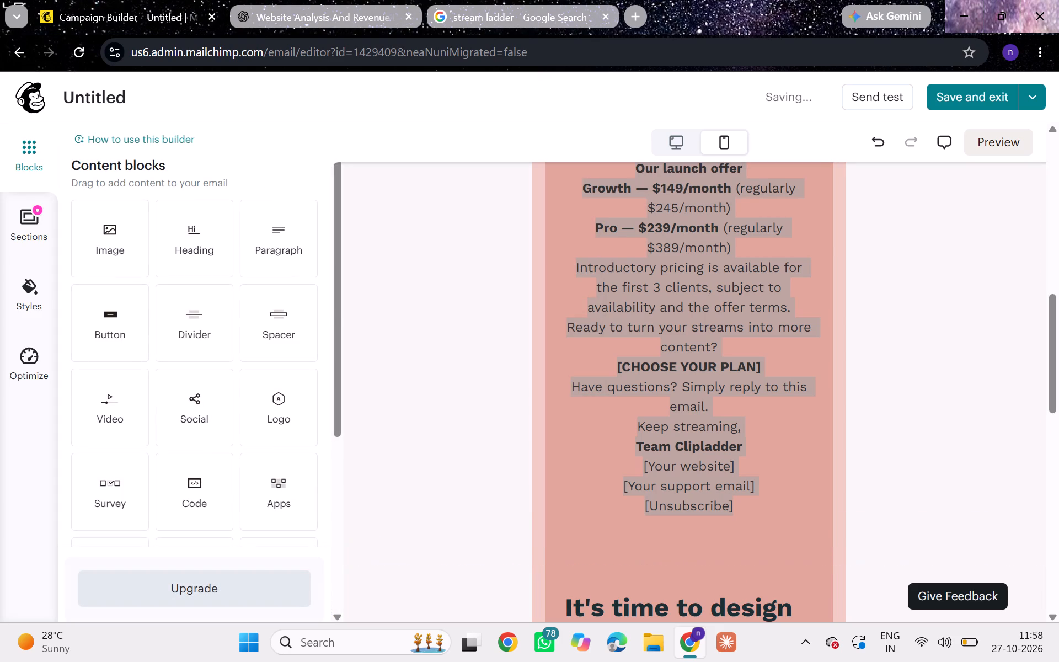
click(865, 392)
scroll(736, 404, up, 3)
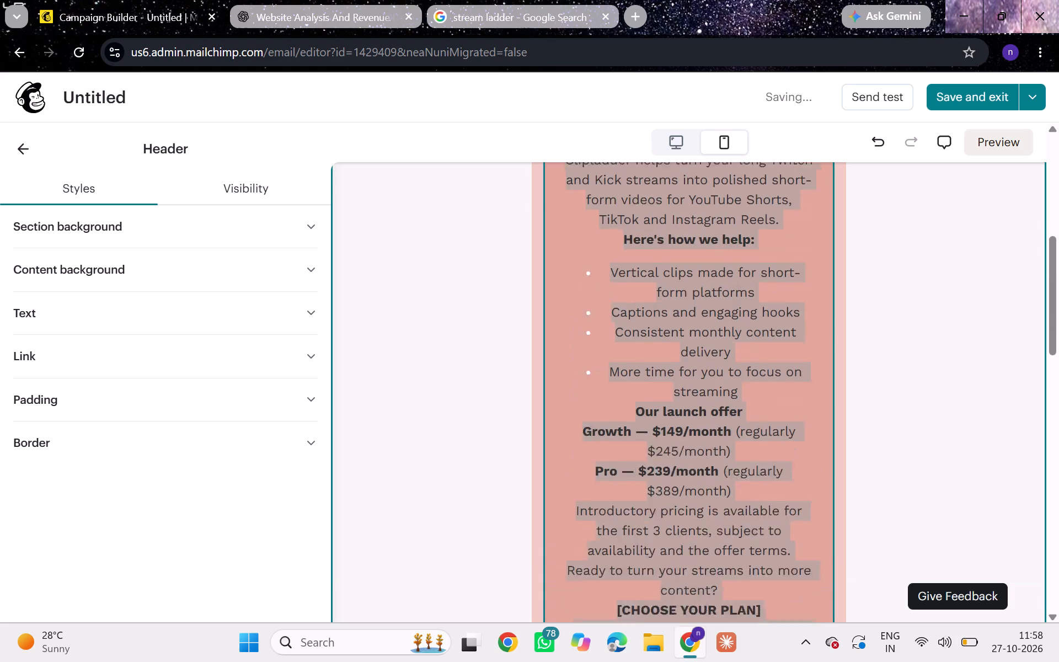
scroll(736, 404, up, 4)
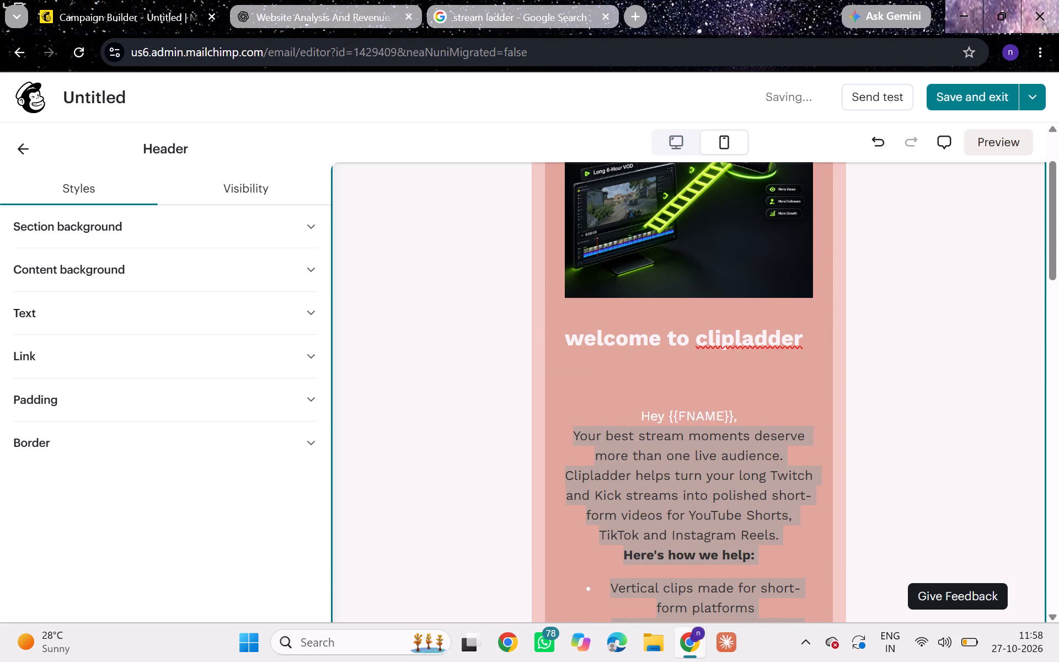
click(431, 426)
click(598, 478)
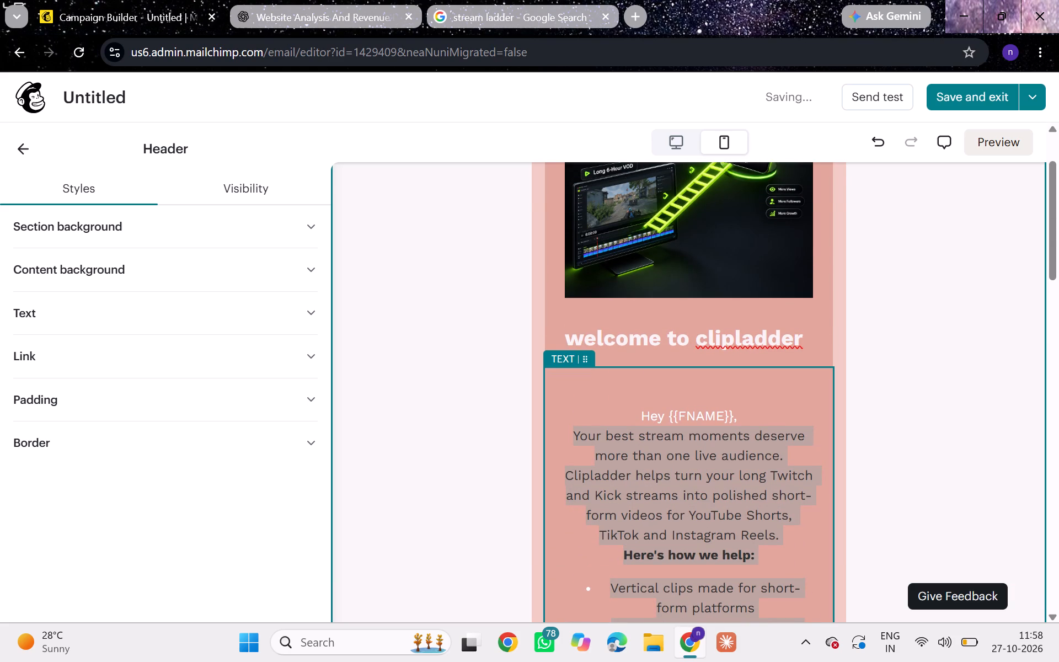
Look over the recoloured body text below the welcome heading and judge how it reads against the salmon background.
scroll(687, 482, down, 1)
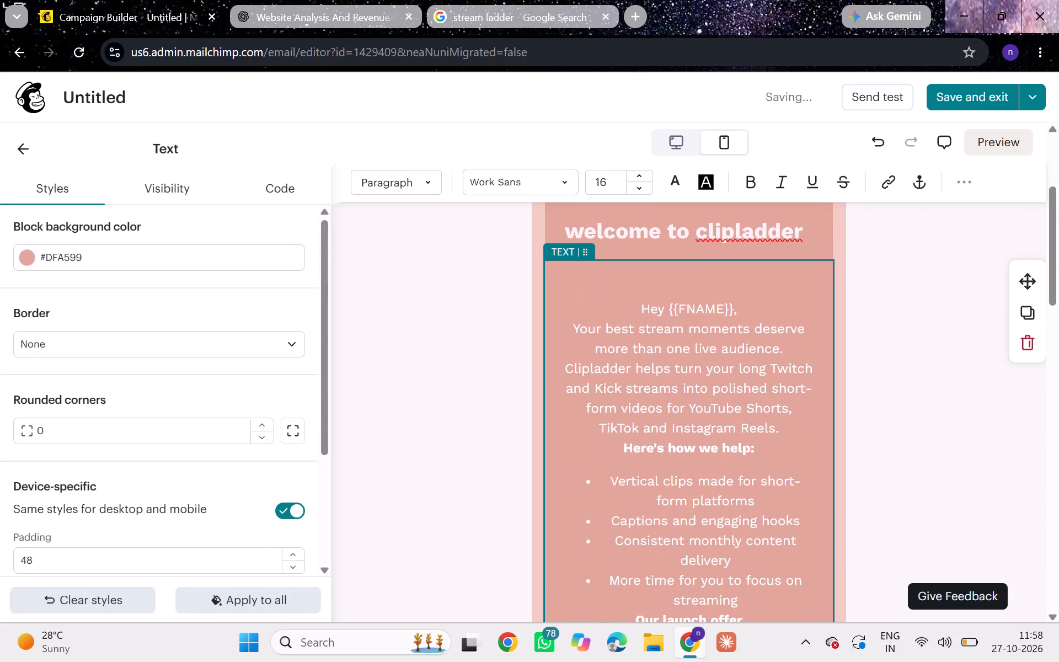
scroll(687, 482, down, 2)
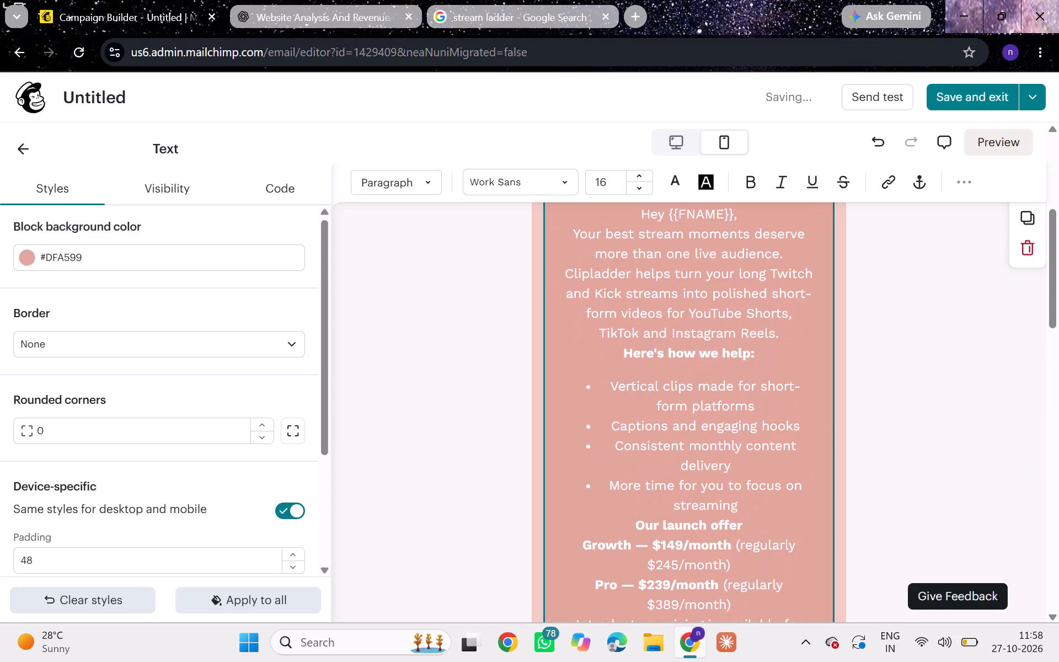
scroll(687, 482, down, 4)
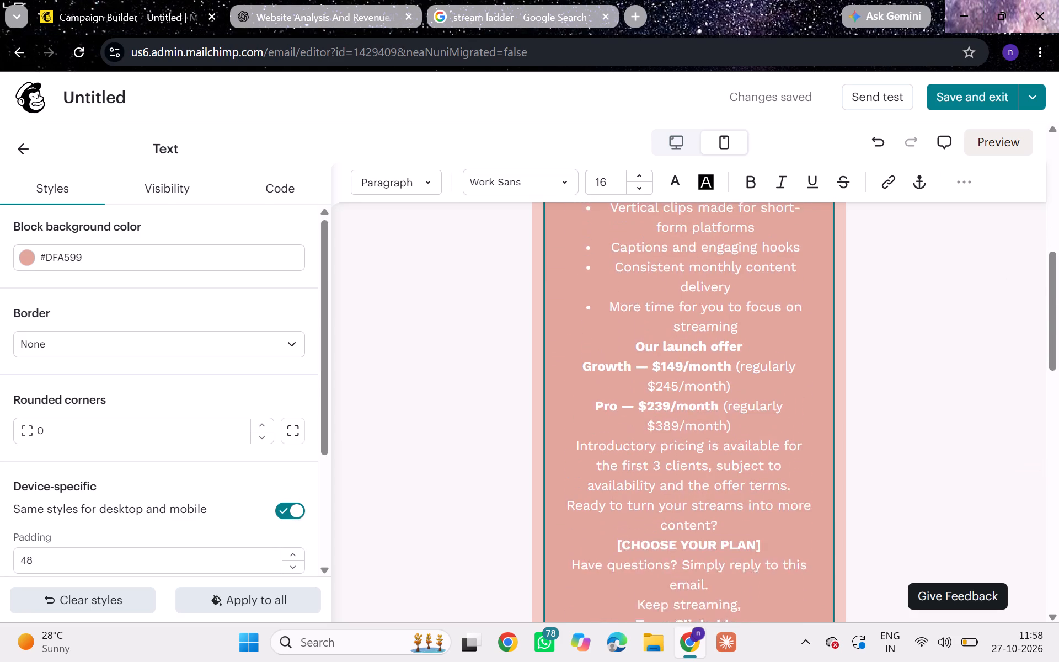
scroll(687, 482, up, 8)
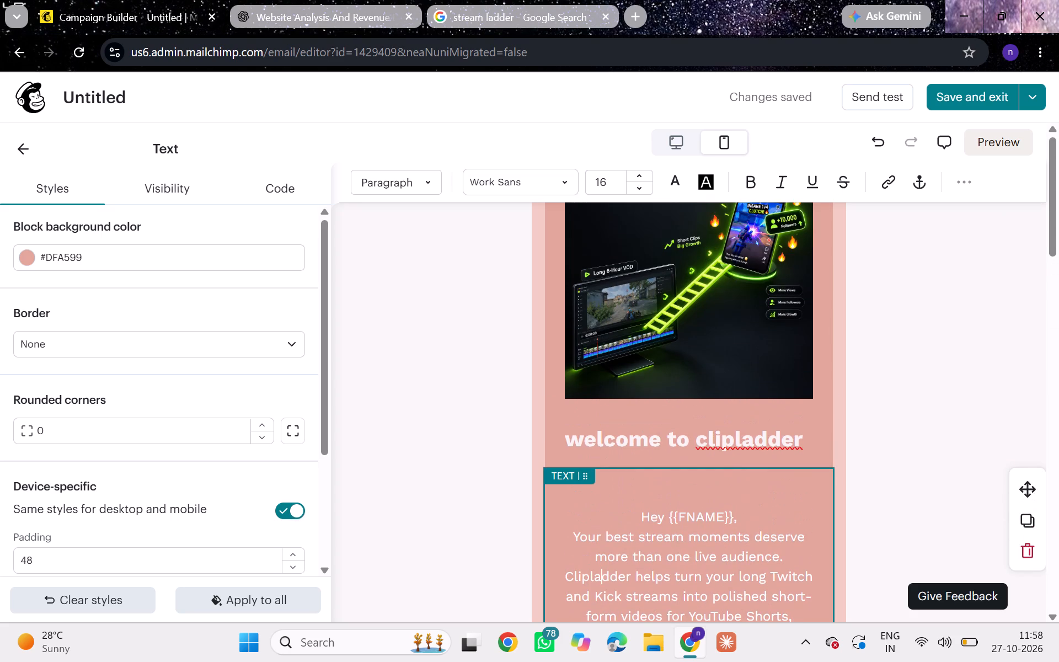
scroll(687, 482, down, 3)
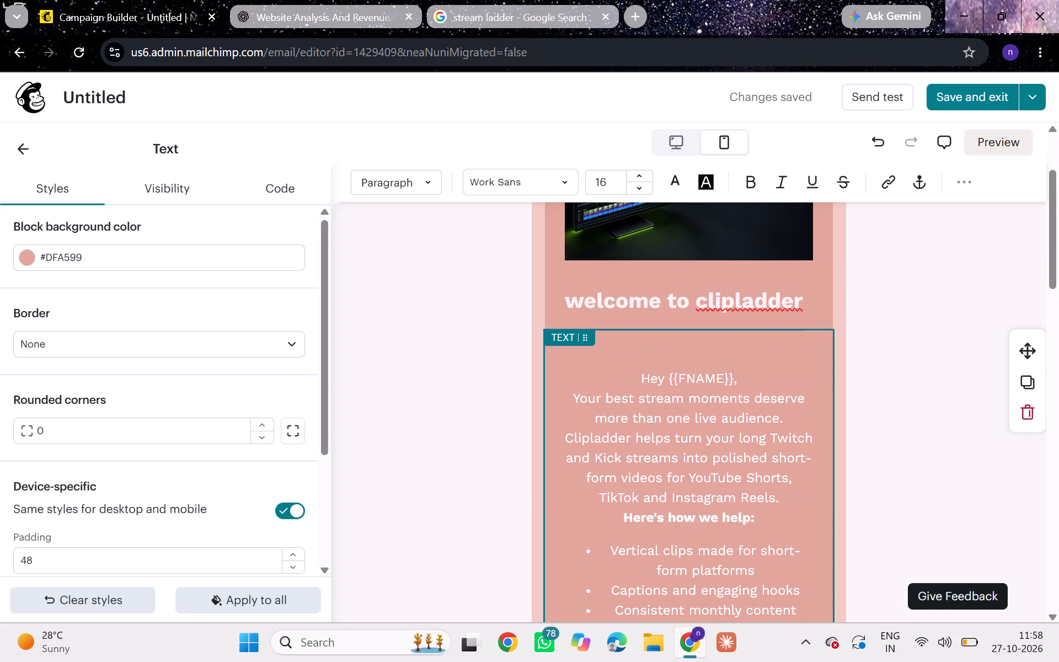
scroll(687, 482, down, 1)
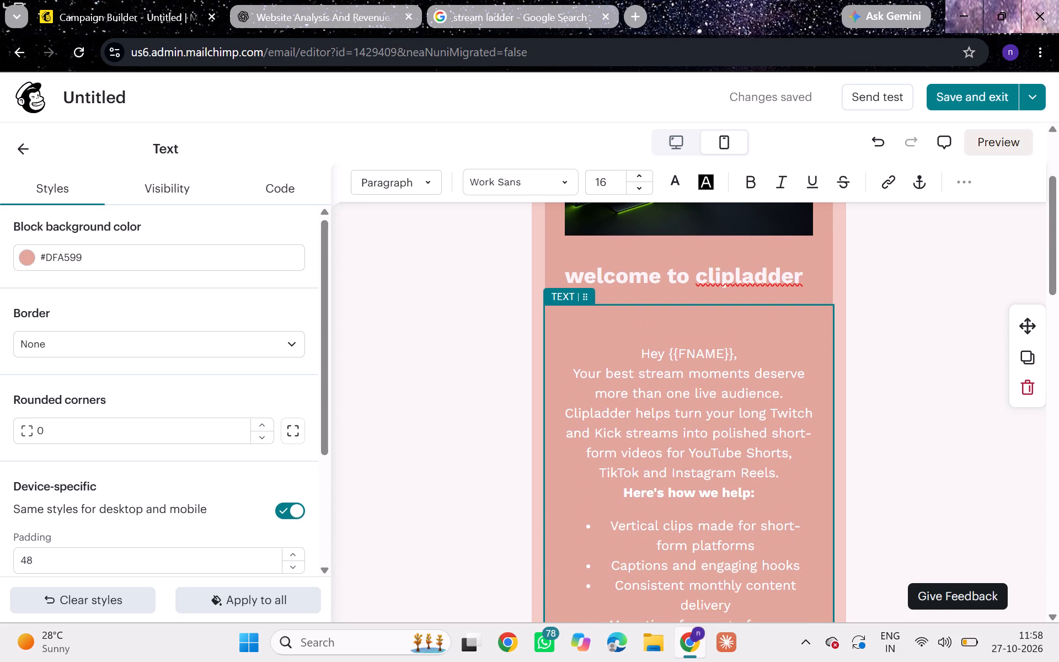
Change the text colour of the whole body copy, from the greeting to "[Unsubscribe]", to near-black #1A1717.
drag(641, 347, 660, 358)
drag(660, 358, 748, 573)
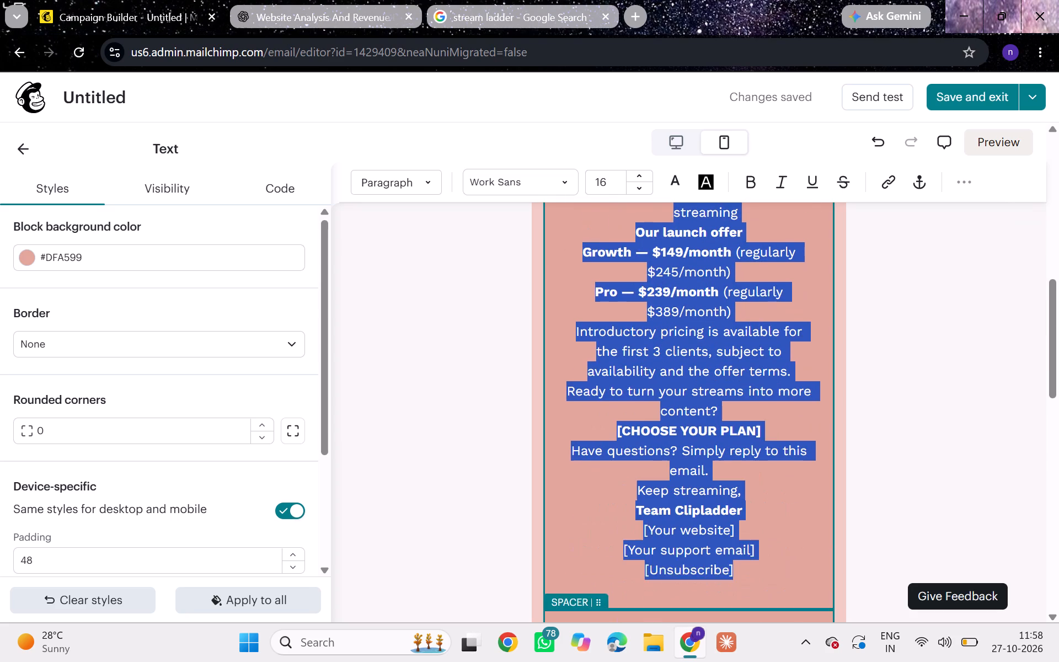
drag(748, 573, 747, 580)
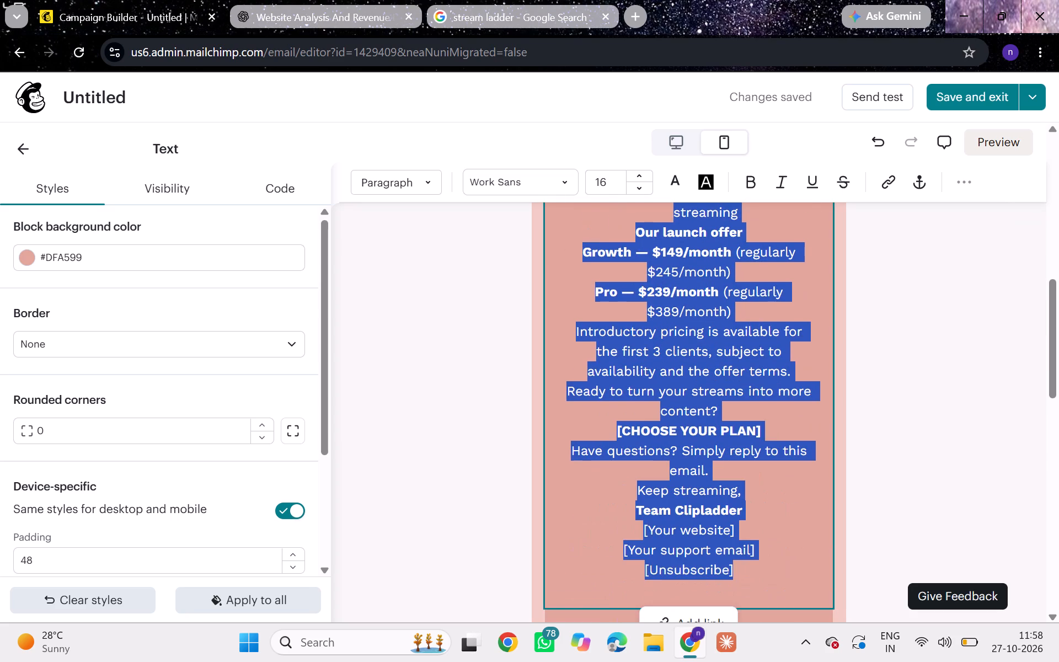
right_click(701, 503)
click(706, 519)
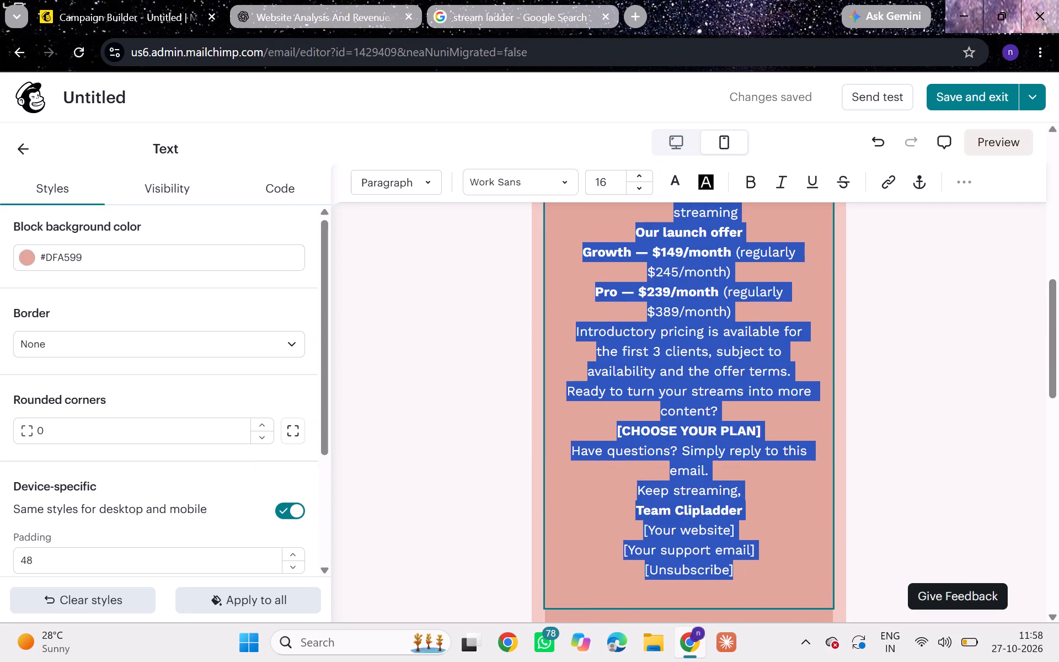
click(666, 184)
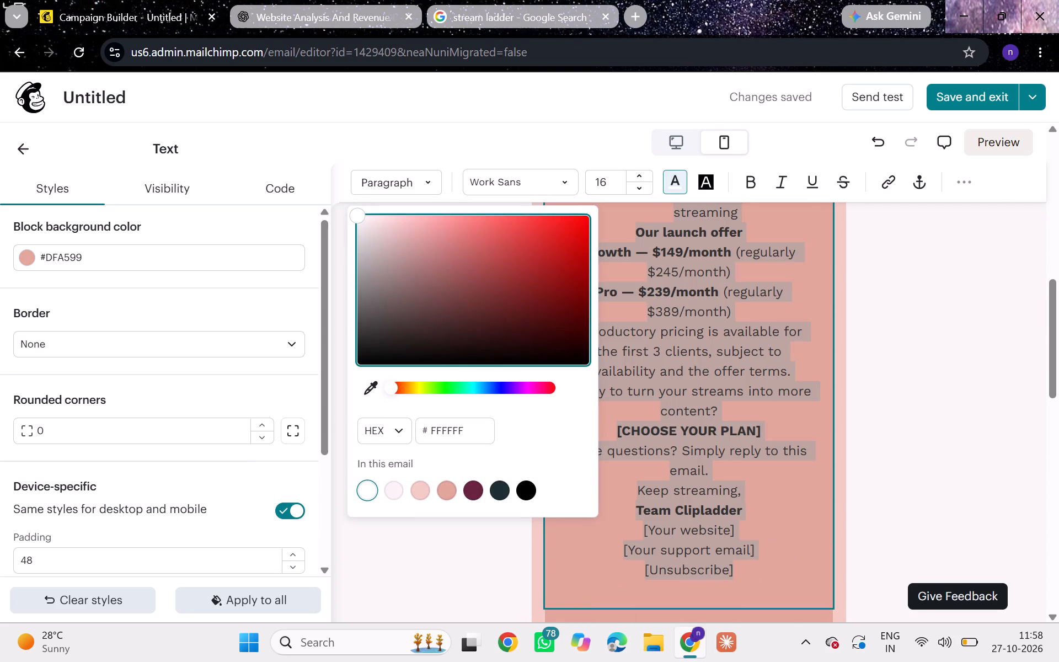
drag(351, 217, 392, 329)
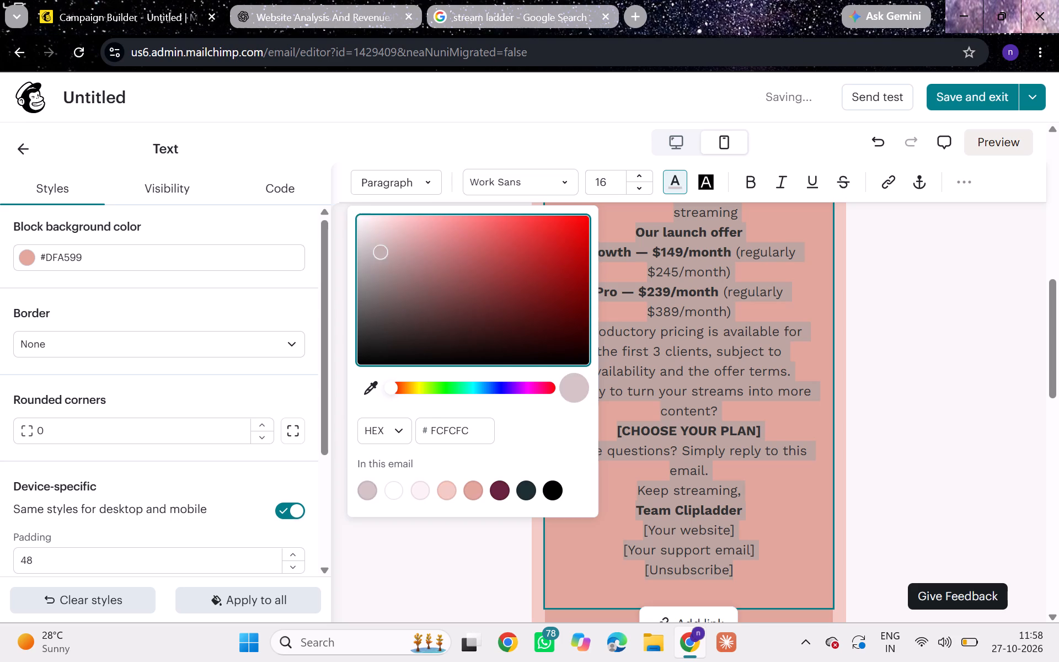
drag(392, 329, 382, 350)
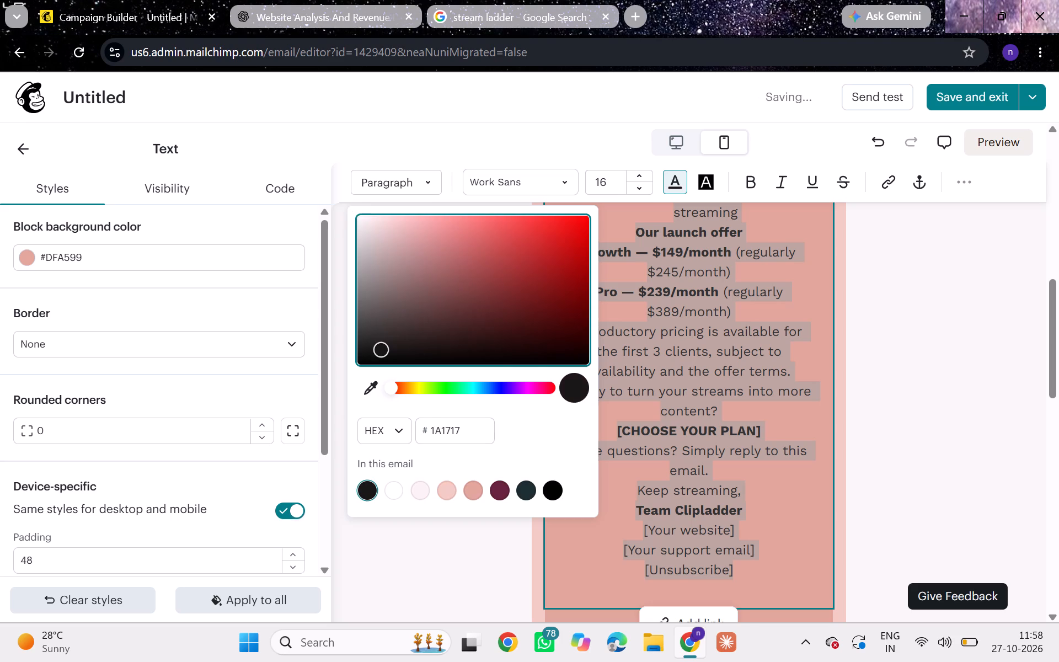
click(447, 573)
click(447, 573)
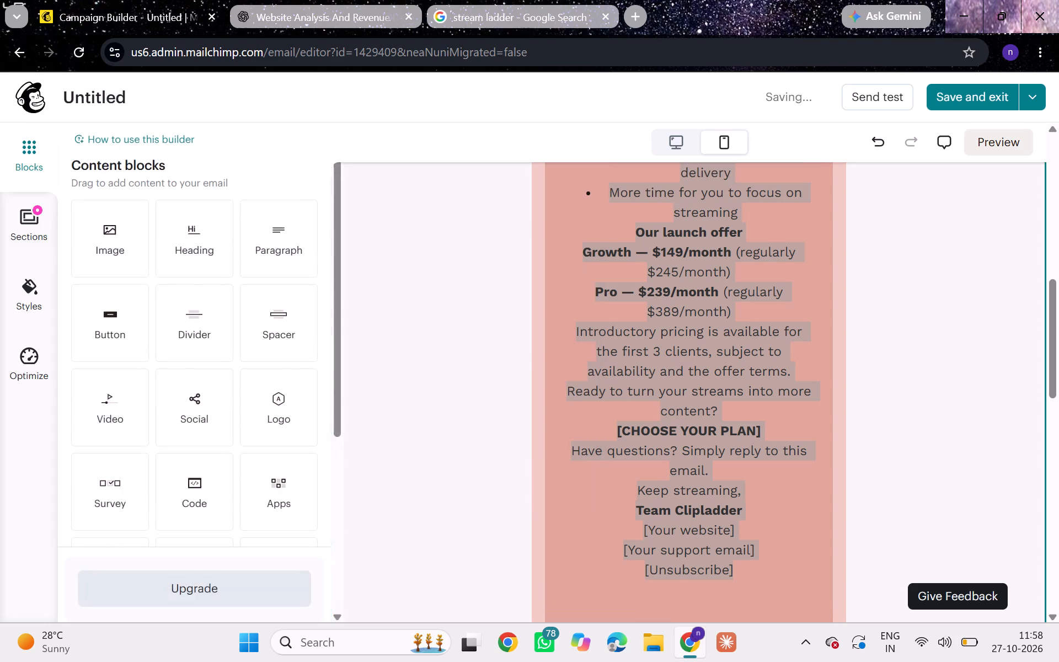
click(655, 510)
In the greeting line, replace "{FNAME" with "member" so that it reads "Hey {member}},".
scroll(659, 416, up, 2)
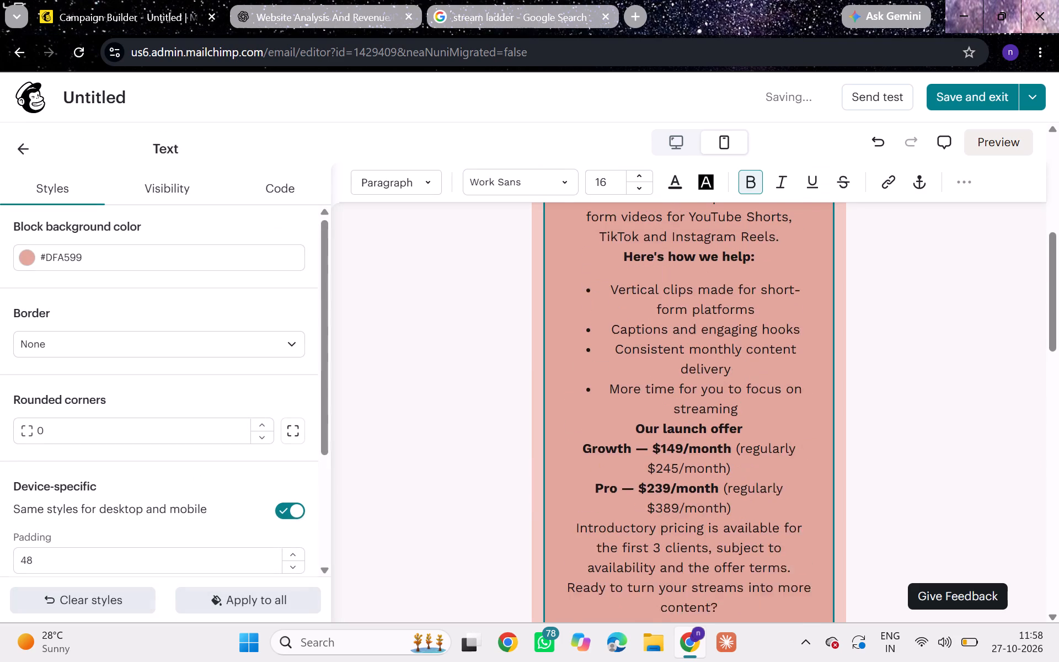
scroll(659, 416, up, 4)
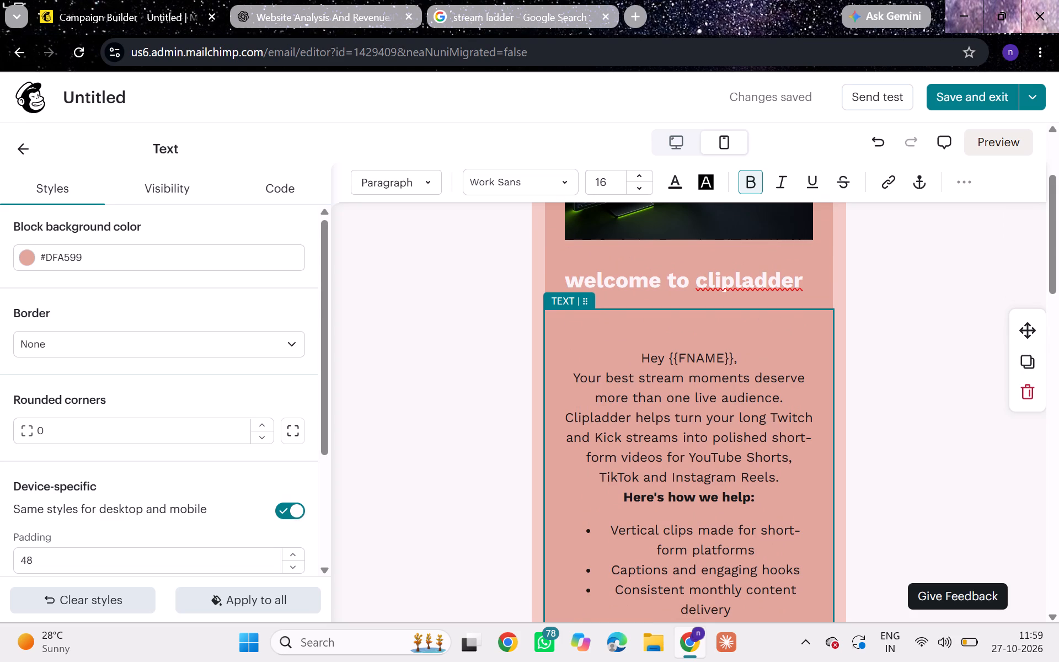
click(726, 358)
key(BackSpace)
key(BackSpace)
key(BackSpace)
key(BackSpace)
key(BackSpace)
key(BackSpace)
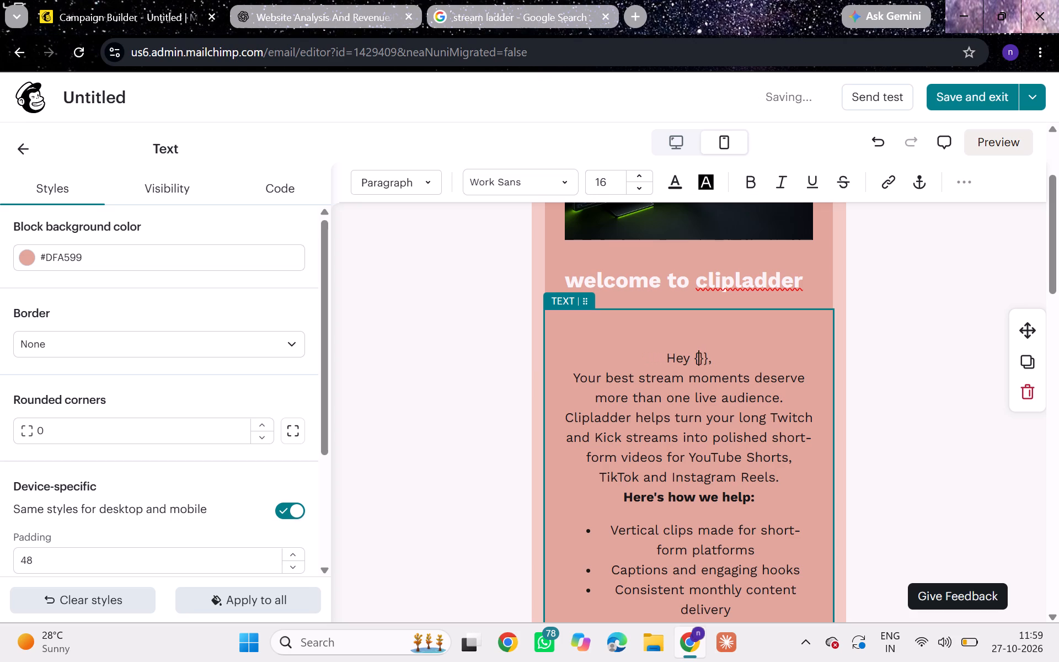
text(members)
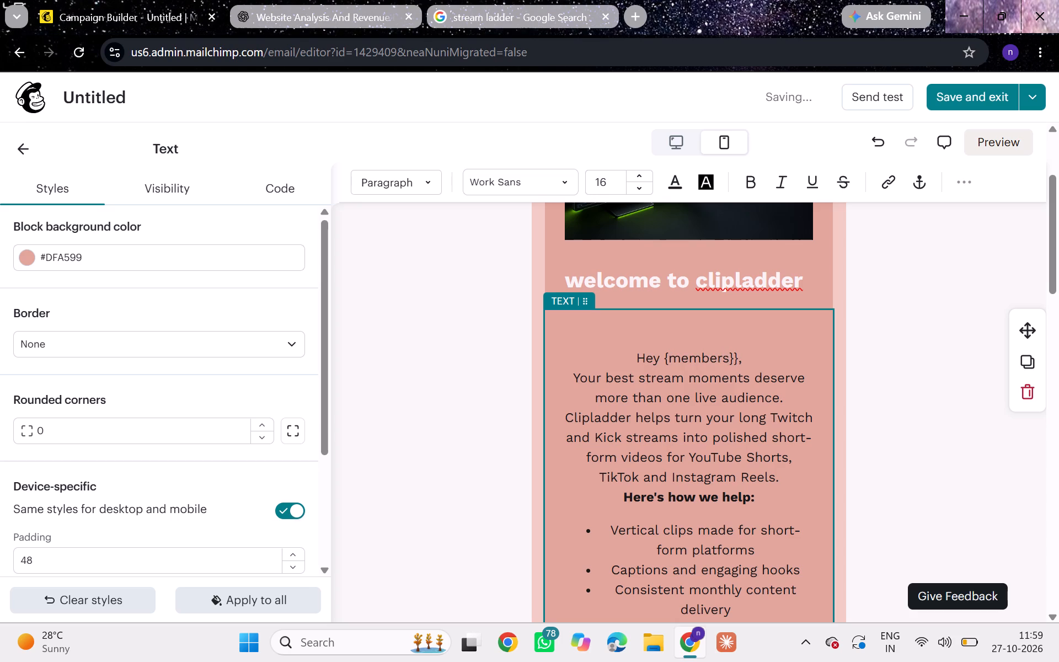
key(BackSpace)
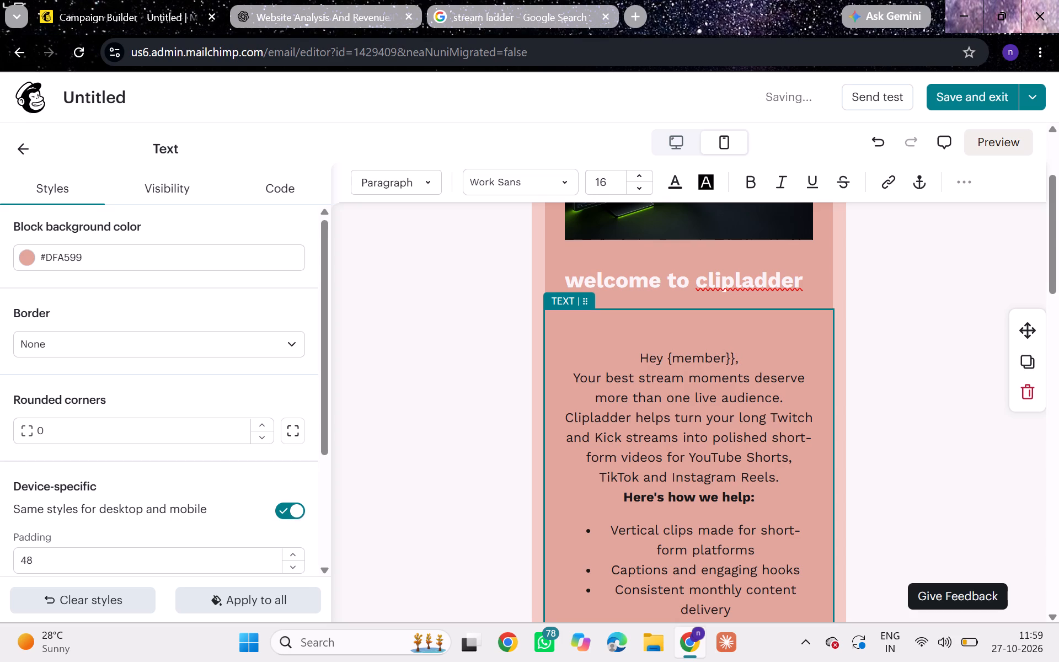
scroll(716, 408, down, 1)
click(716, 408)
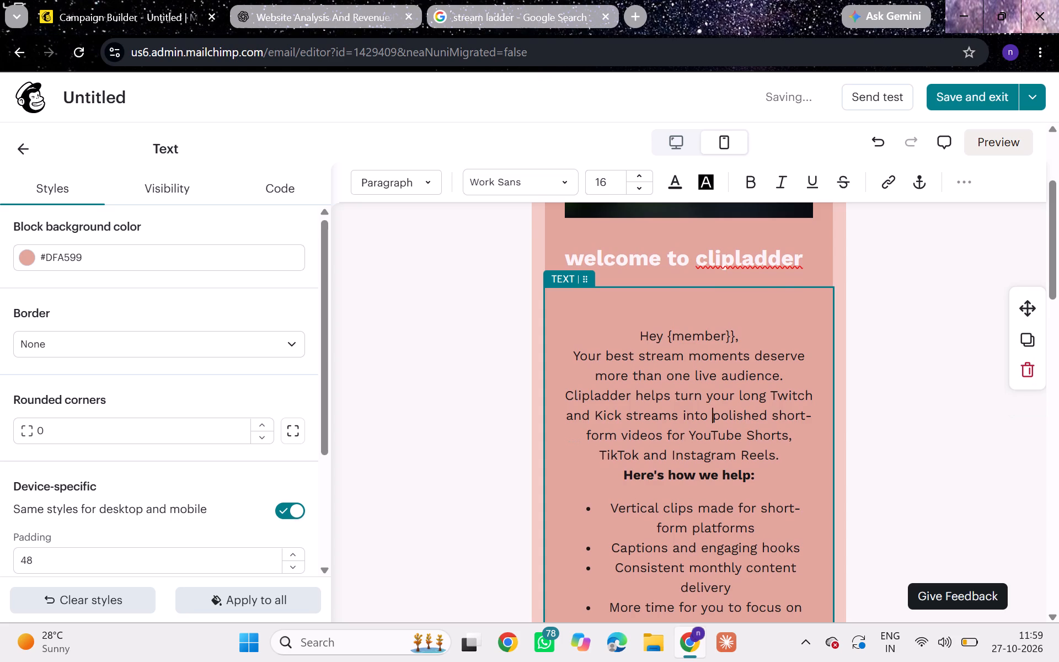
Search Google for "member" in a new browser tab and read its dictionary definition.
click(639, 17)
click(362, 309)
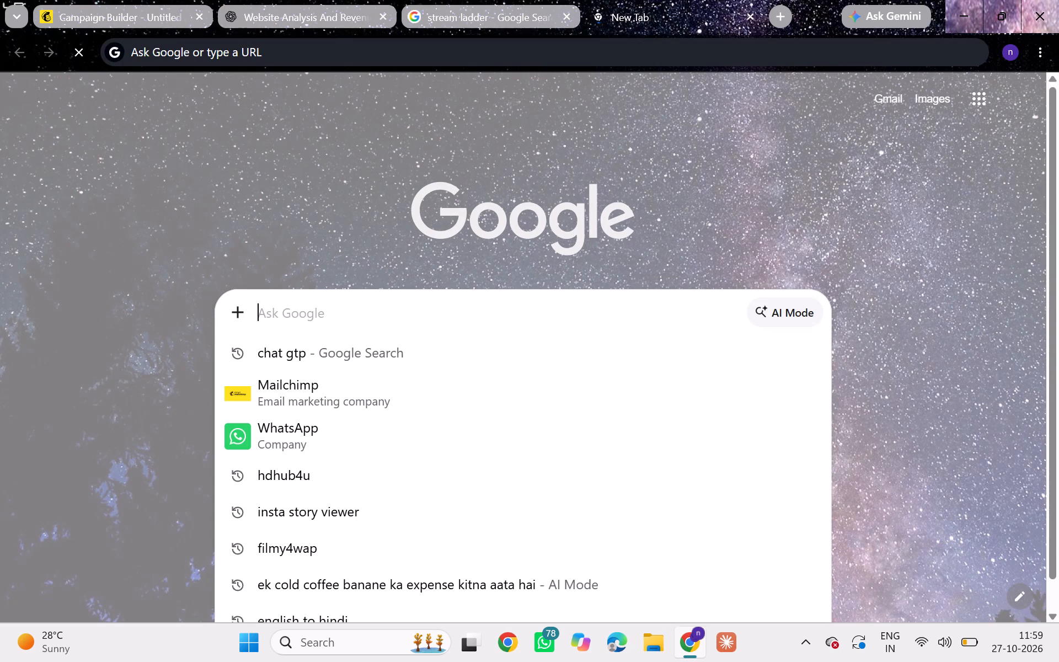
text(mem)
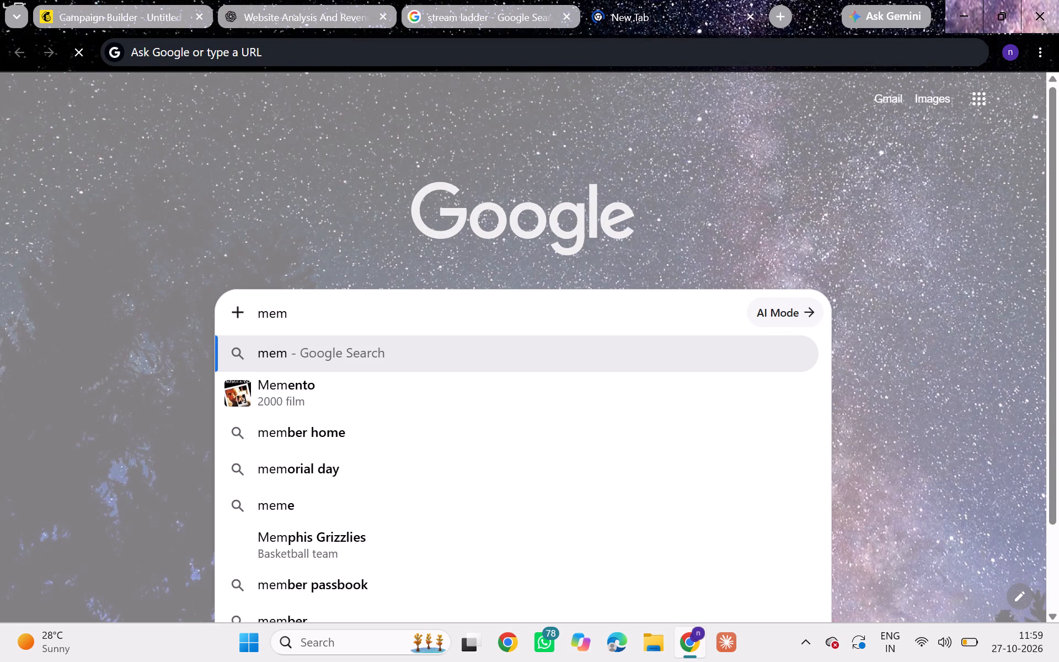
key(b)
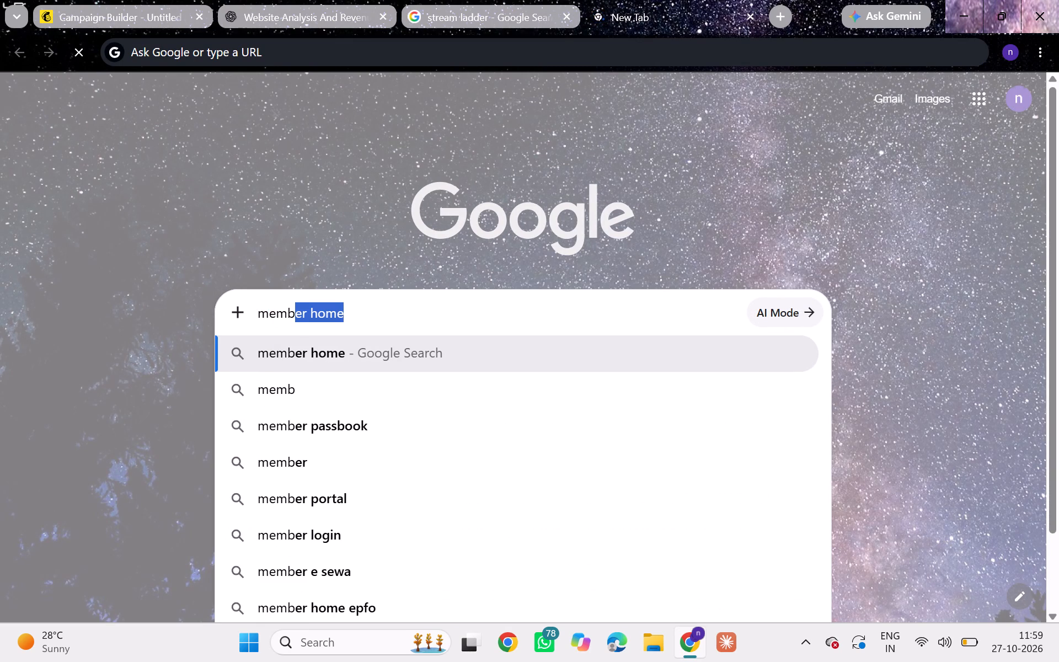
text(er)
click(330, 379)
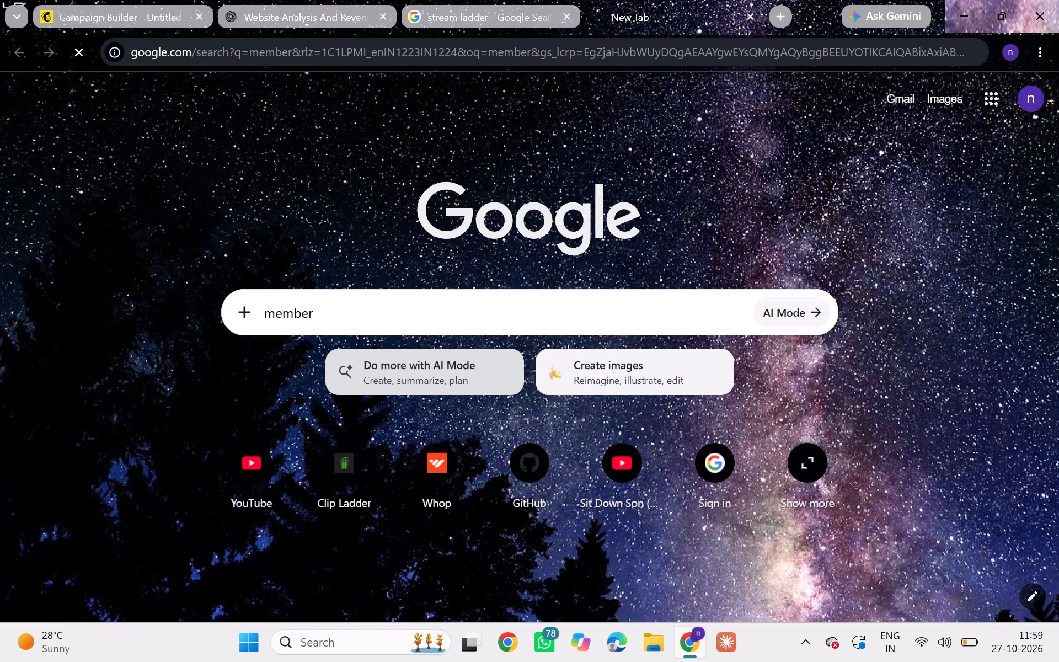
scroll(330, 379, down, 1)
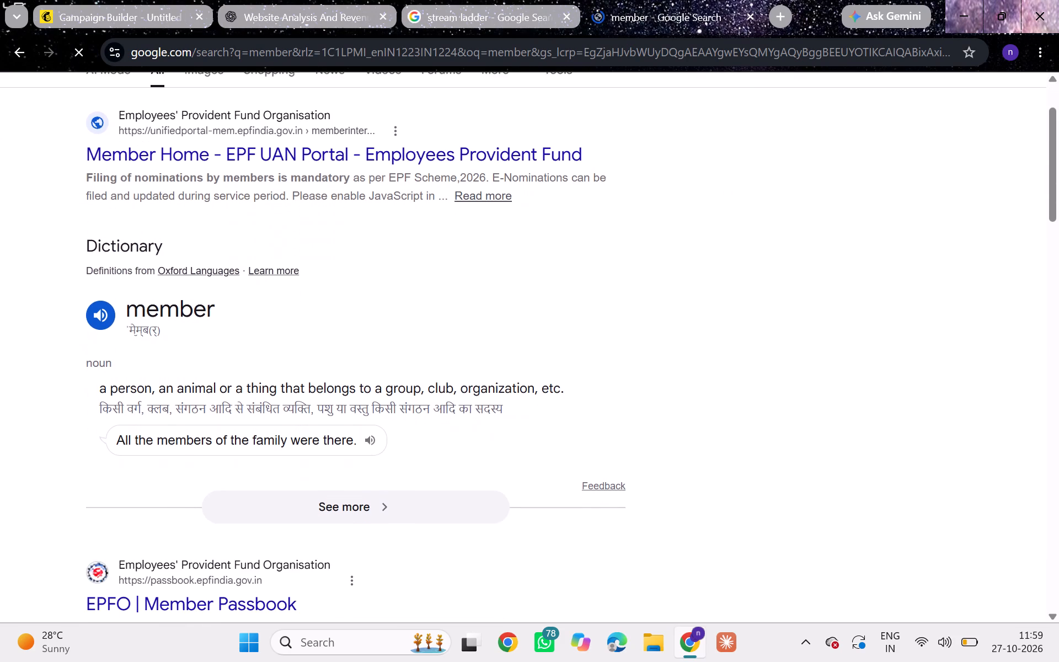
scroll(330, 379, down, 2)
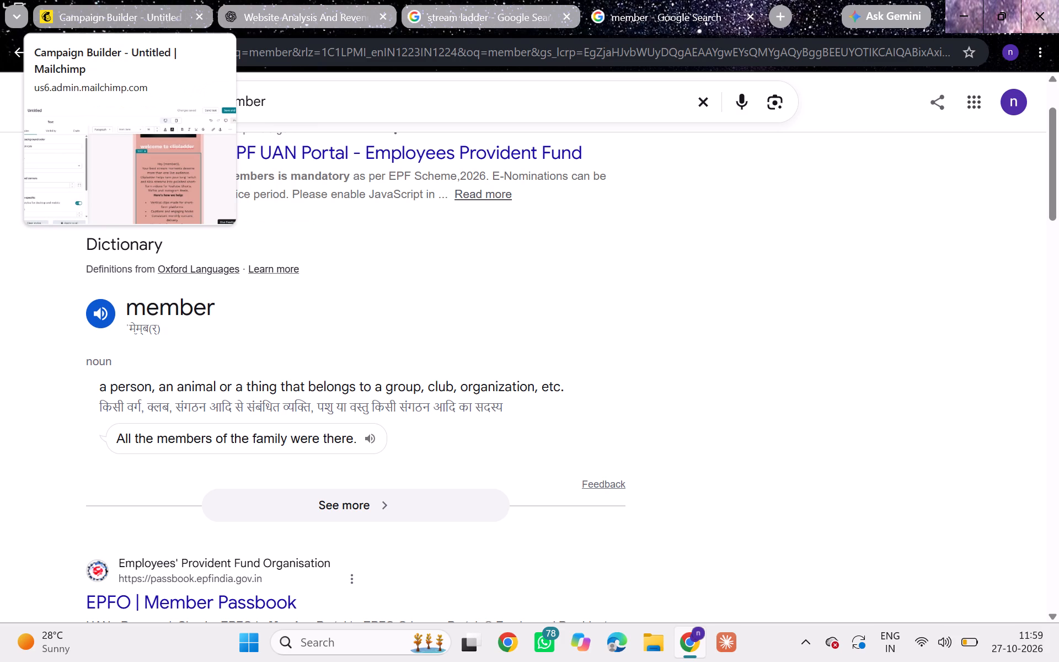
Return to the Mailchimp campaign and read through the email body from the header picture to the closing lines for leftover placeholders.
click(149, 14)
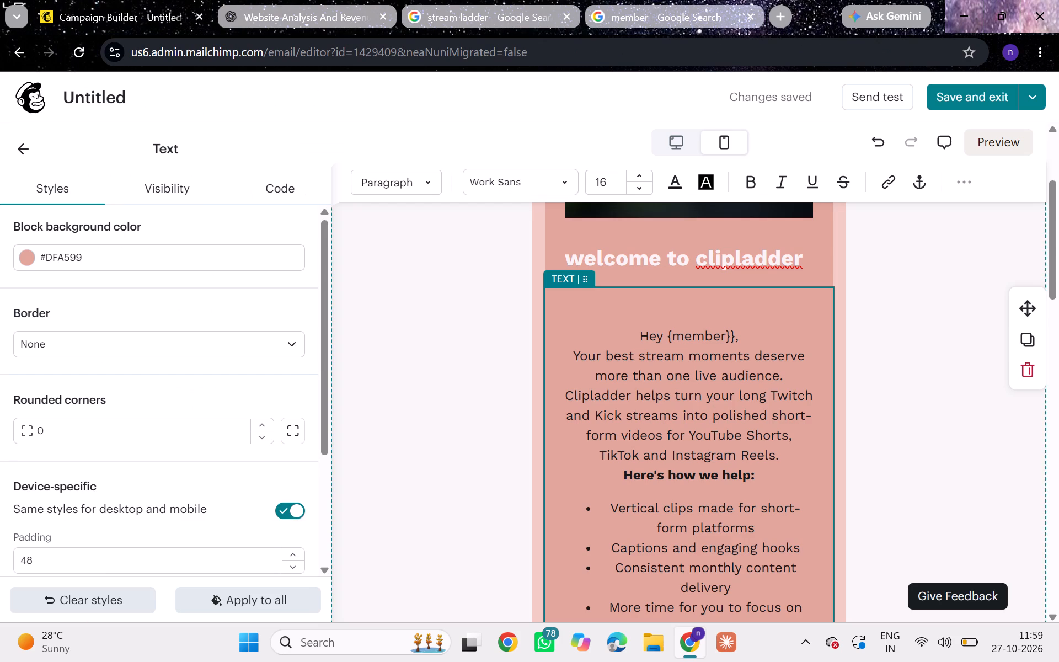
scroll(707, 397, up, 5)
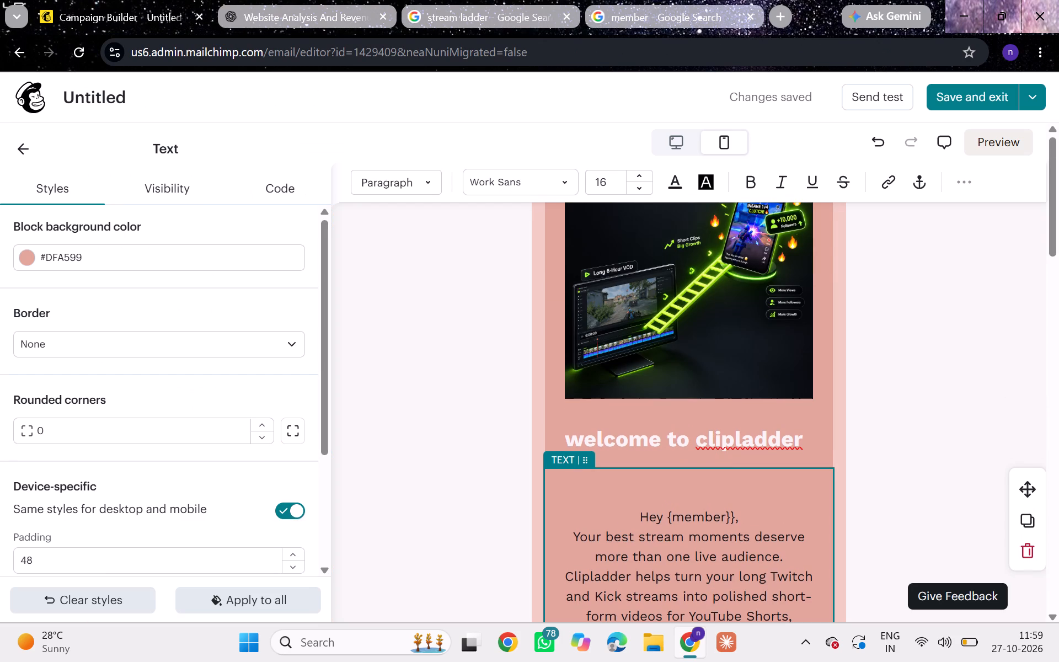
scroll(463, 344, up, 1)
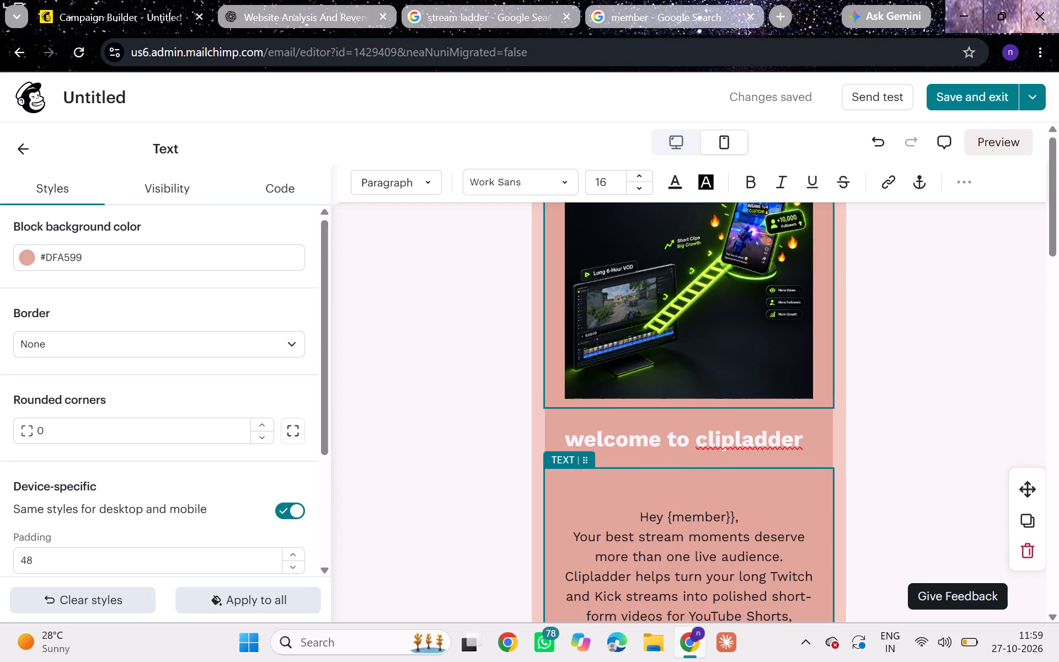
scroll(692, 354, down, 9)
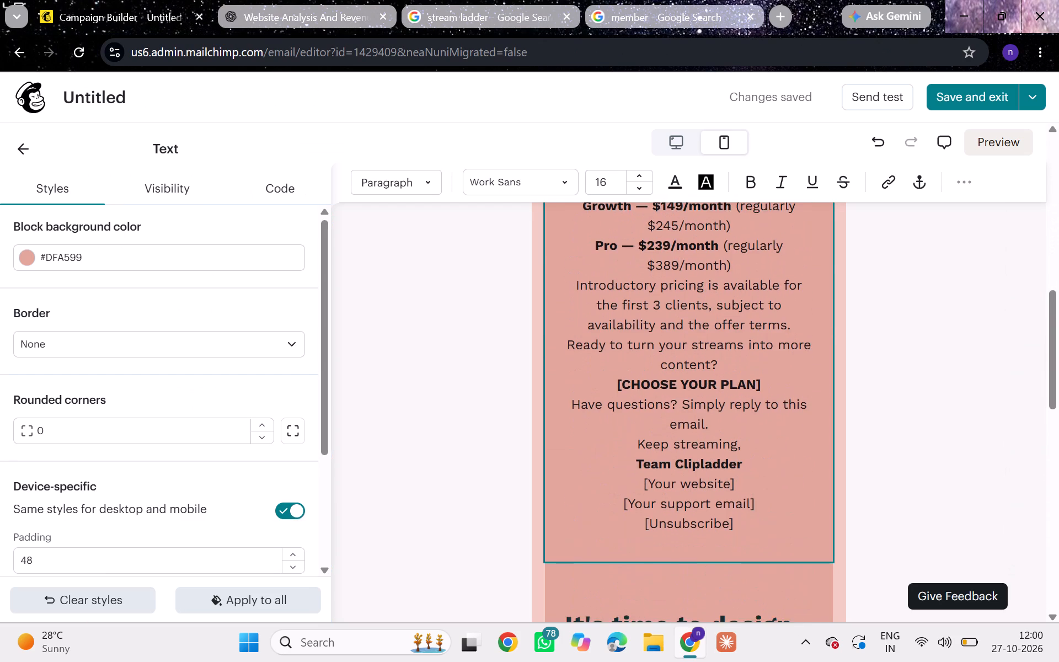
scroll(692, 354, up, 5)
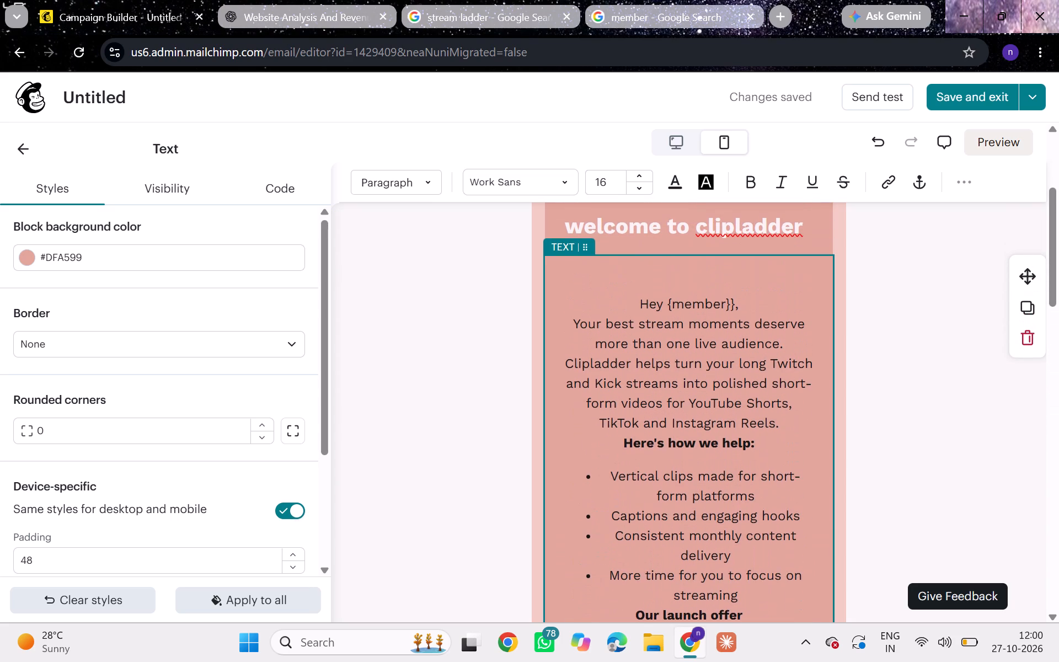
scroll(692, 354, down, 2)
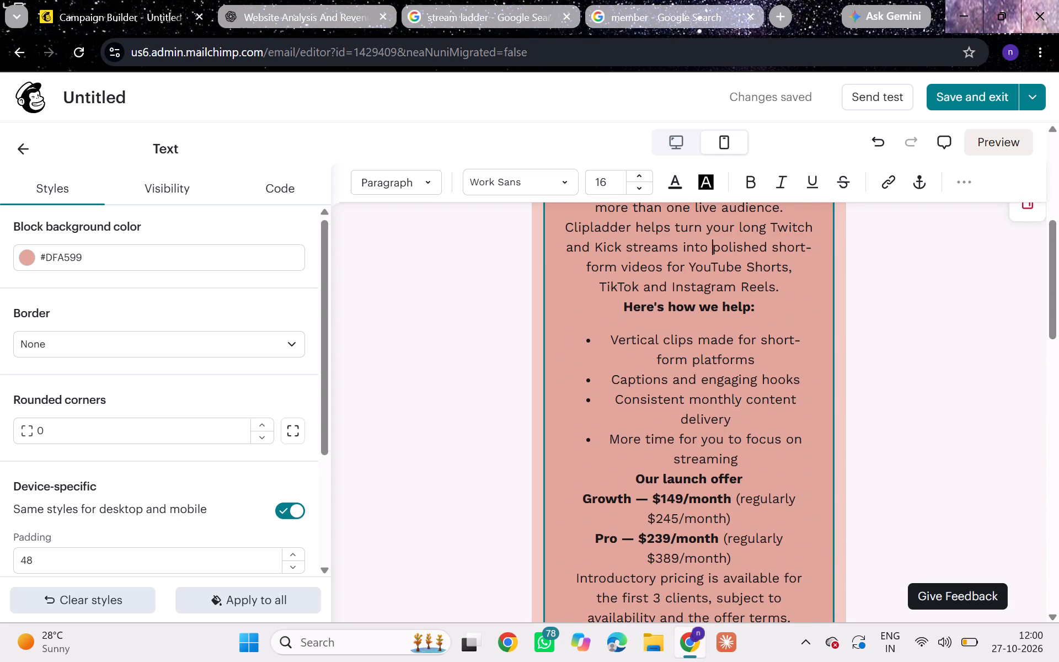
scroll(692, 354, down, 3)
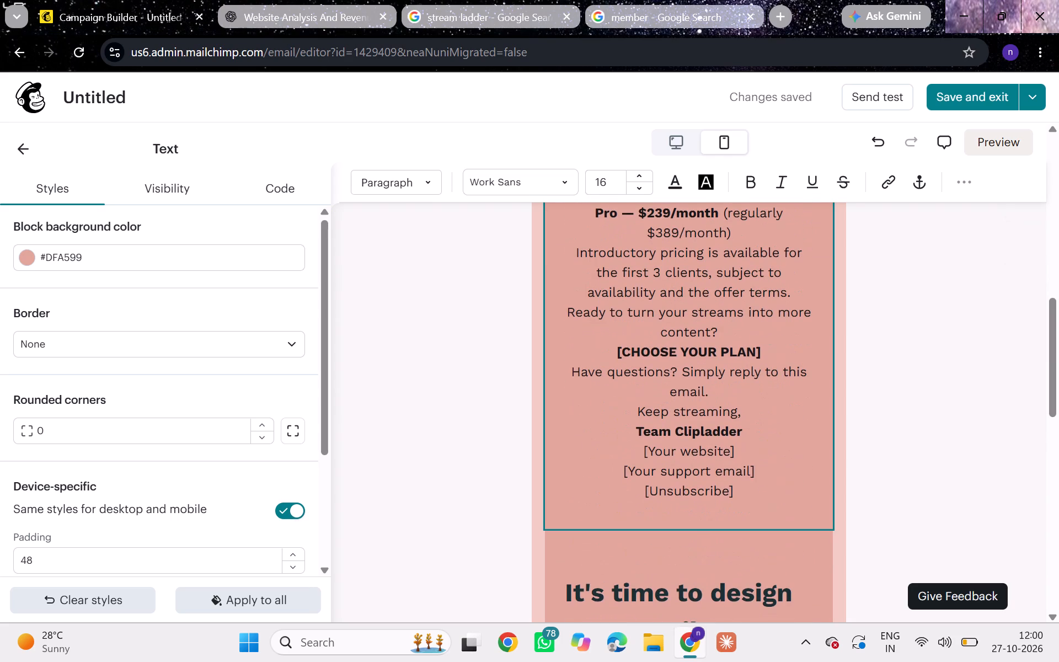
scroll(692, 354, down, 1)
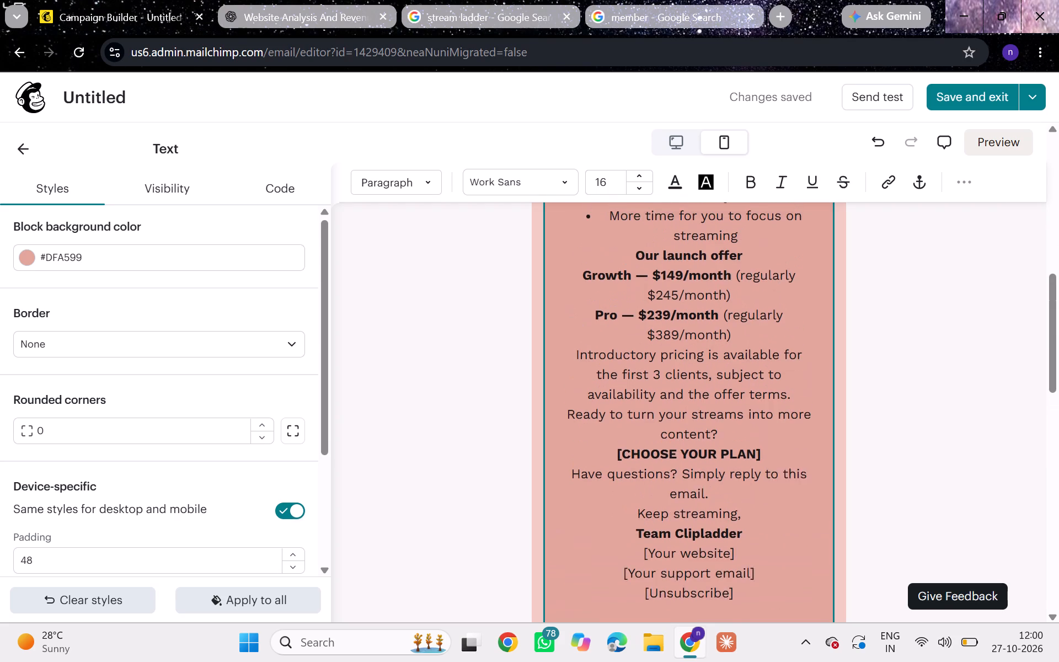
Replace "Your website" inside the brackets below "Team Clipladder" with "clipladder.com".
scroll(707, 419, down, 1)
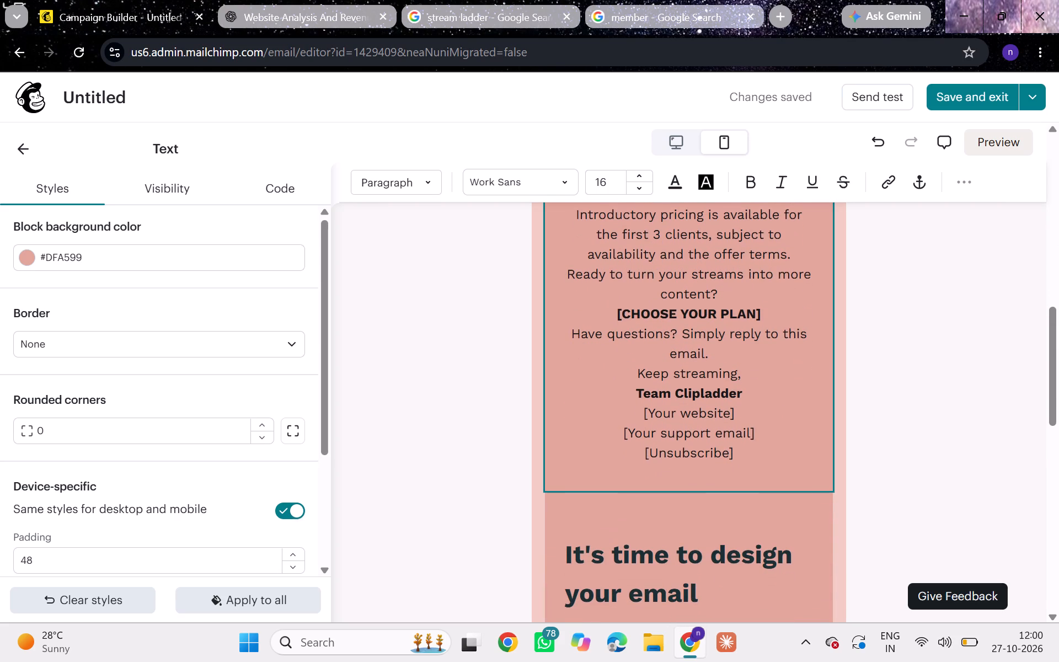
click(728, 410)
drag(728, 410, 683, 415)
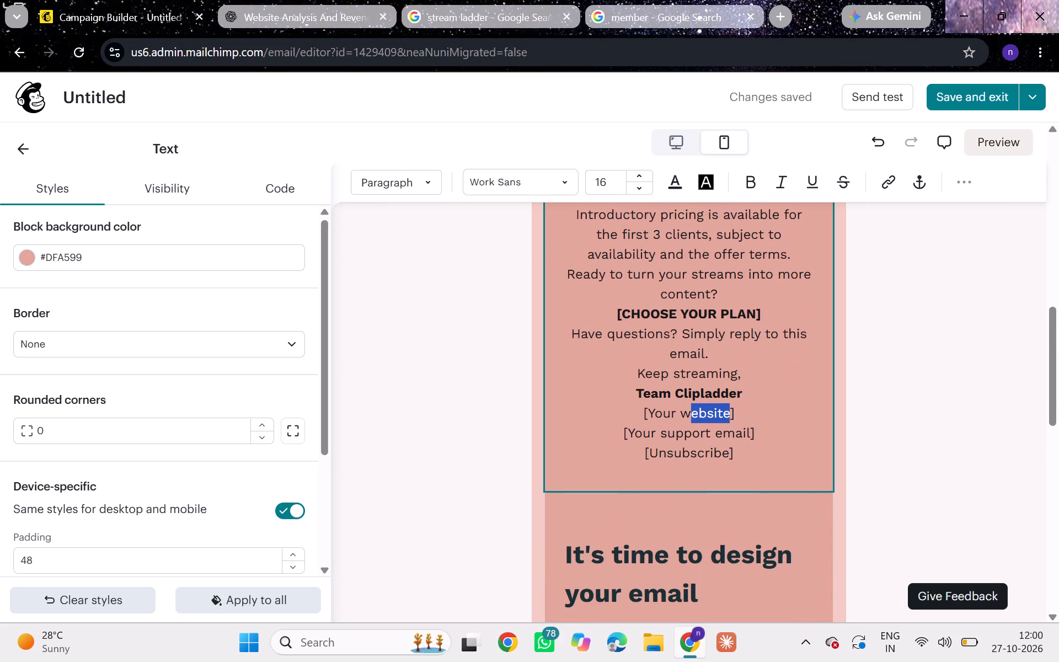
drag(683, 415, 644, 414)
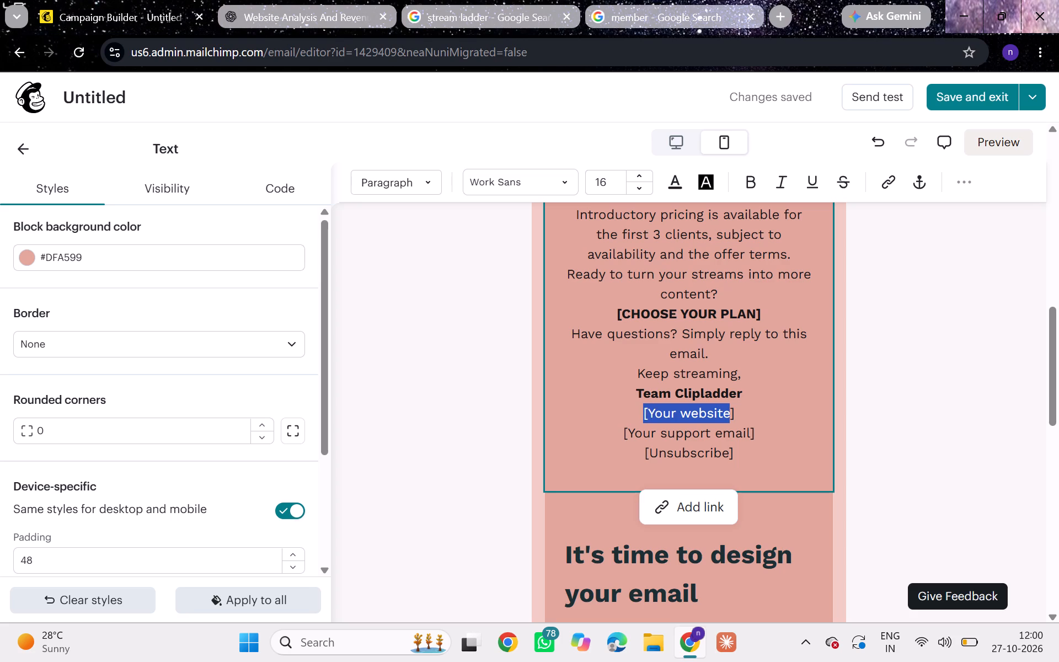
drag(644, 414, 649, 417)
text(cli)
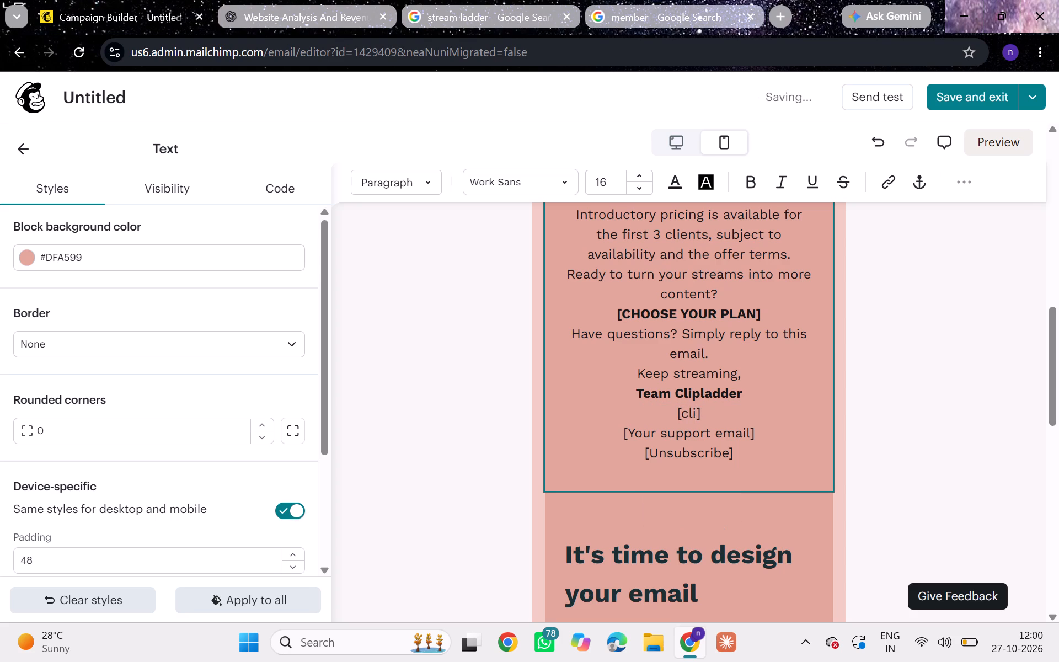
text(pladder)
text(.com)
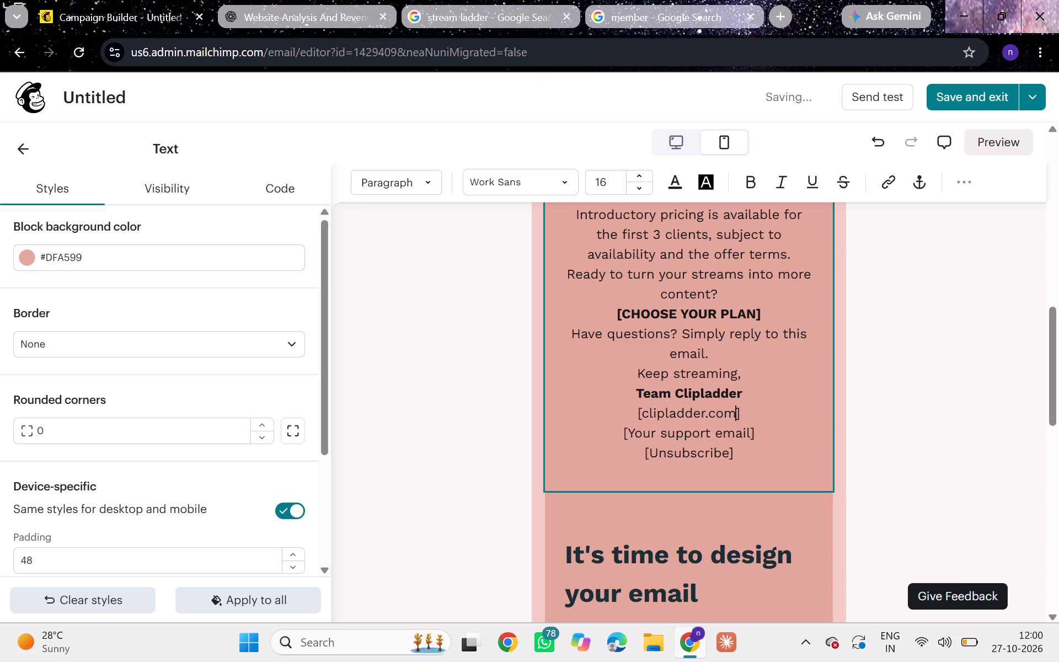
Replace the "Your support email" placeholder inside its brackets with the clipladder support email address.
drag(630, 433, 746, 431)
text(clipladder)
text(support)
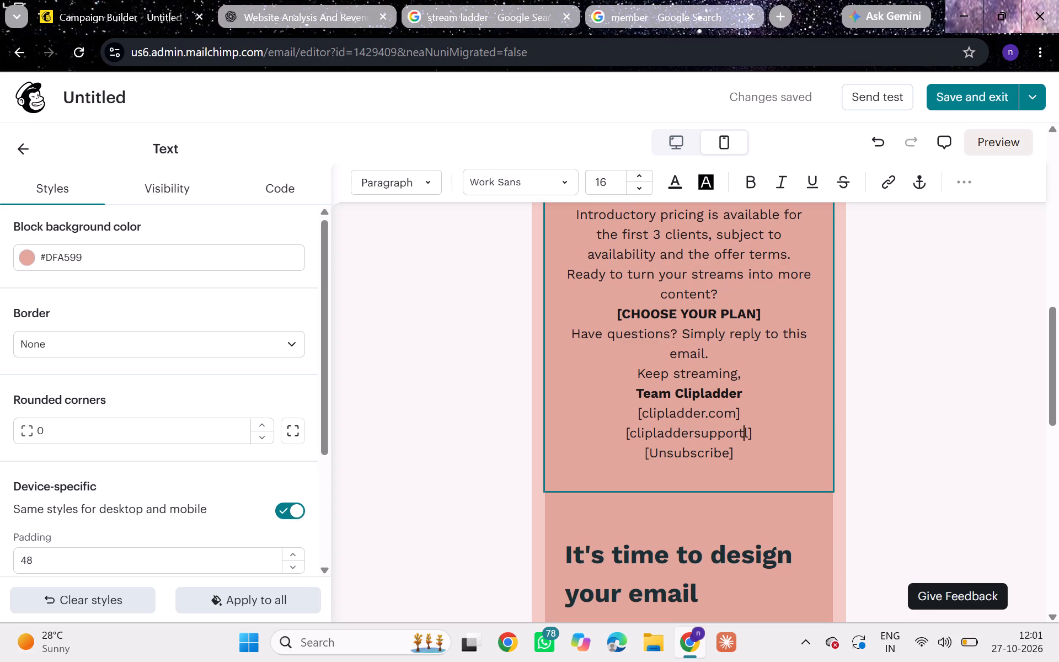
Complete the support email address in the brackets below "[clipladder.com]" by adding its gmail.com domain.
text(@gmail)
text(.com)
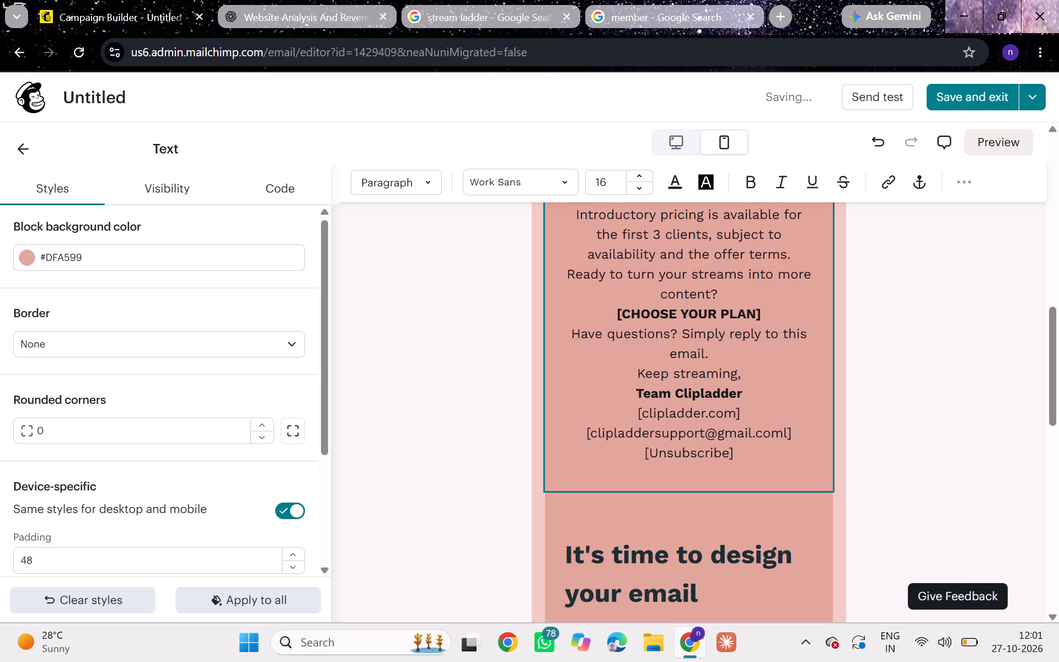
Review the email layout from the header picture and welcome heading through the closing lines to the unused template section "It's time to design your email".
scroll(774, 460, down, 1)
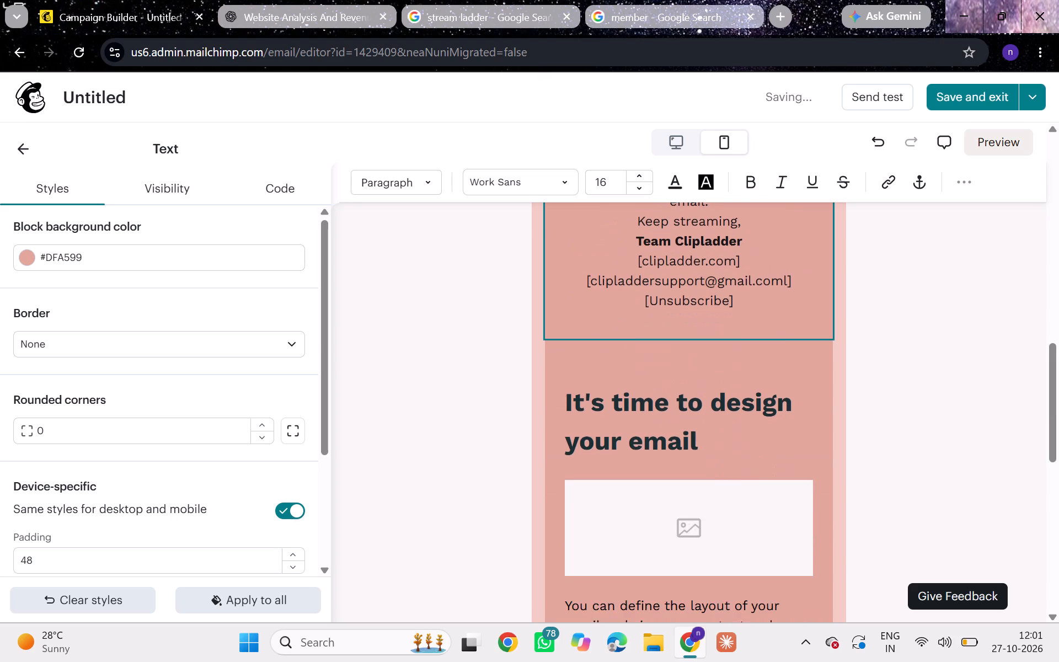
scroll(774, 460, down, 3)
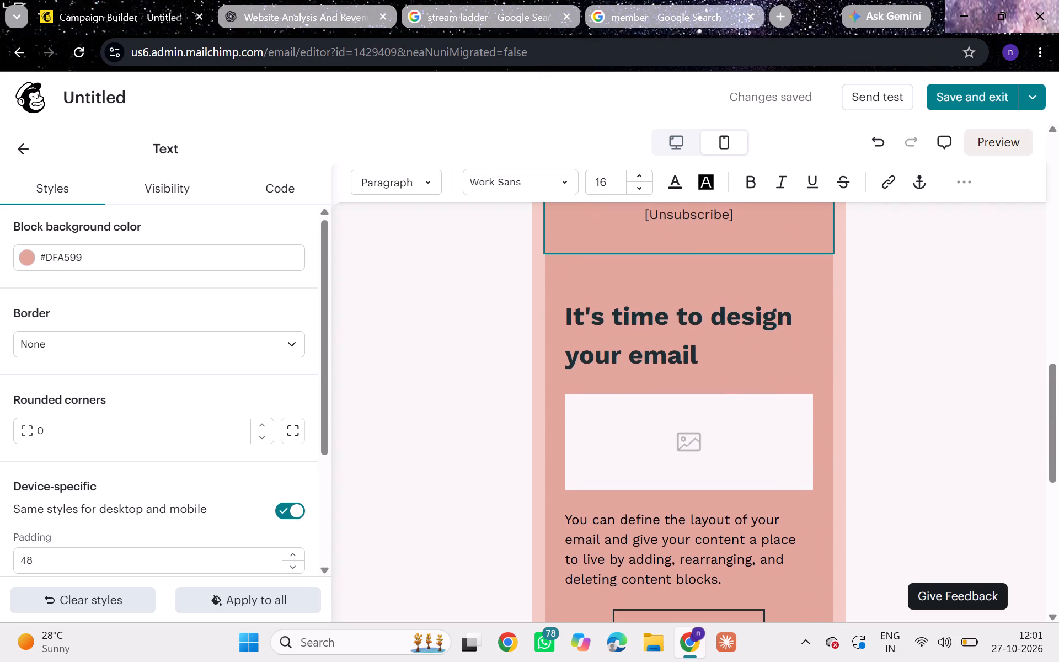
scroll(774, 460, down, 1)
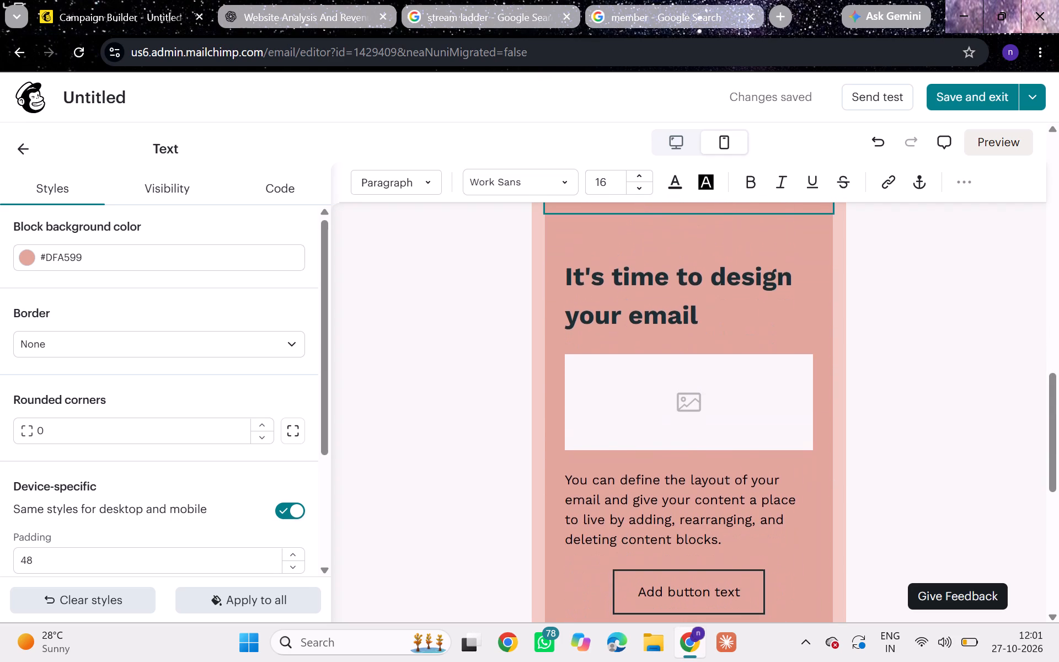
scroll(774, 460, down, 1)
scroll(774, 460, up, 4)
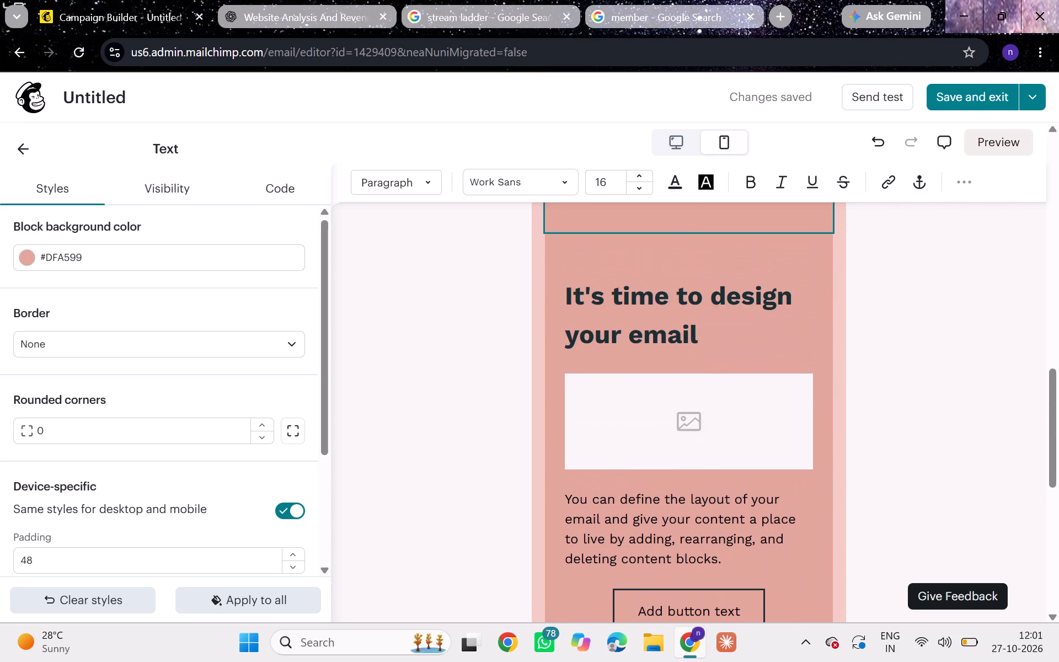
scroll(774, 460, up, 9)
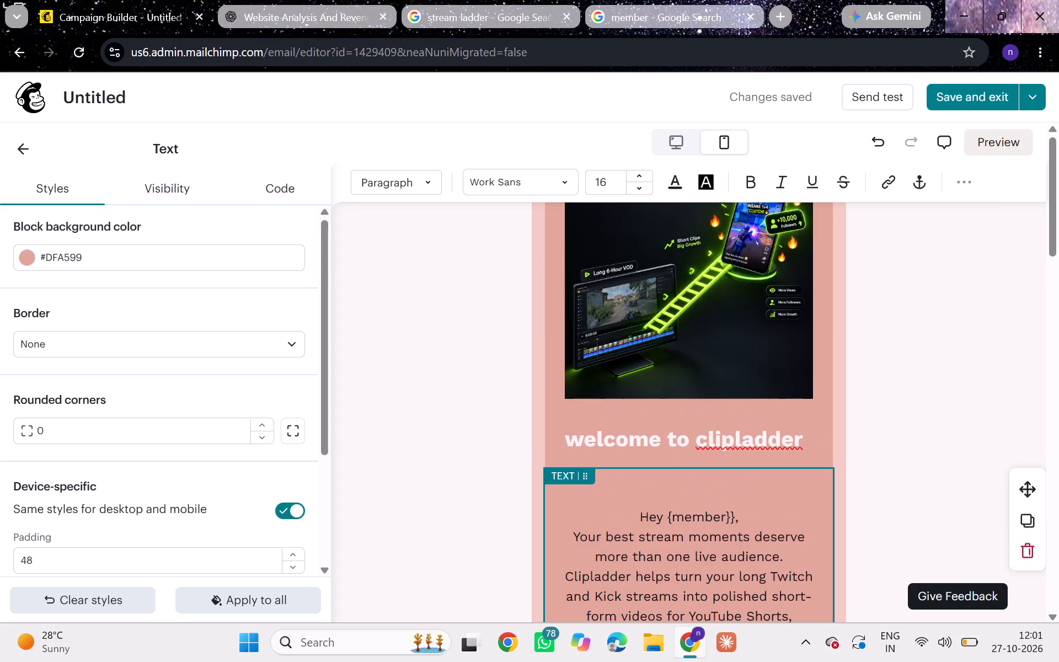
scroll(774, 460, up, 1)
scroll(774, 460, down, 7)
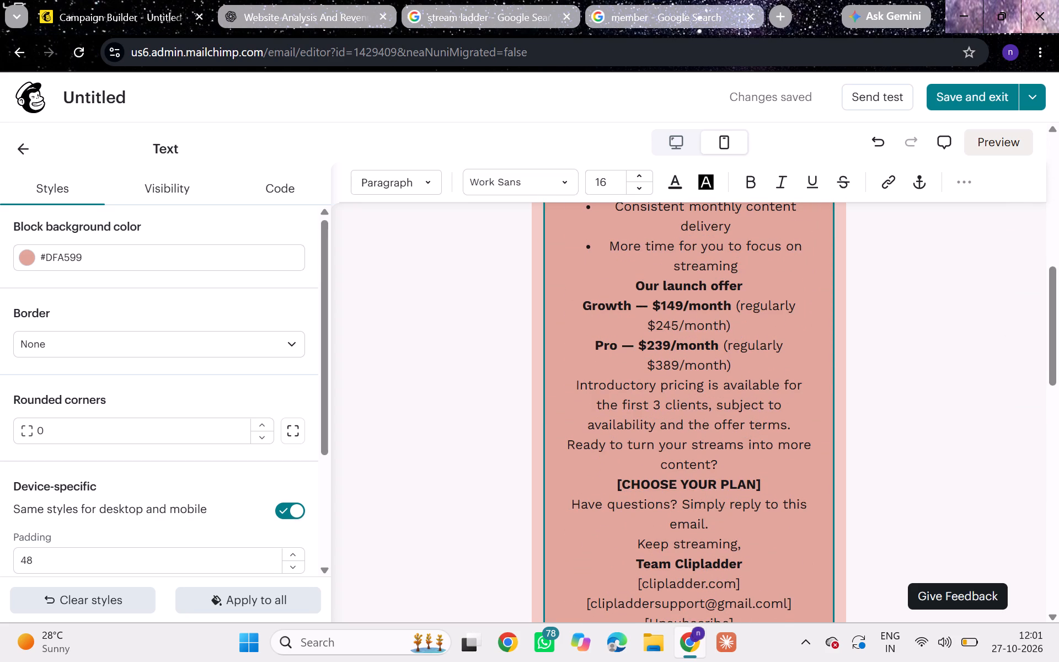
scroll(774, 460, down, 5)
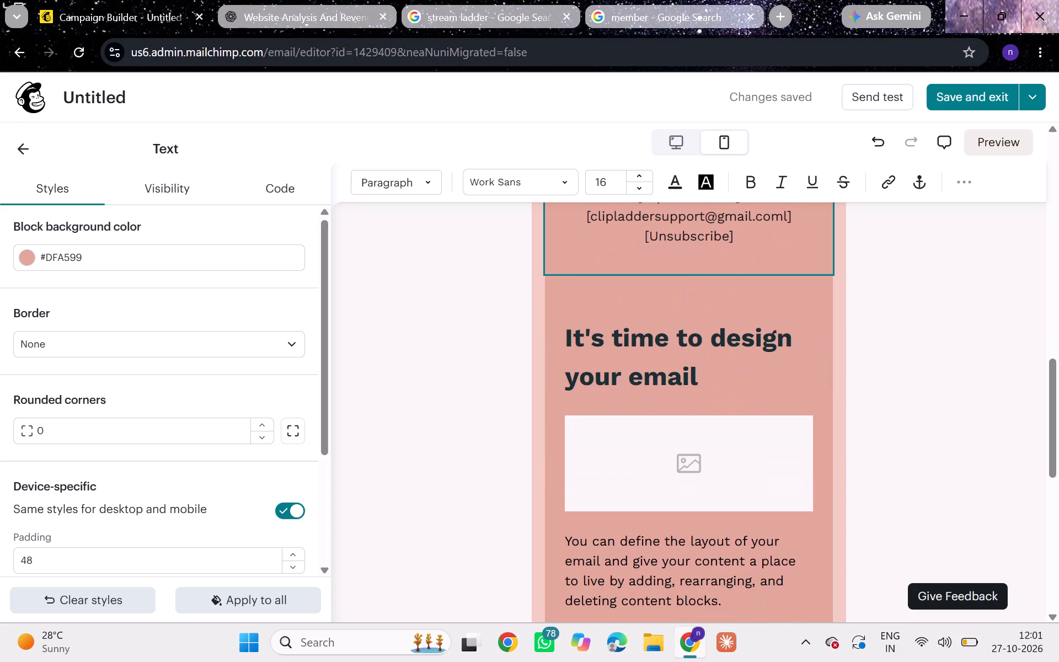
scroll(774, 460, down, 1)
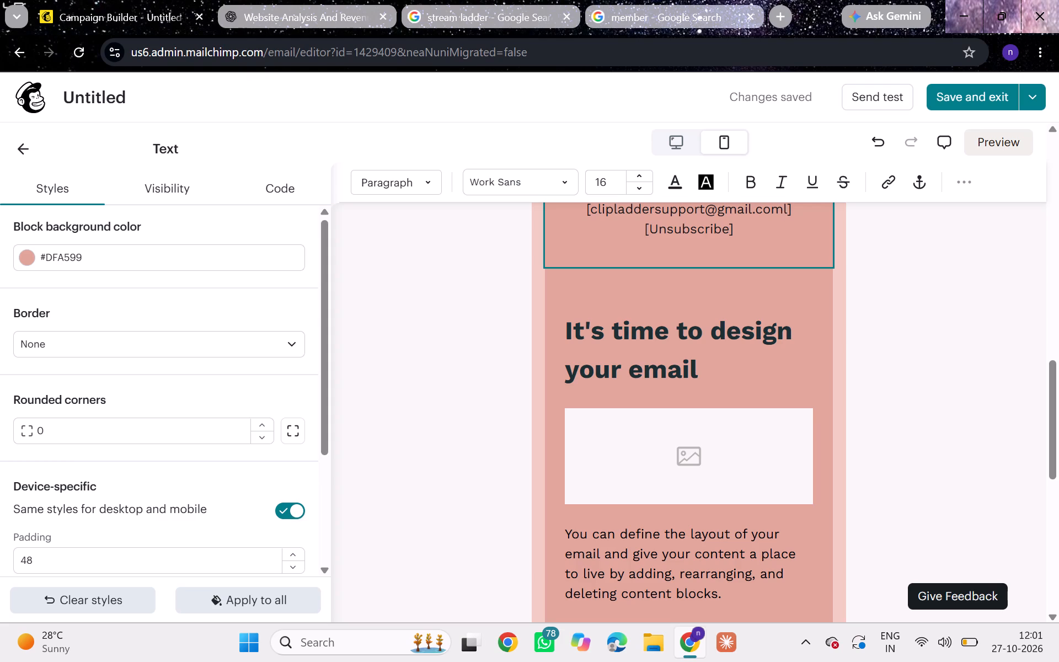
scroll(774, 460, up, 8)
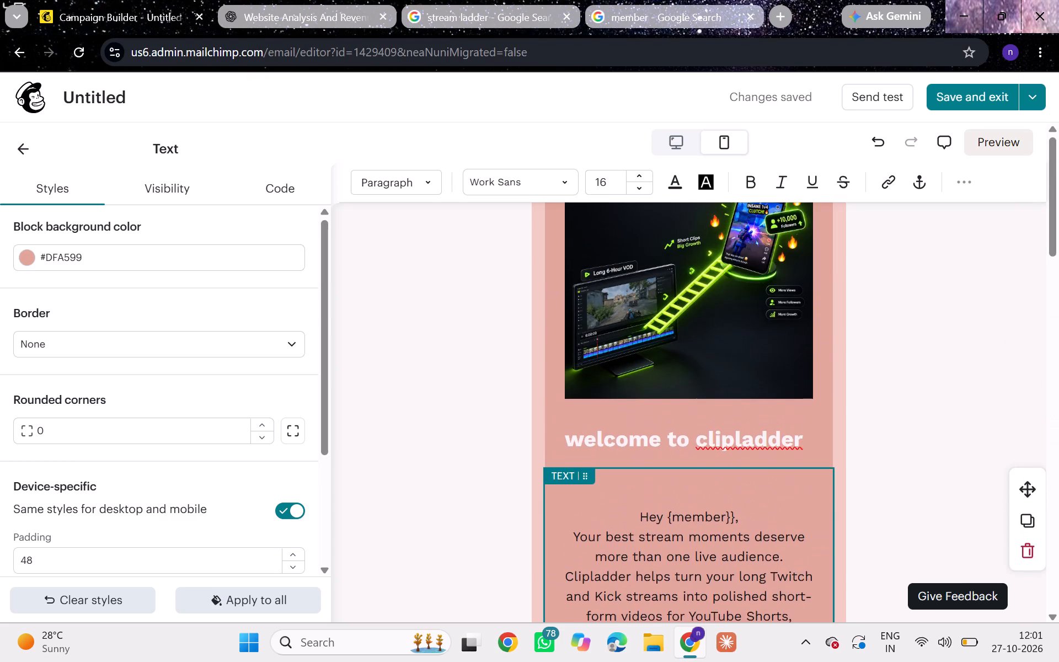
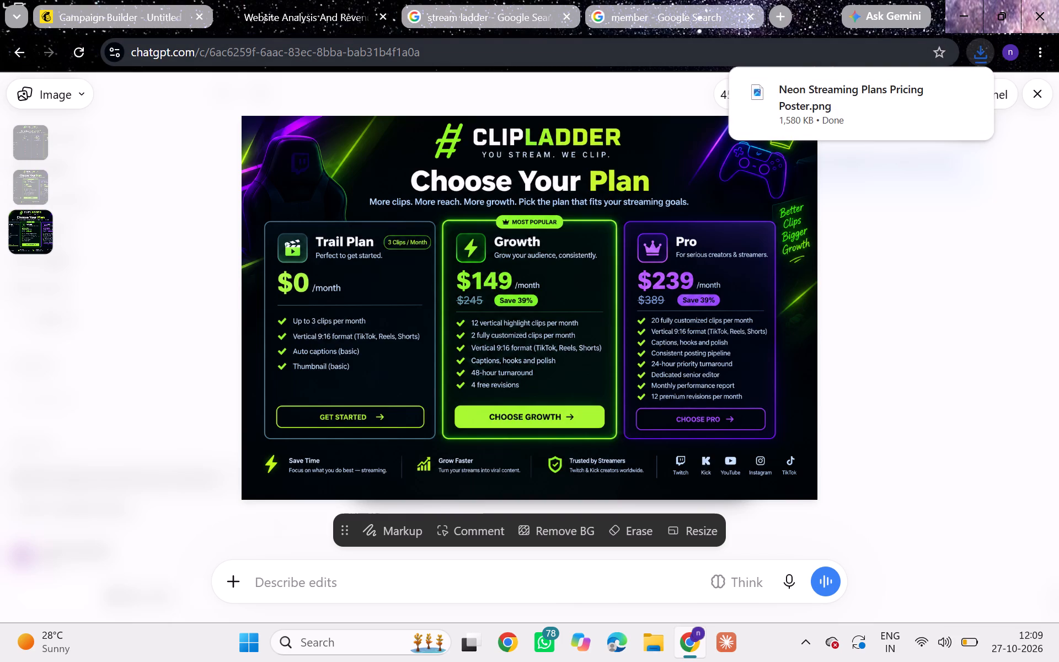
Switch to the Mailchimp email and upload "Neon Streaming Plans Pricing Poster" into the empty image block below the "It's time to design your email" heading.
click(137, 15)
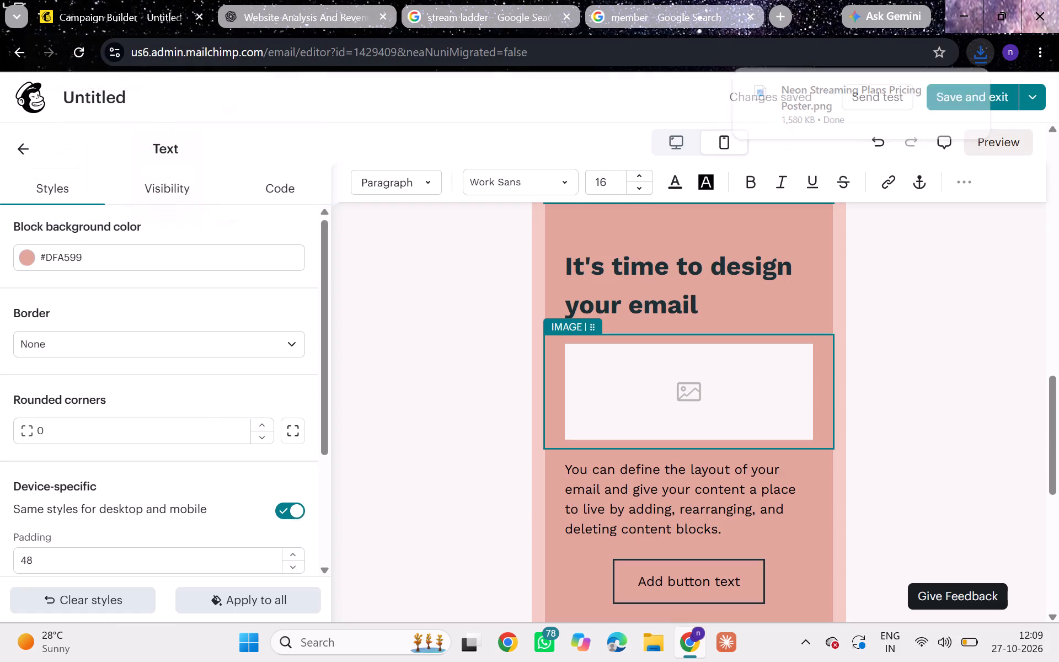
click(638, 372)
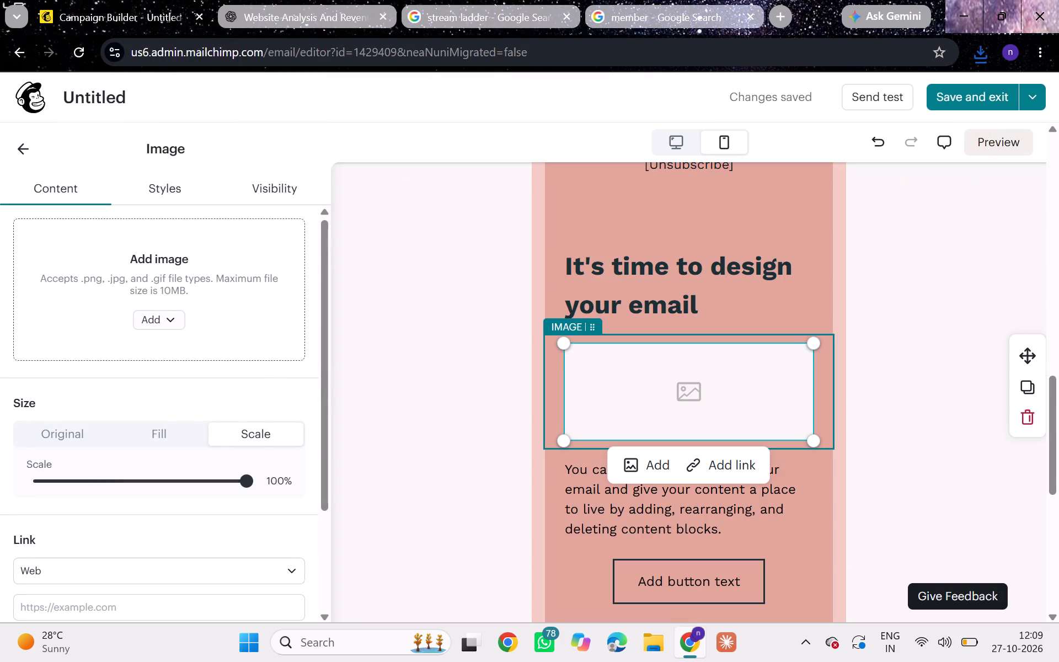
click(168, 310)
click(162, 352)
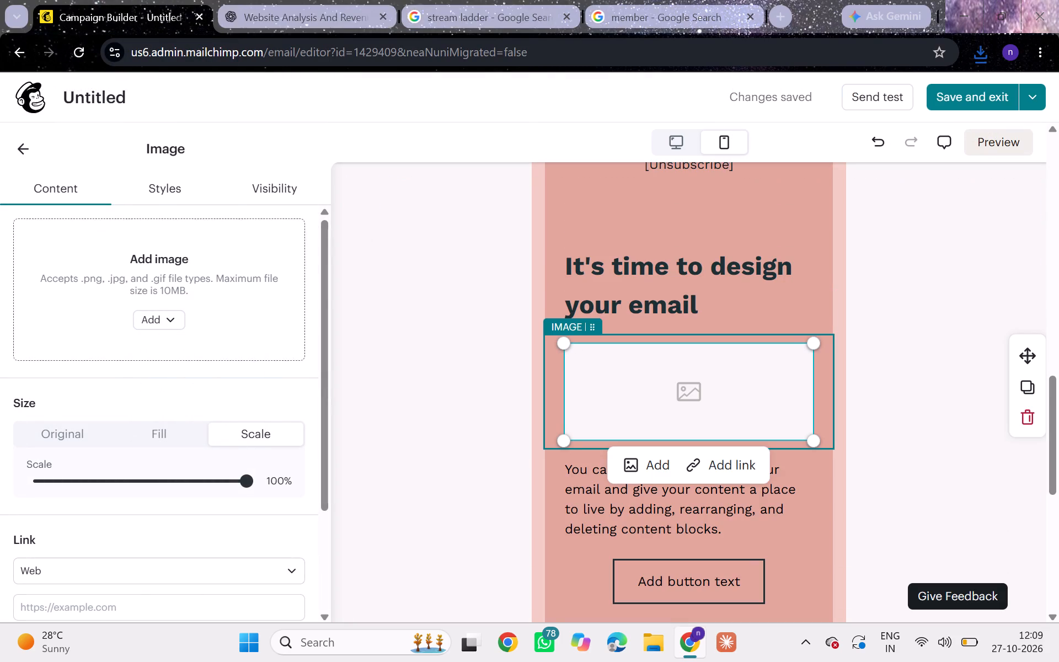
click(230, 154)
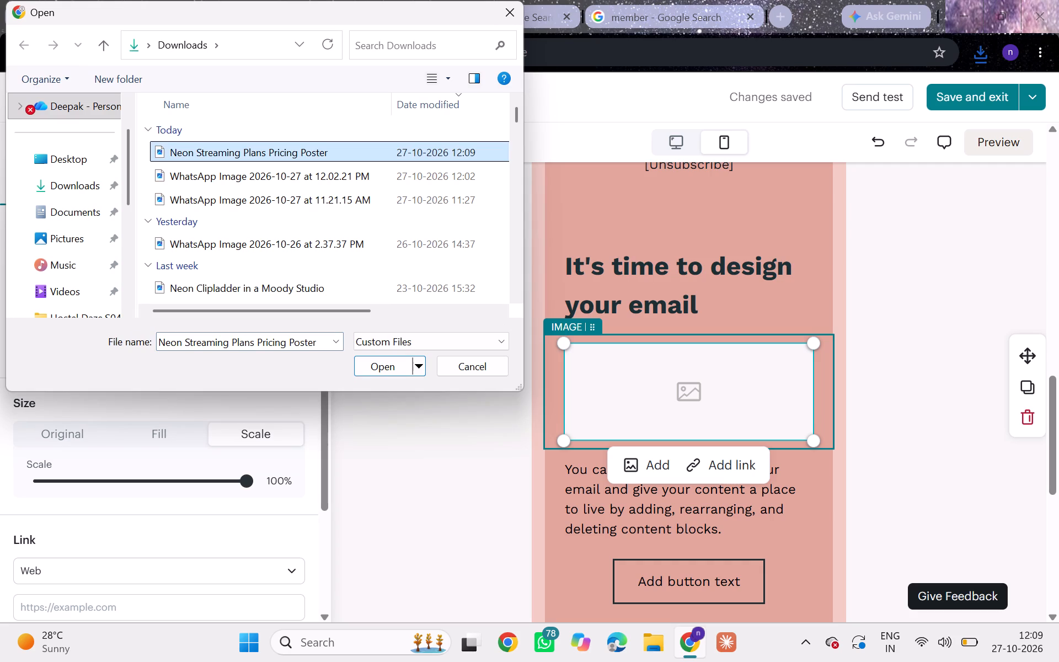
click(379, 370)
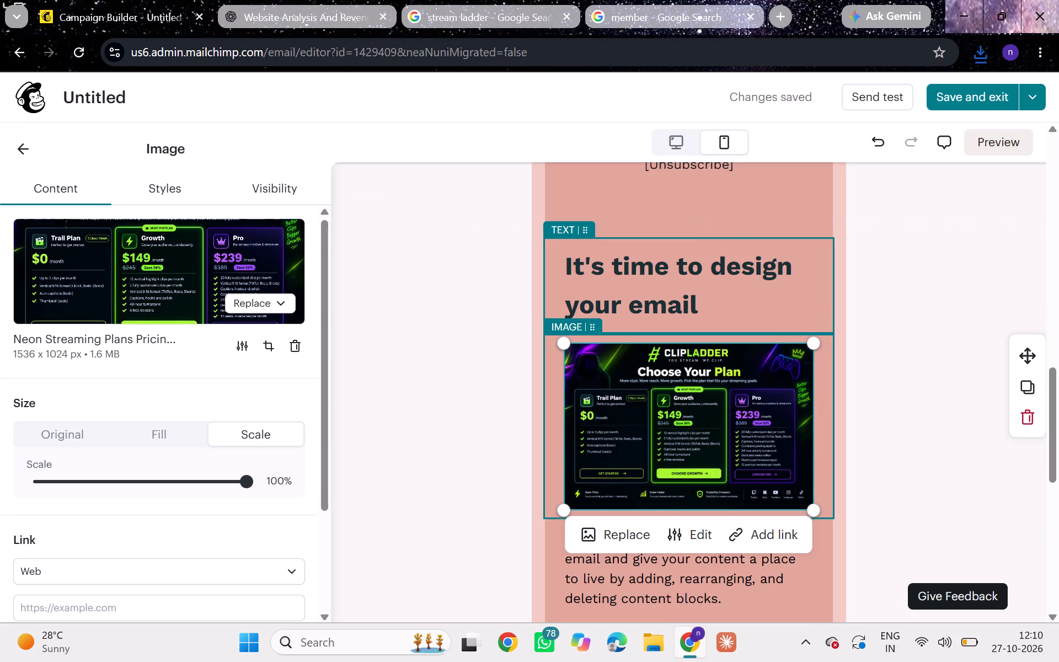
Clear the placeholder heading "It's time to design your email" above the plan image.
scroll(759, 284, up, 2)
scroll(759, 284, down, 1)
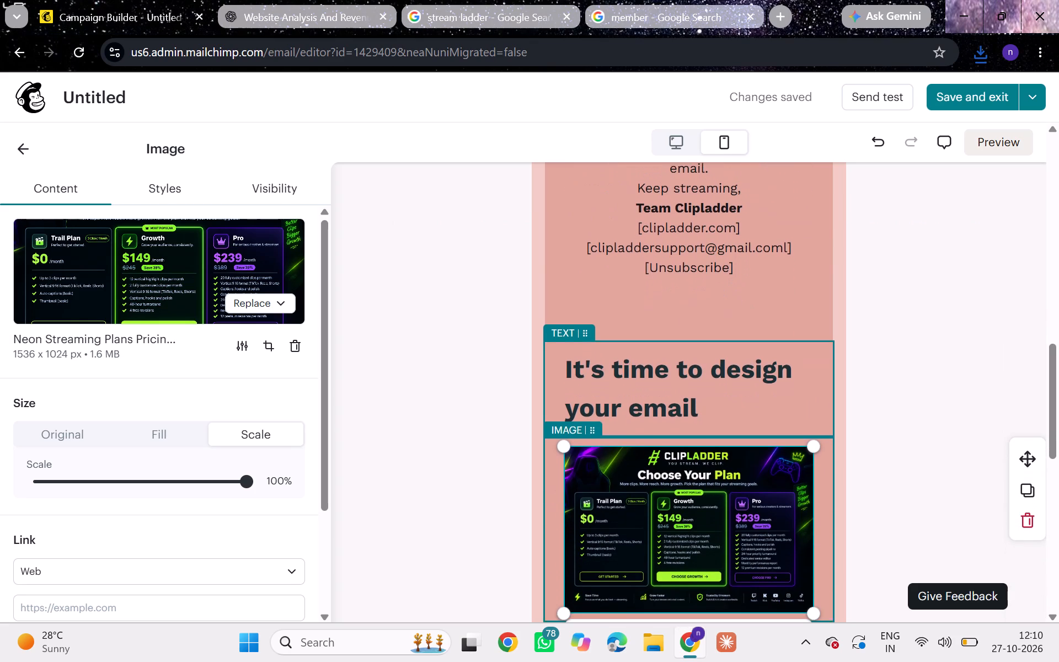
scroll(759, 284, down, 1)
click(712, 402)
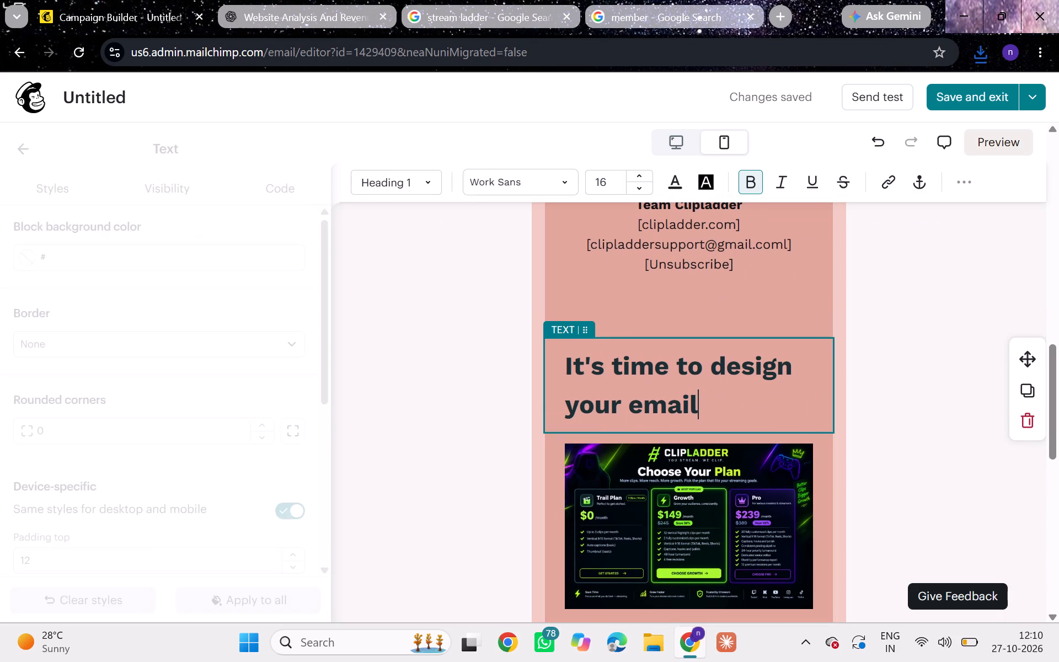
key(BackSpace)
key(BackSpace)
key(BackSpace)
key(BackSpace)
key(BackSpace)
key(BackSpace)
key(BackSpace)
key(BackSpace)
key(BackSpace)
key(BackSpace)
key(BackSpace)
key(BackSpace)
key(BackSpace)
key(BackSpace)
key(BackSpace)
key(BackSpace)
key(BackSpace)
key(BackSpace)
key(BackSpace)
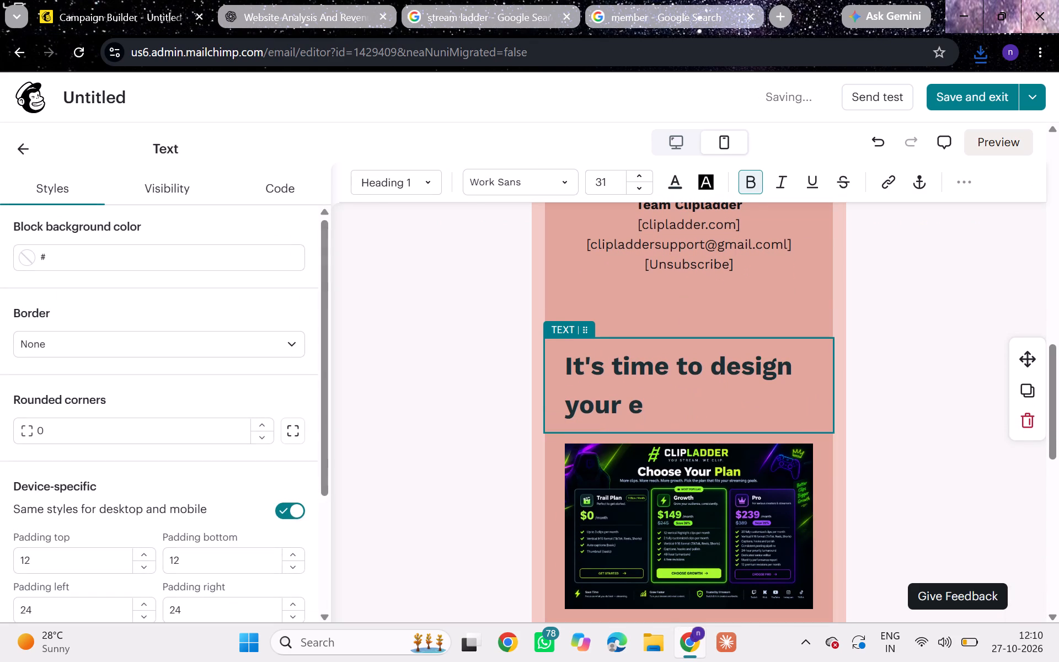
key(BackSpace)
key(BackSpace)
key(BackSpace)
key(BackSpace)
key(BackSpace)
key(BackSpace)
key(BackSpace)
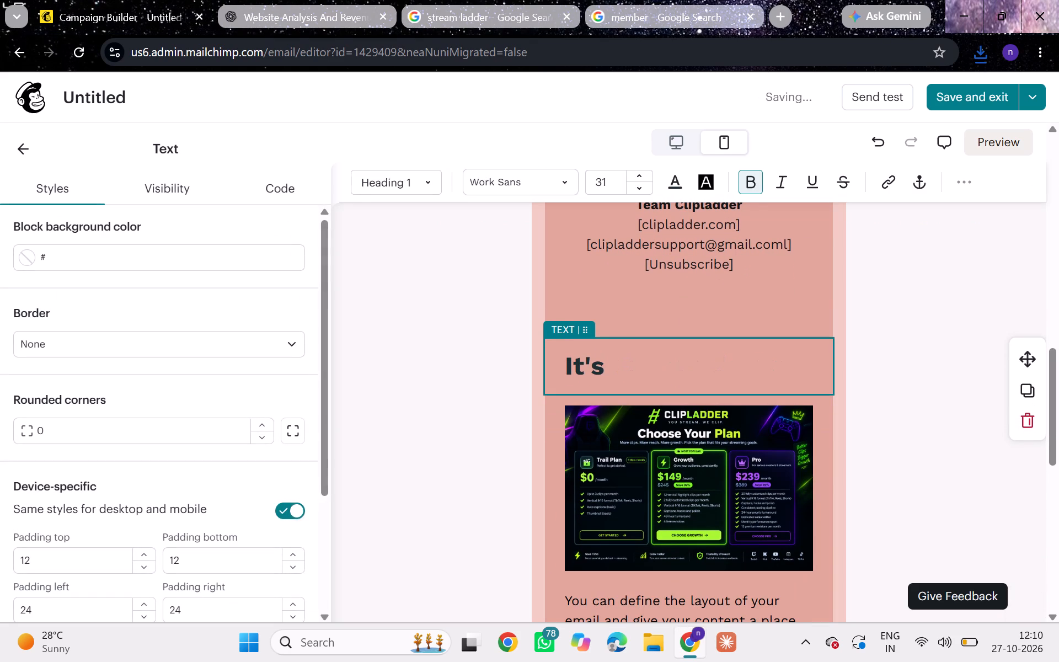
key(BackSpace)
key(BackSpace)
key(BackSpace)
key(BackSpace)
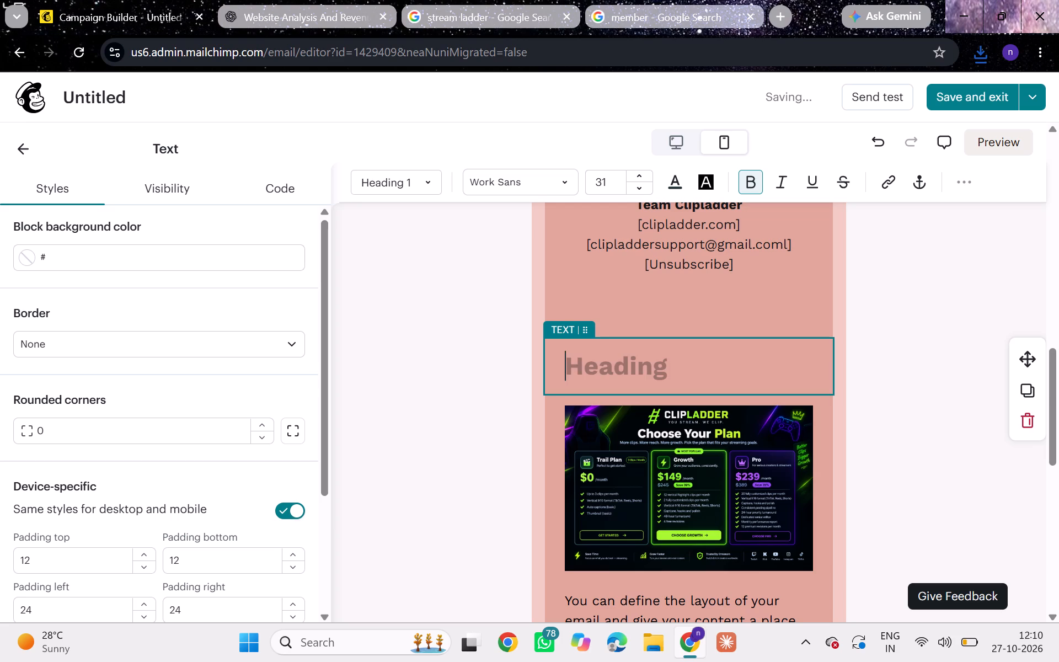
Cut the "[CHOOSE YOUR PLAN]" line out of the email's body text.
scroll(806, 282, up, 3)
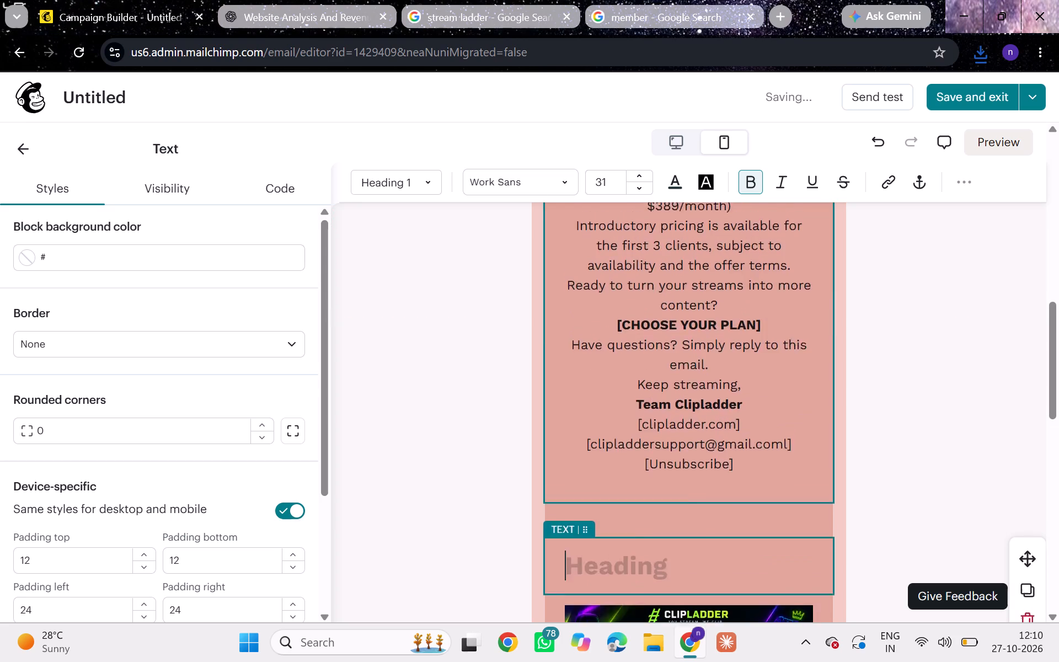
scroll(806, 282, up, 3)
scroll(806, 282, down, 2)
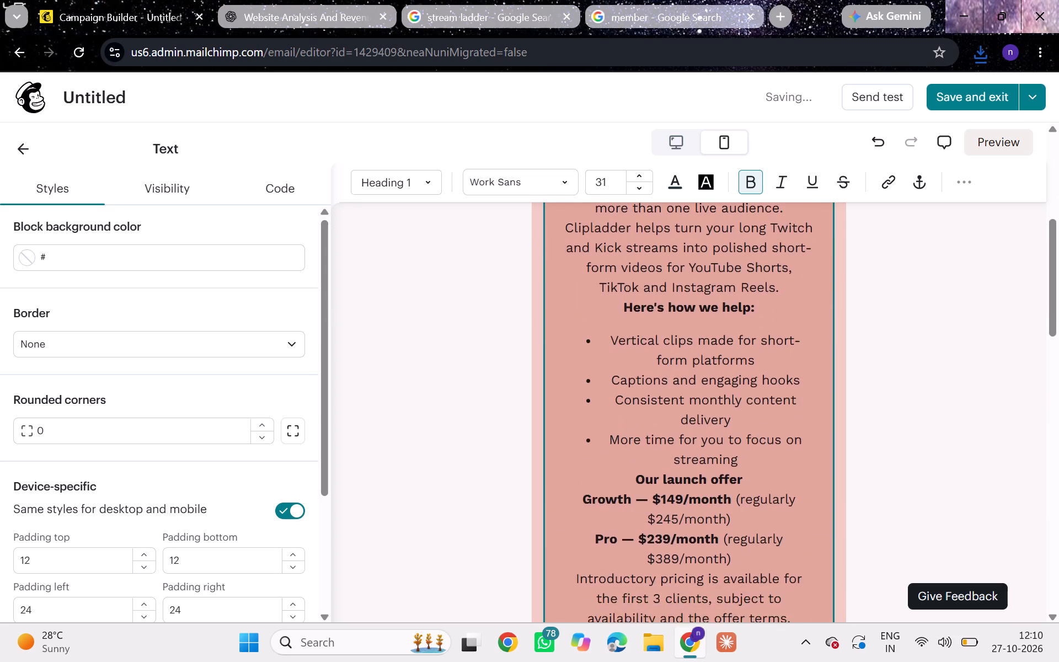
scroll(806, 282, down, 2)
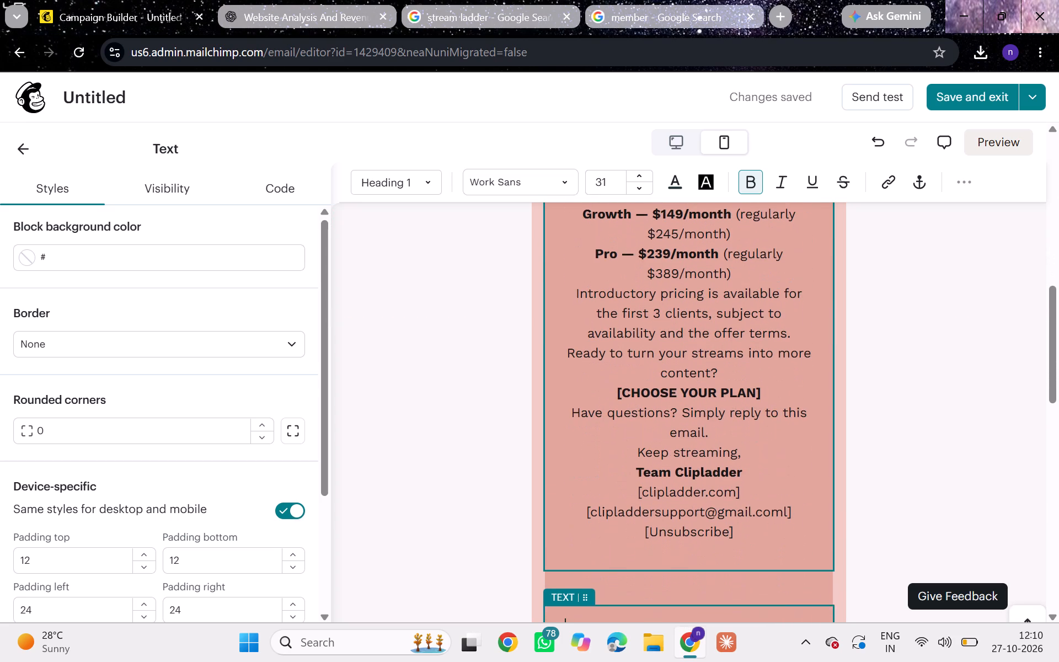
scroll(806, 282, down, 3)
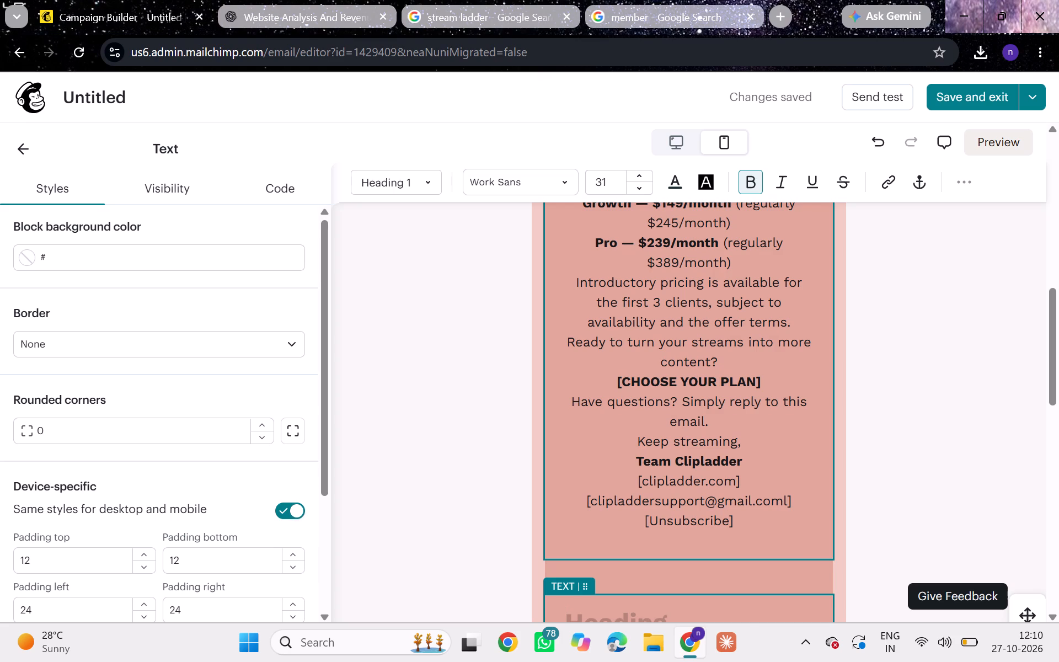
scroll(806, 282, down, 2)
drag(616, 376, 758, 370)
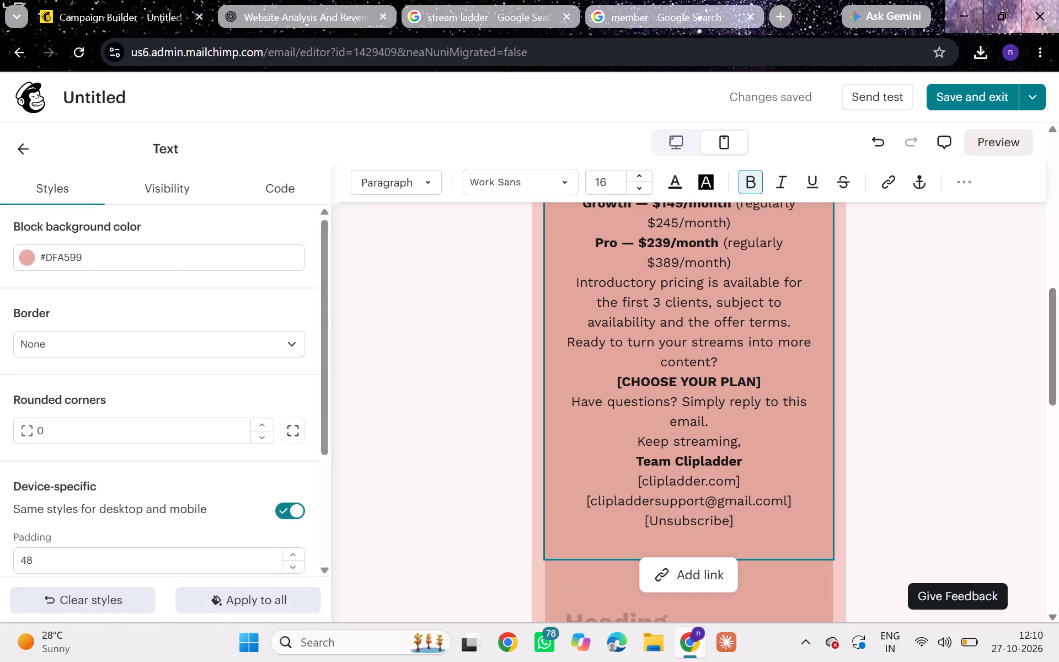
drag(758, 370, 761, 387)
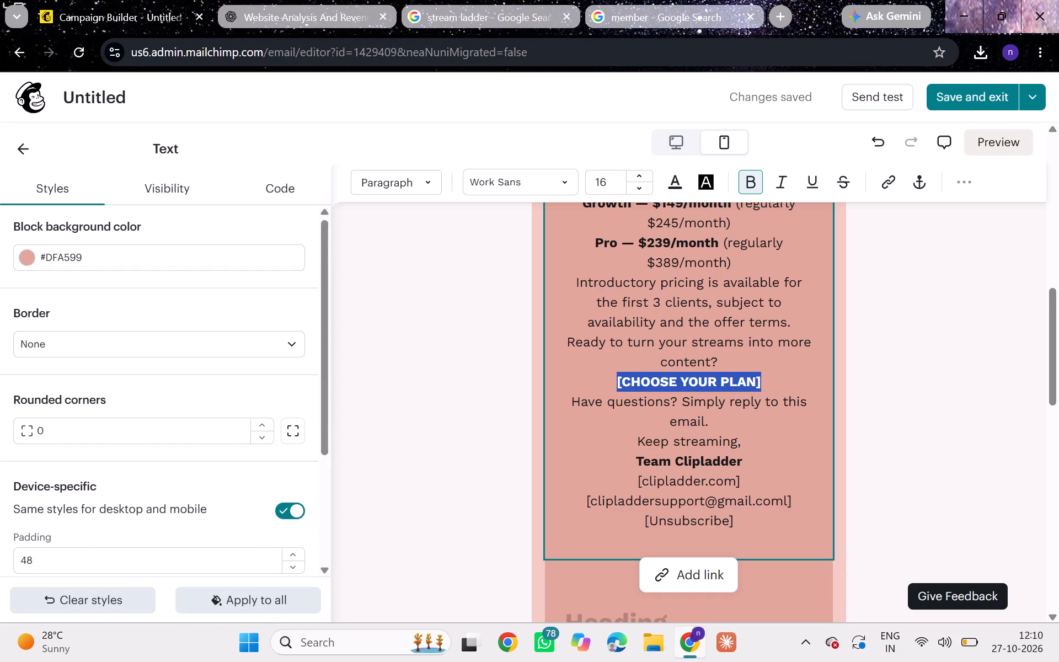
right_click(746, 383)
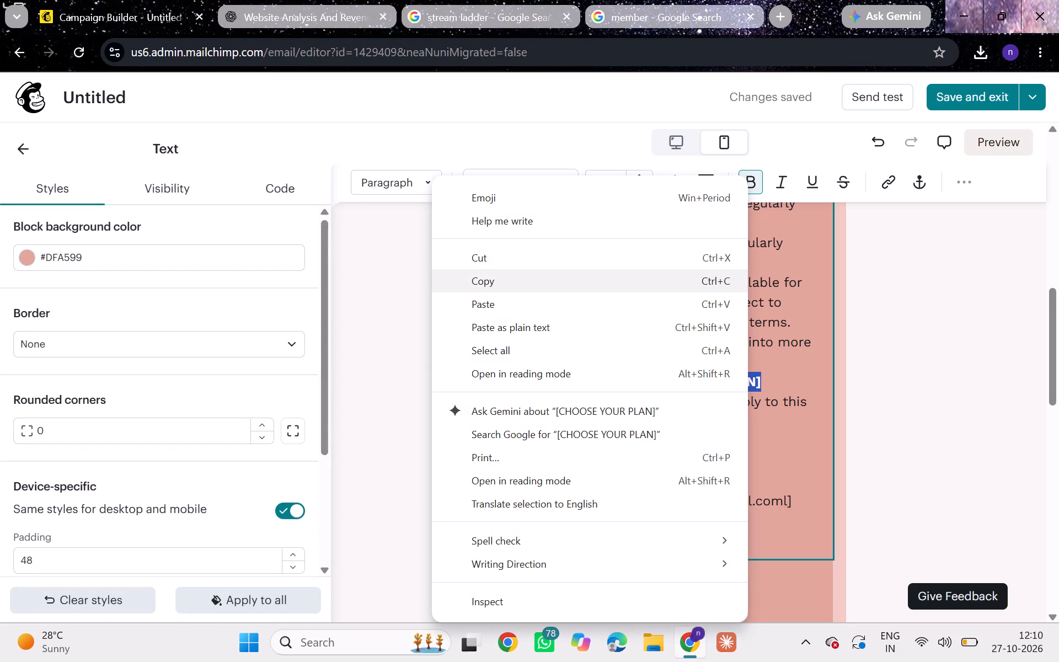
click(531, 263)
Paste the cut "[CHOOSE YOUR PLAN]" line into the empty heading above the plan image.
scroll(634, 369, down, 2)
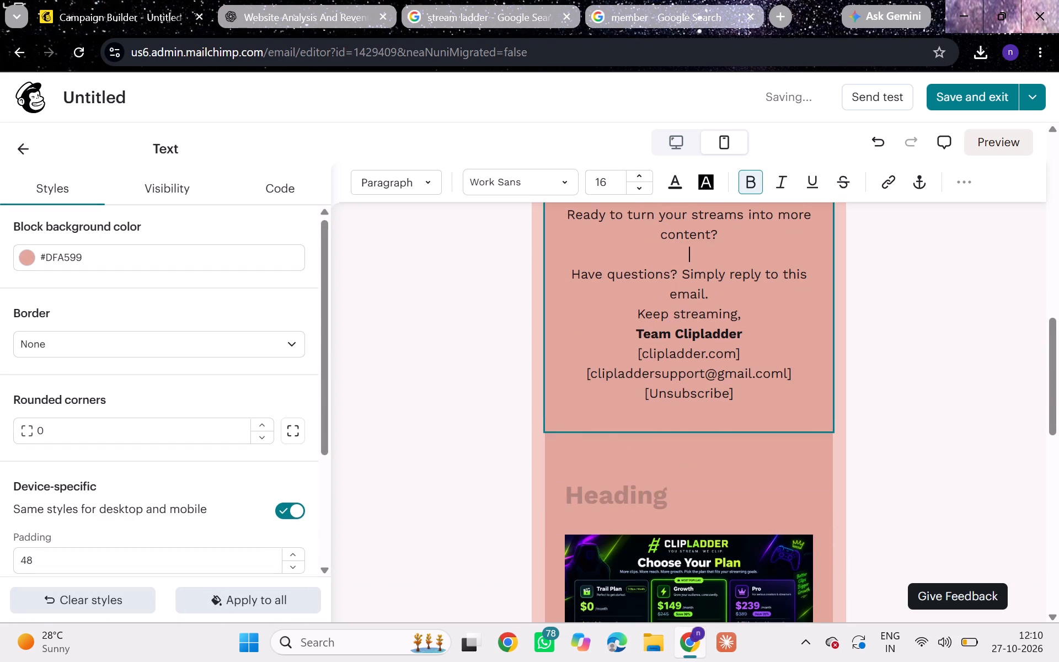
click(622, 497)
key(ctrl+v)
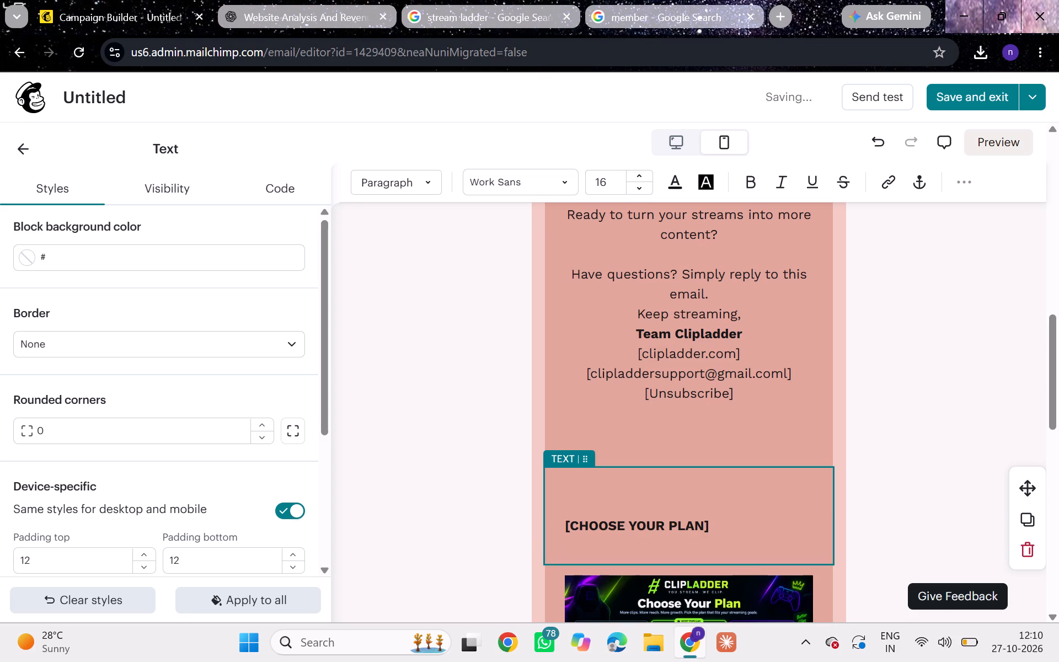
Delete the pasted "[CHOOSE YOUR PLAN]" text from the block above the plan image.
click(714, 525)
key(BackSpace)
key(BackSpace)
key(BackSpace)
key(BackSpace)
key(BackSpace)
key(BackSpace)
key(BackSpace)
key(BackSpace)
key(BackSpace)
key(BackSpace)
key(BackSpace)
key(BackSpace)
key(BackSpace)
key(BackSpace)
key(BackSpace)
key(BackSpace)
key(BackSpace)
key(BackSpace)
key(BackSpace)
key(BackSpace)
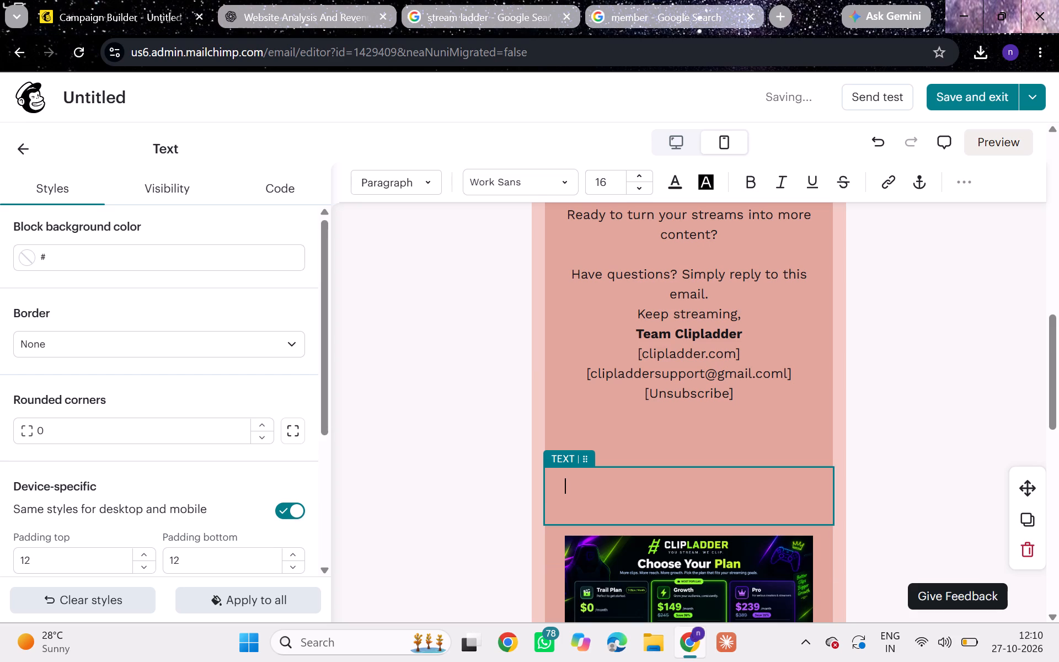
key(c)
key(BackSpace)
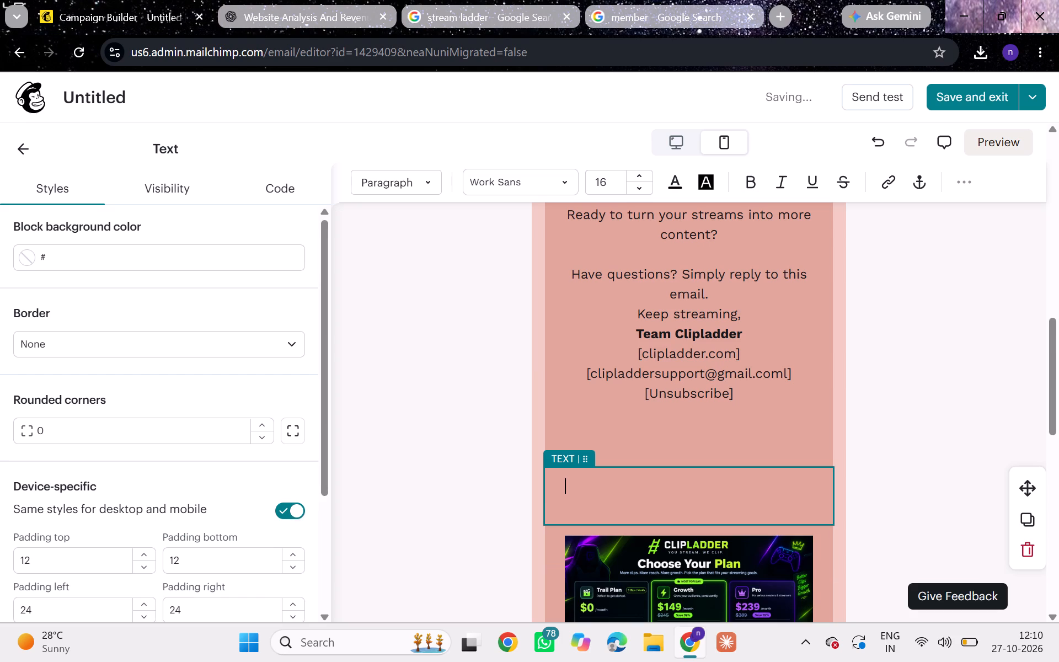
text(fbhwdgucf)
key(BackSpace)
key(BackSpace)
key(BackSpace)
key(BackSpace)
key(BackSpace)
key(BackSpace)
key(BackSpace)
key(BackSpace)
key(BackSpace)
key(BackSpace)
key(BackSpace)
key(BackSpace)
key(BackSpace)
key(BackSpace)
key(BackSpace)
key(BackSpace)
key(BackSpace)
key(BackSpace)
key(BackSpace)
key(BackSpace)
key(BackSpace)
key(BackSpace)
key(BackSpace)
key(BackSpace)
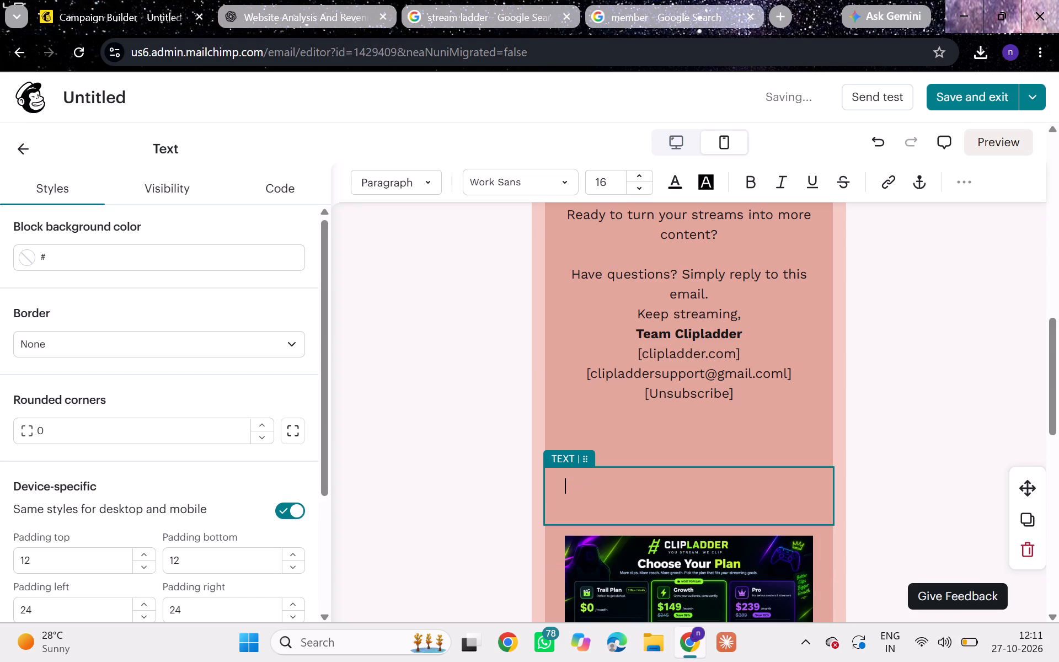
Add a new Heading block between the body text and the plan image, reading "choose your plan".
scroll(704, 389, up, 2)
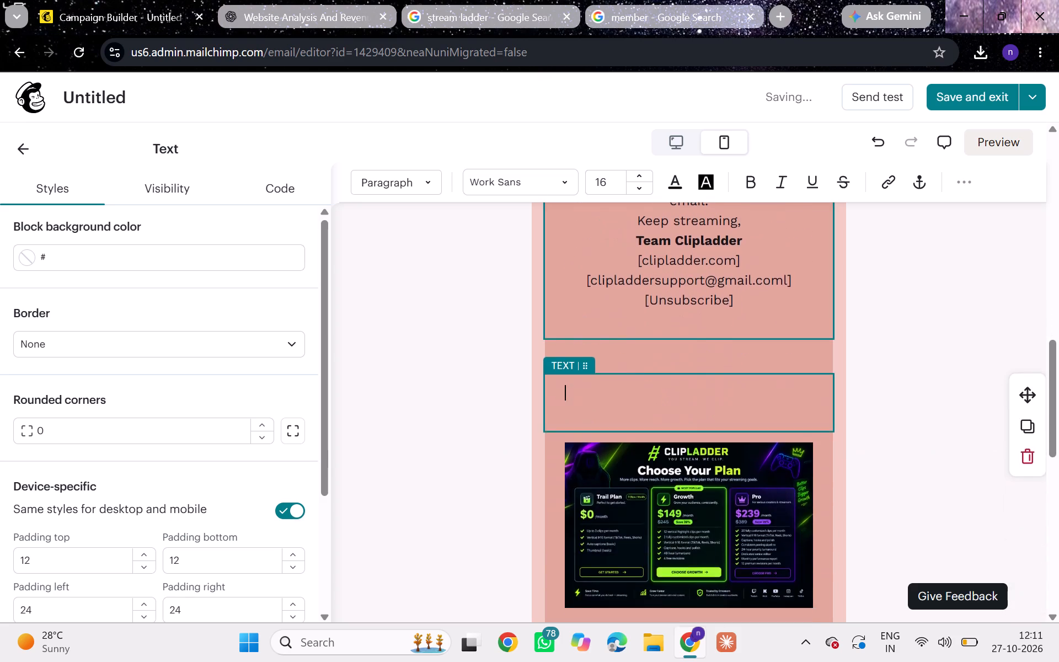
scroll(704, 389, up, 4)
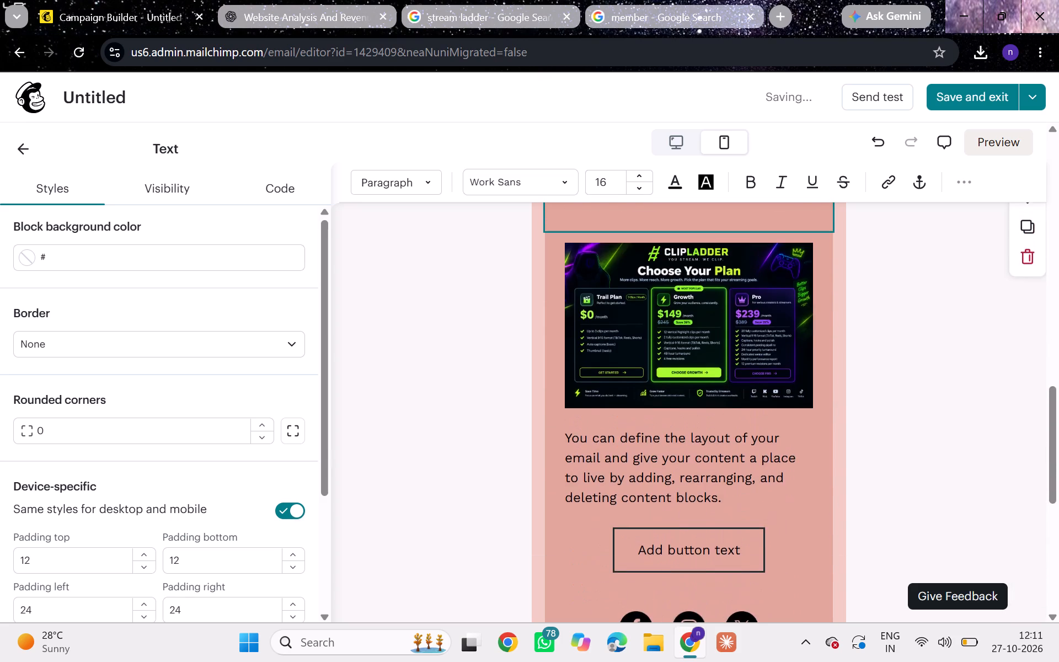
scroll(704, 389, up, 2)
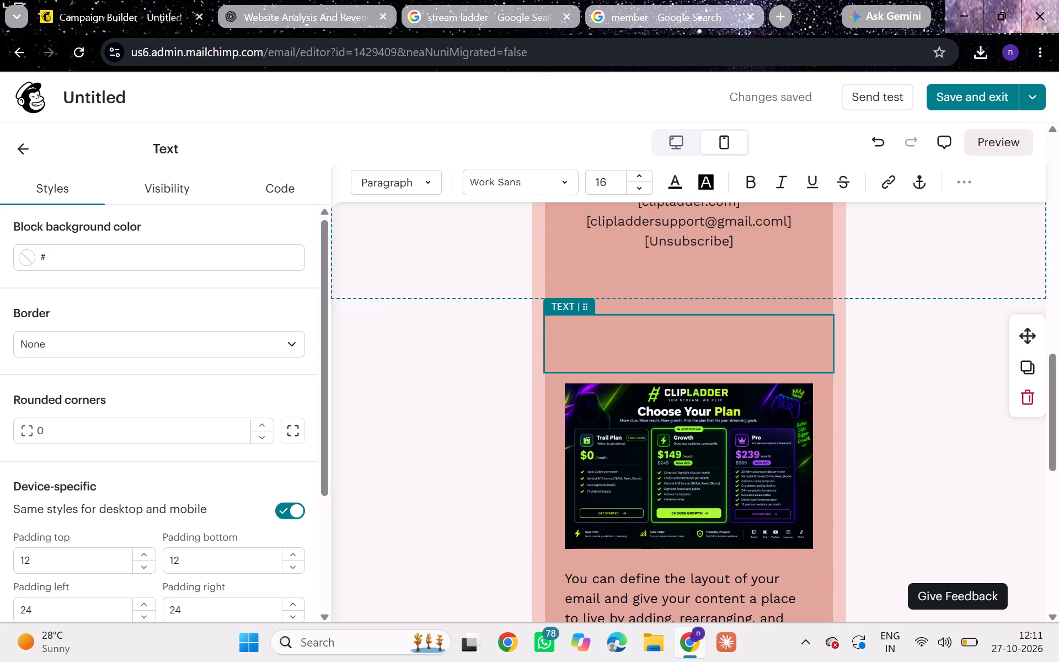
click(429, 277)
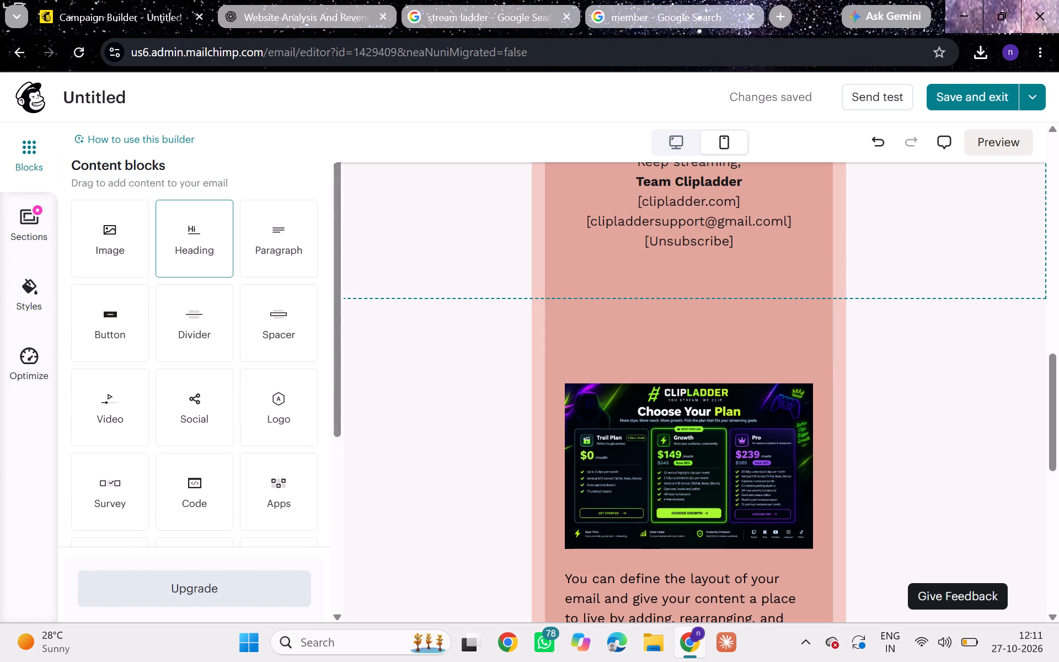
drag(197, 243, 577, 326)
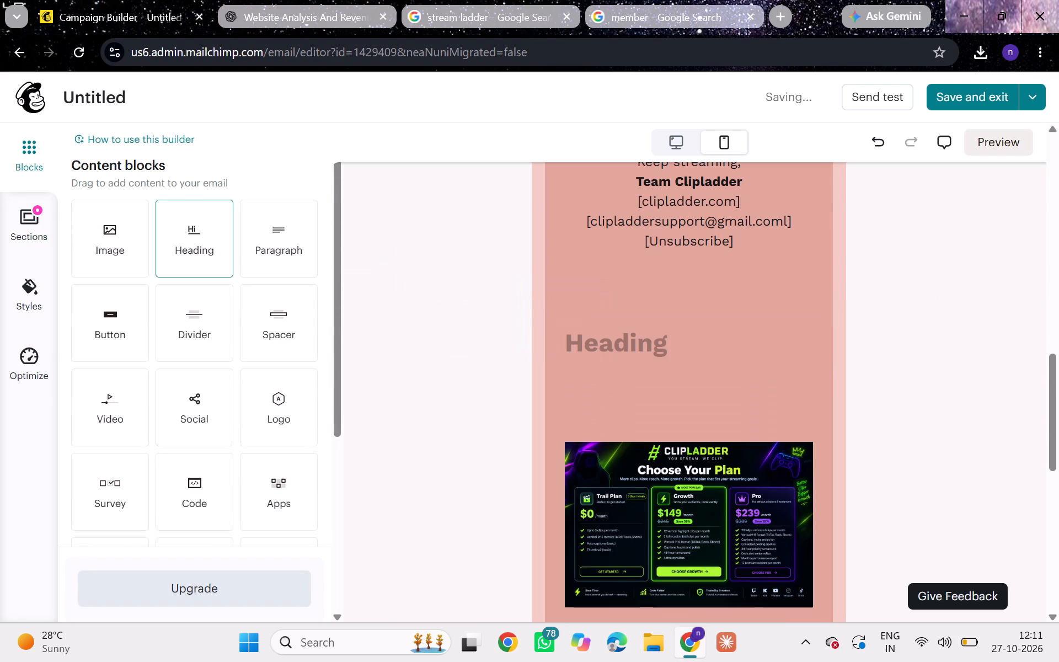
text(choose)
key(space)
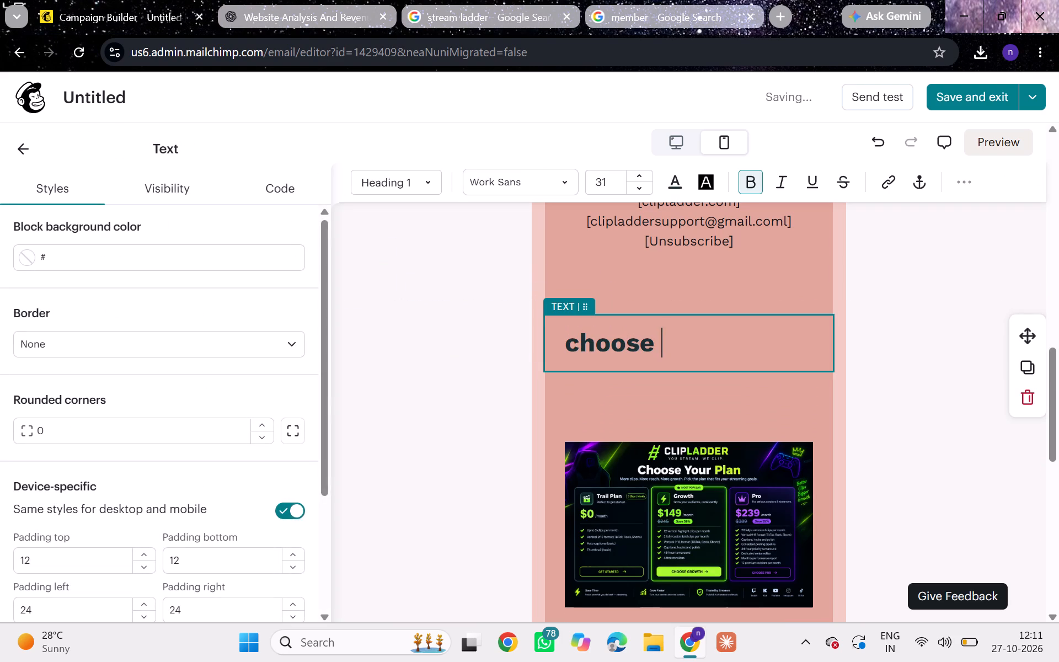
text(yo)
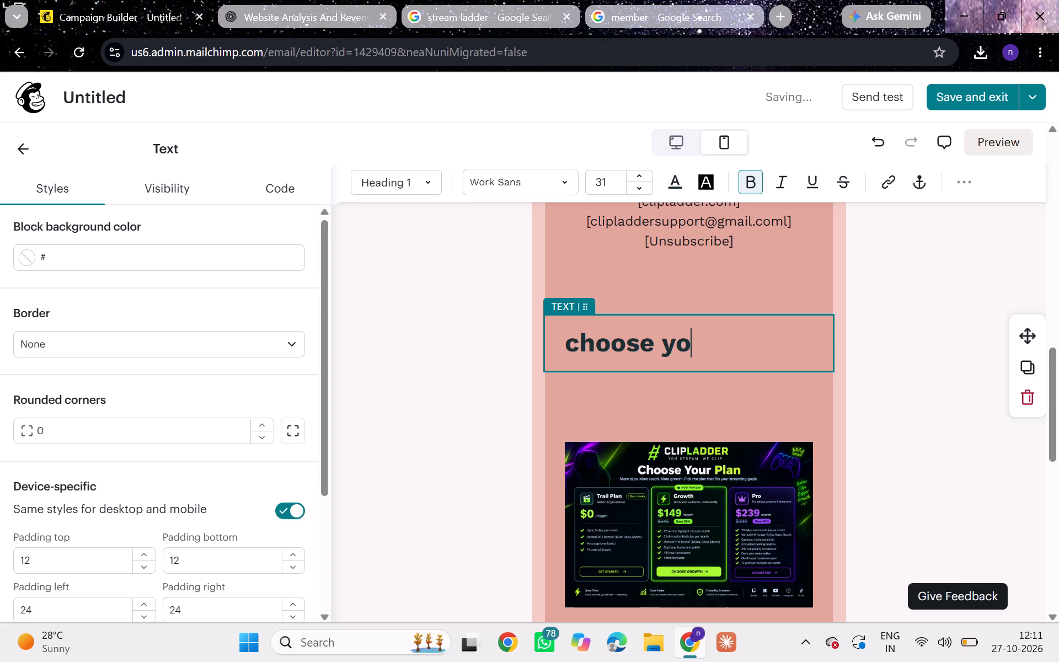
text(ur)
key(space)
text(plan)
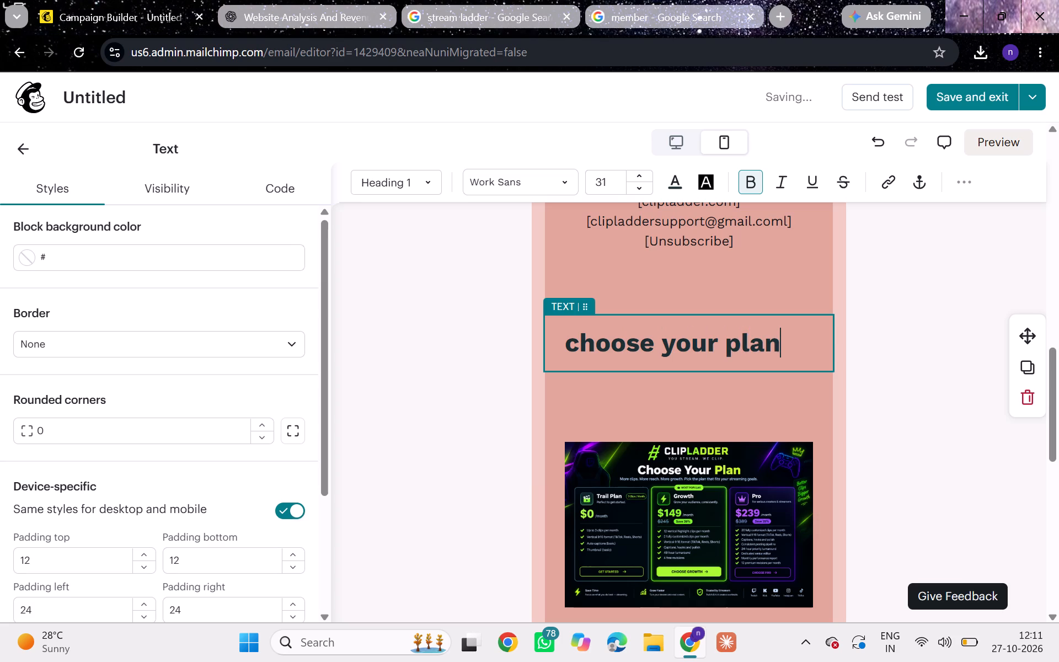
Enclose the "choose your plan" heading in square brackets so it reads "[choose your plan]".
key(bracketright)
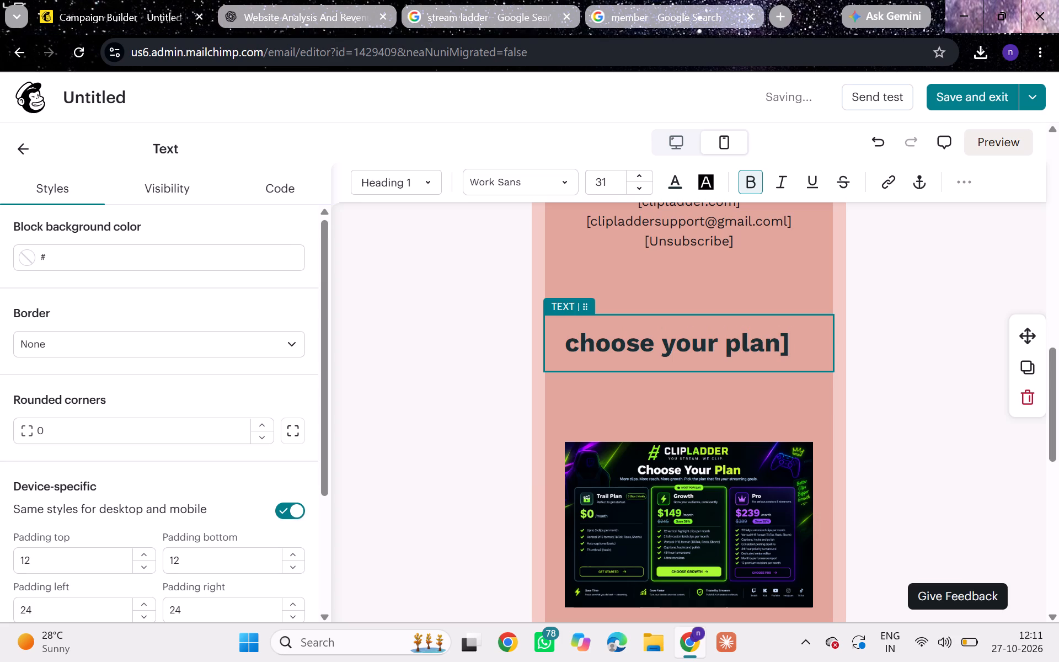
click(562, 337)
click(570, 338)
key(bracketleft)
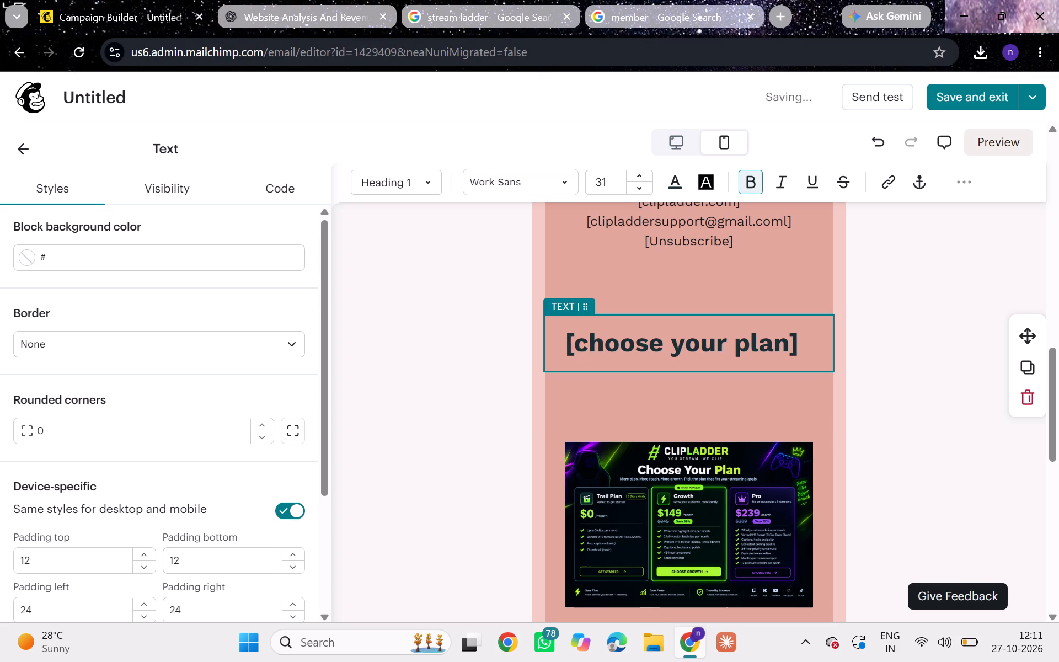
Remove the empty text block between the "[choose your plan]" heading and the plan image.
click(576, 393)
click(1031, 458)
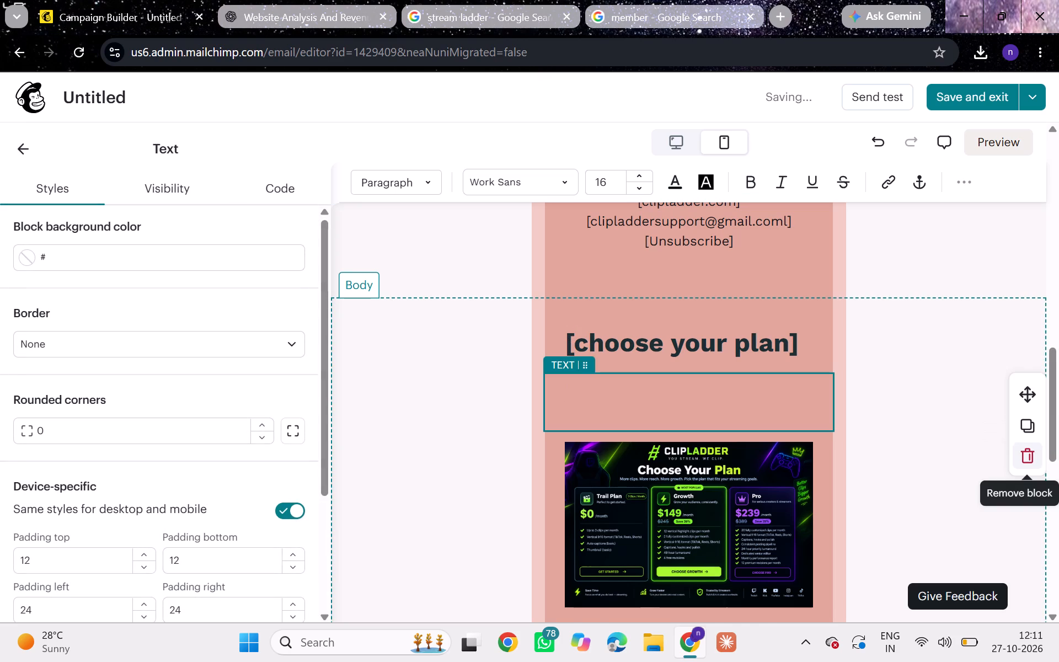
click(942, 408)
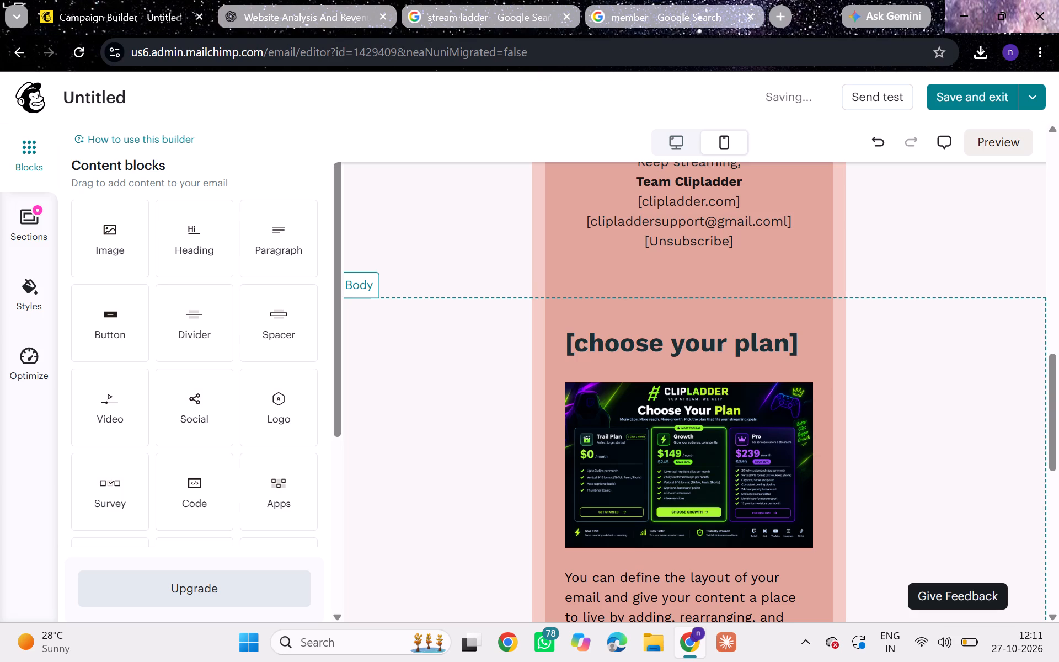
Remove the two spacer blocks between the body text and the "[choose your plan]" heading.
scroll(842, 394, up, 1)
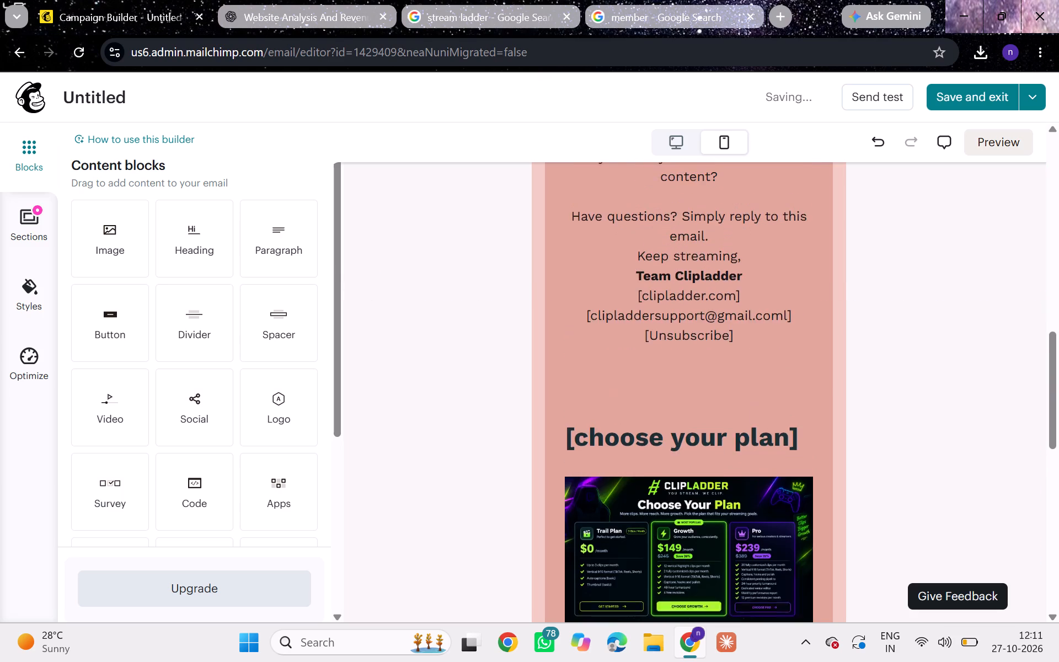
scroll(842, 394, up, 1)
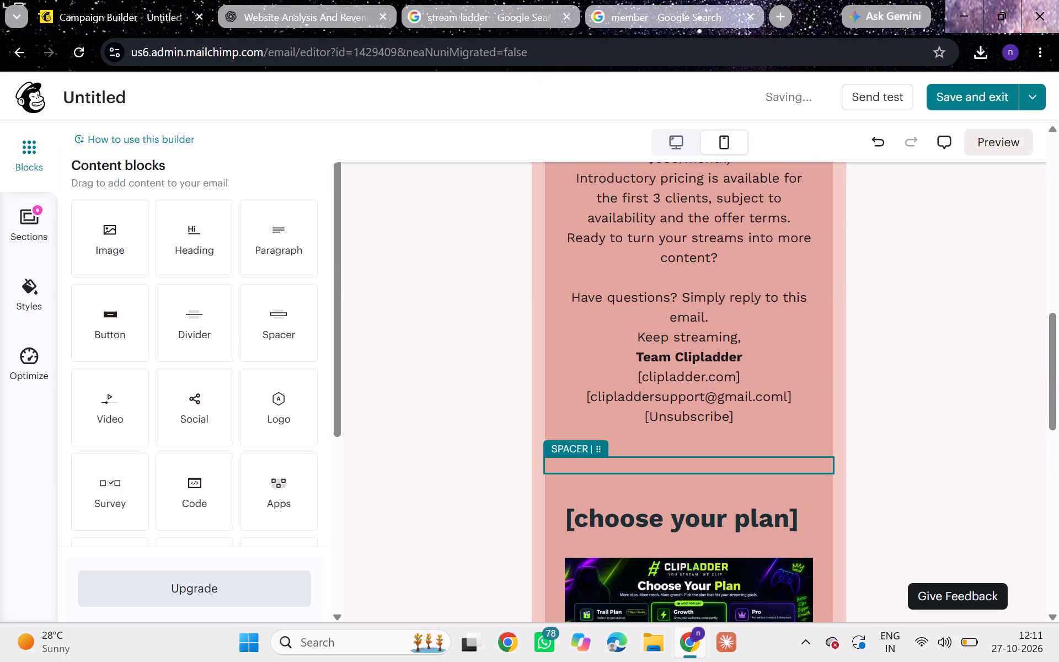
click(663, 466)
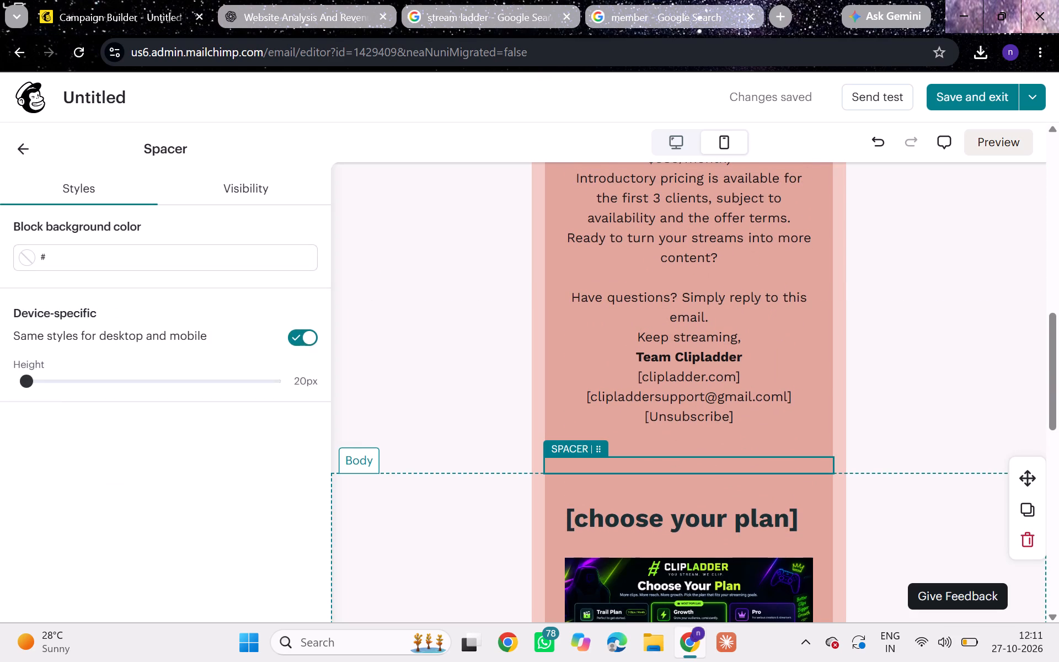
click(1023, 548)
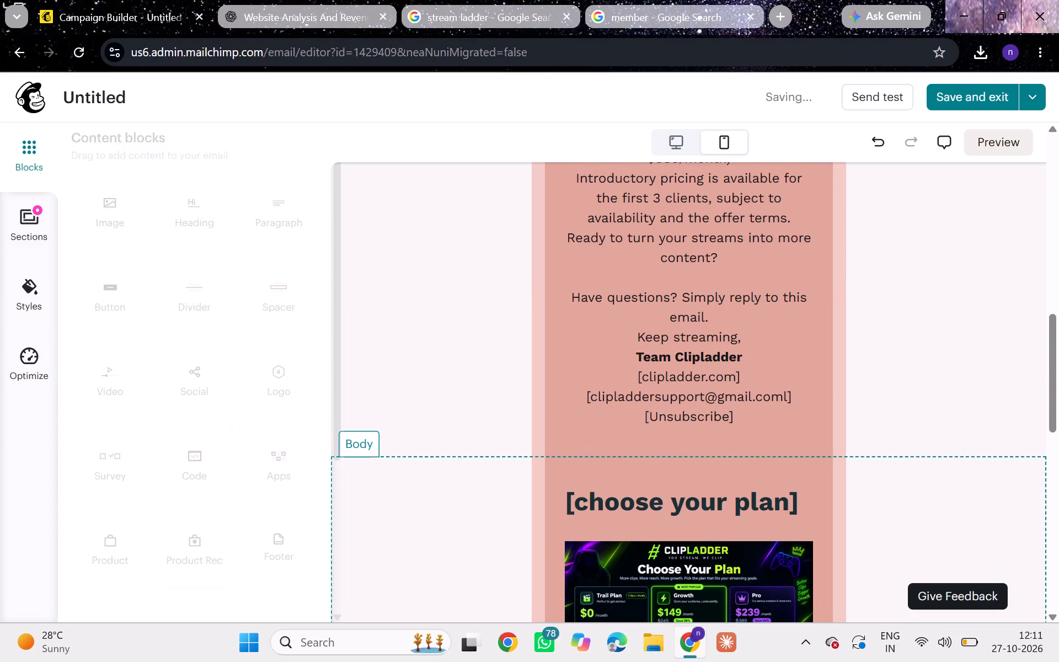
click(702, 465)
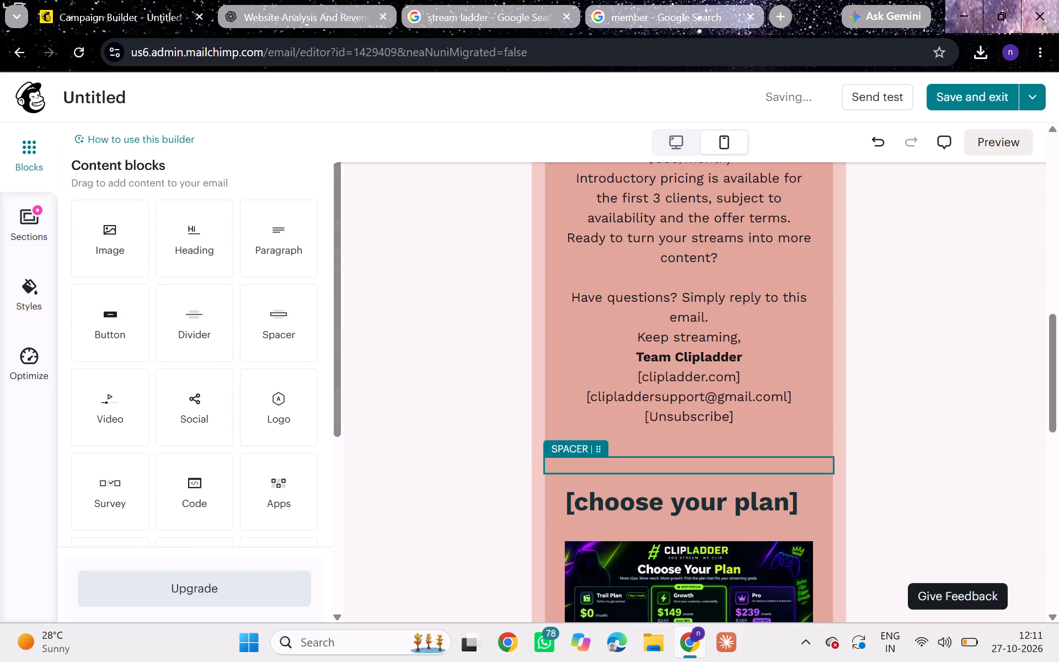
click(1025, 549)
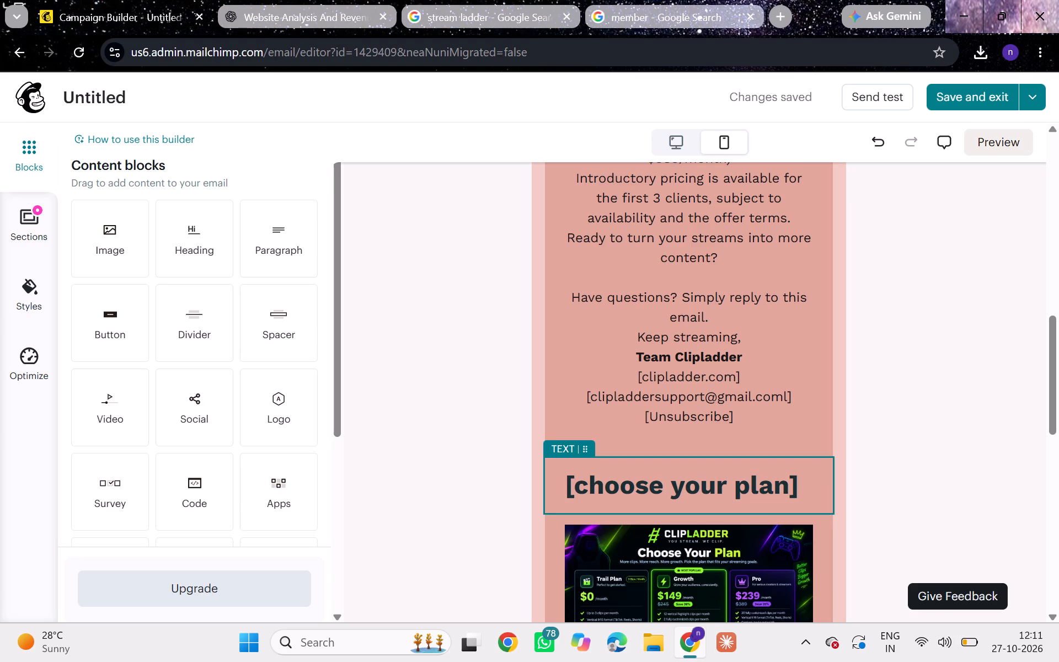
Change the text colour of the "welcome to clipladder" heading to black, #000000.
scroll(794, 394, up, 5)
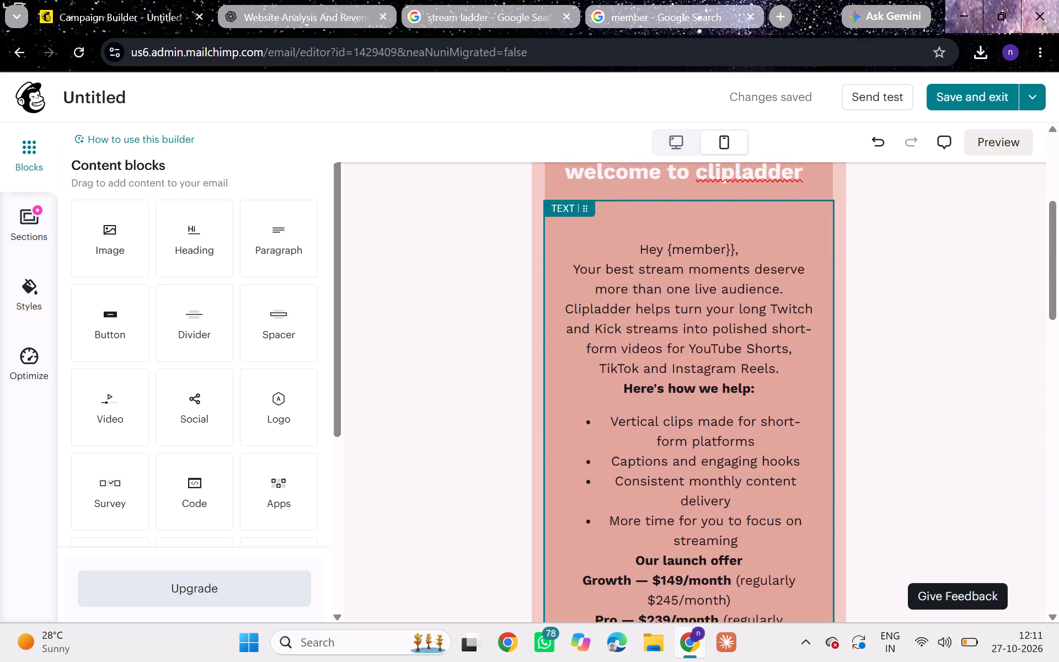
scroll(794, 394, up, 2)
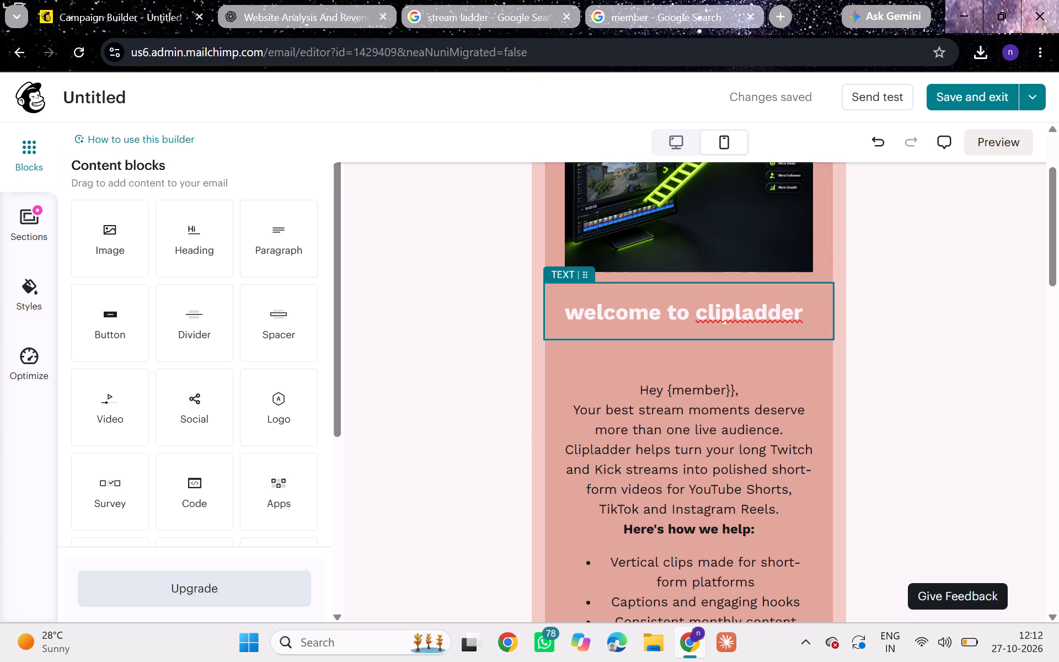
click(571, 309)
drag(571, 309, 758, 306)
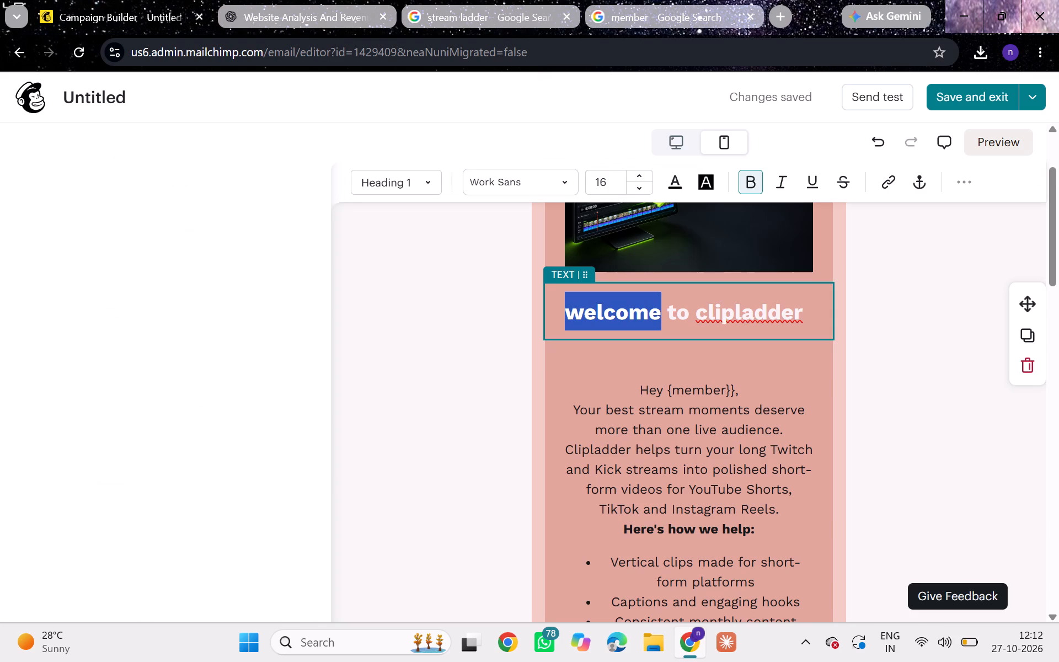
drag(758, 306, 805, 306)
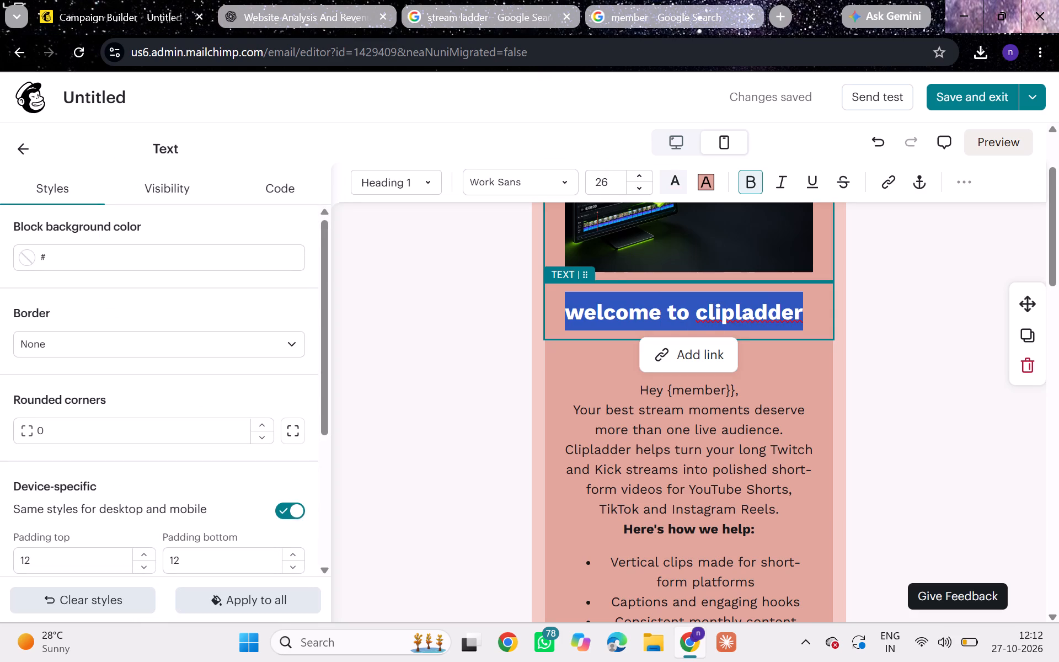
click(670, 183)
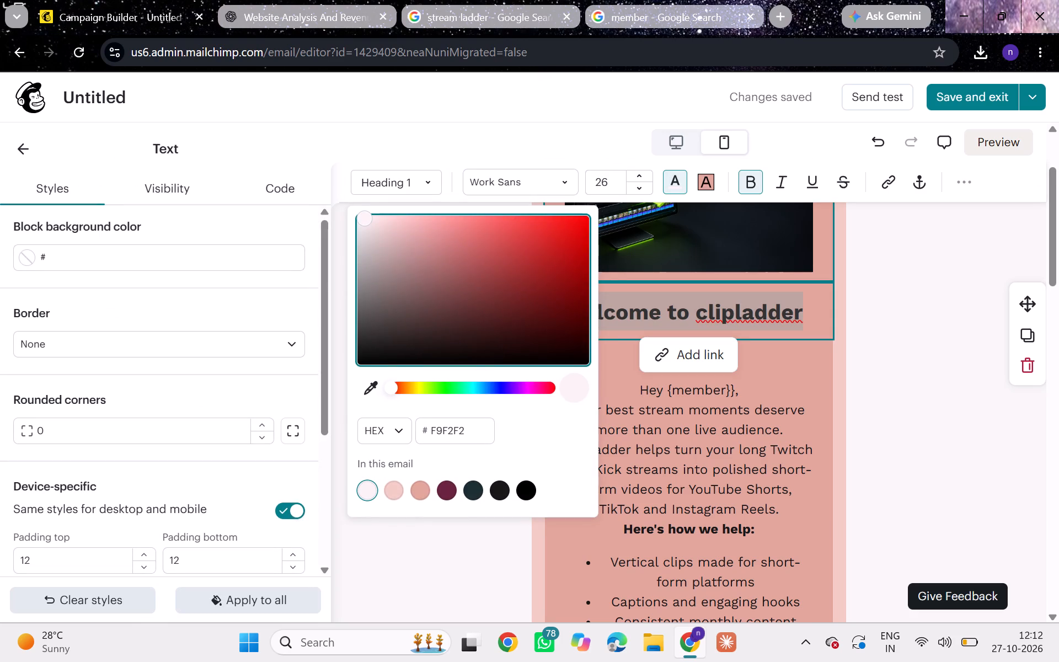
drag(360, 224, 369, 371)
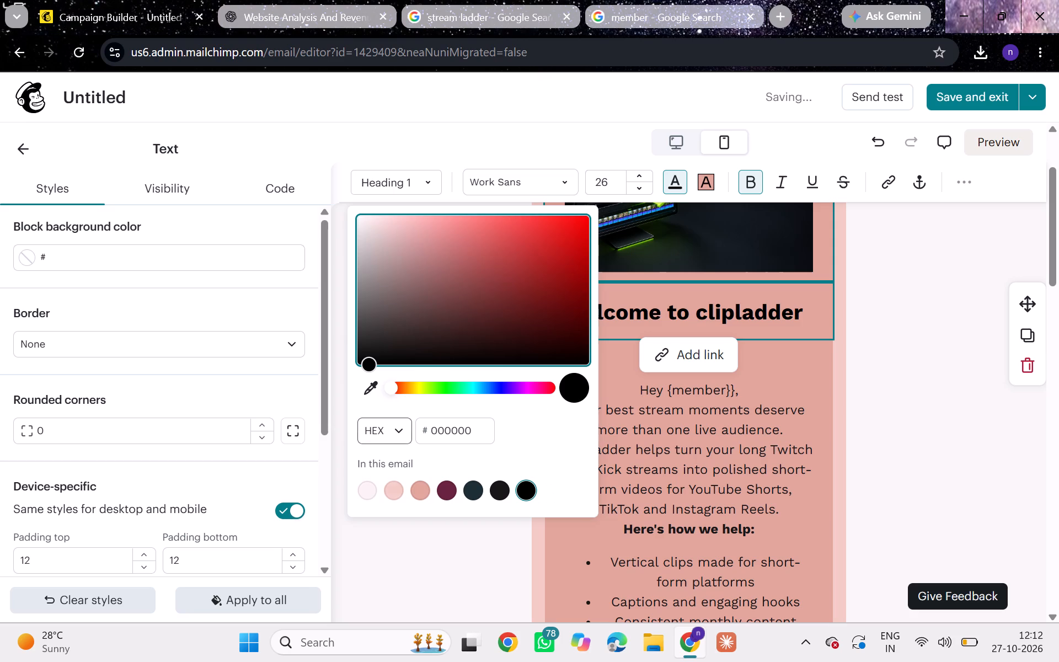
click(409, 534)
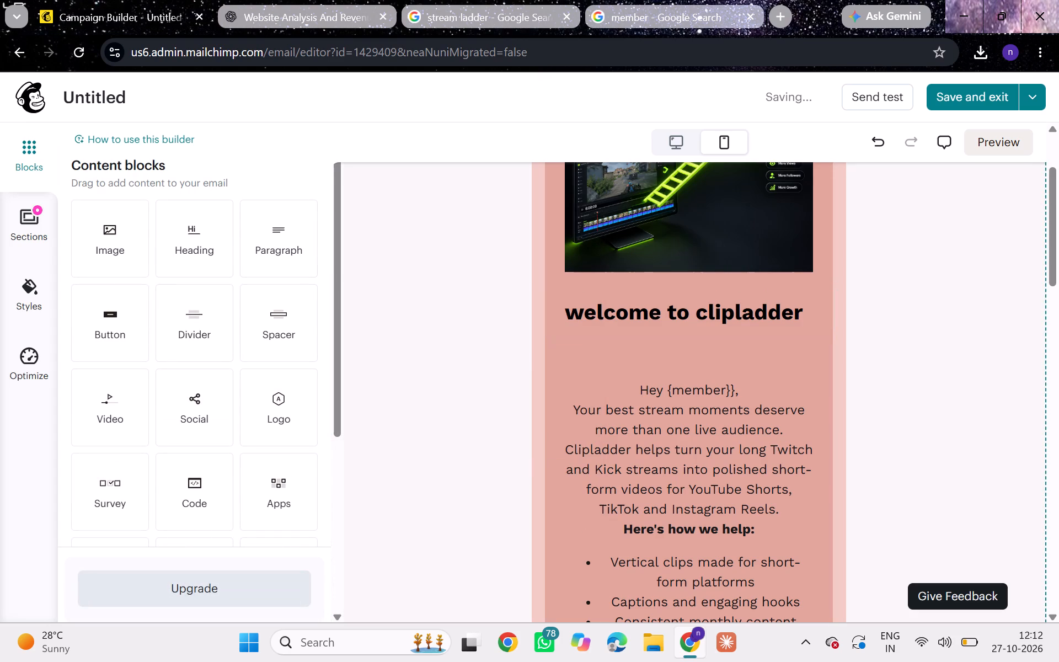
Add the bold line "[contact]" in the empty line below "Ready to turn your streams into more content?" in the body text.
scroll(632, 446, up, 3)
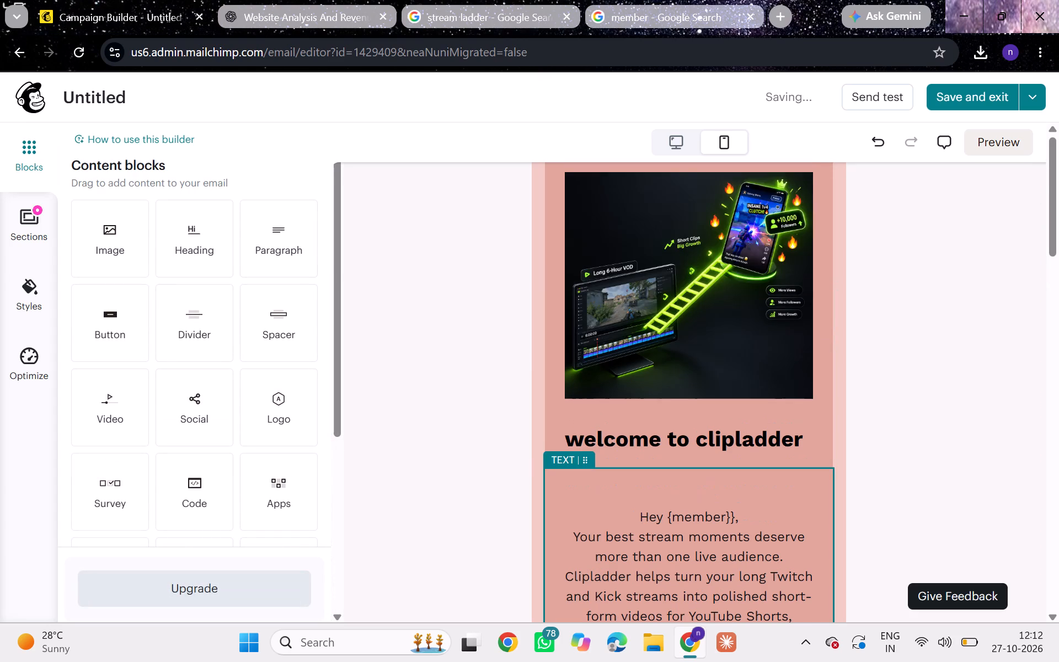
scroll(632, 446, down, 6)
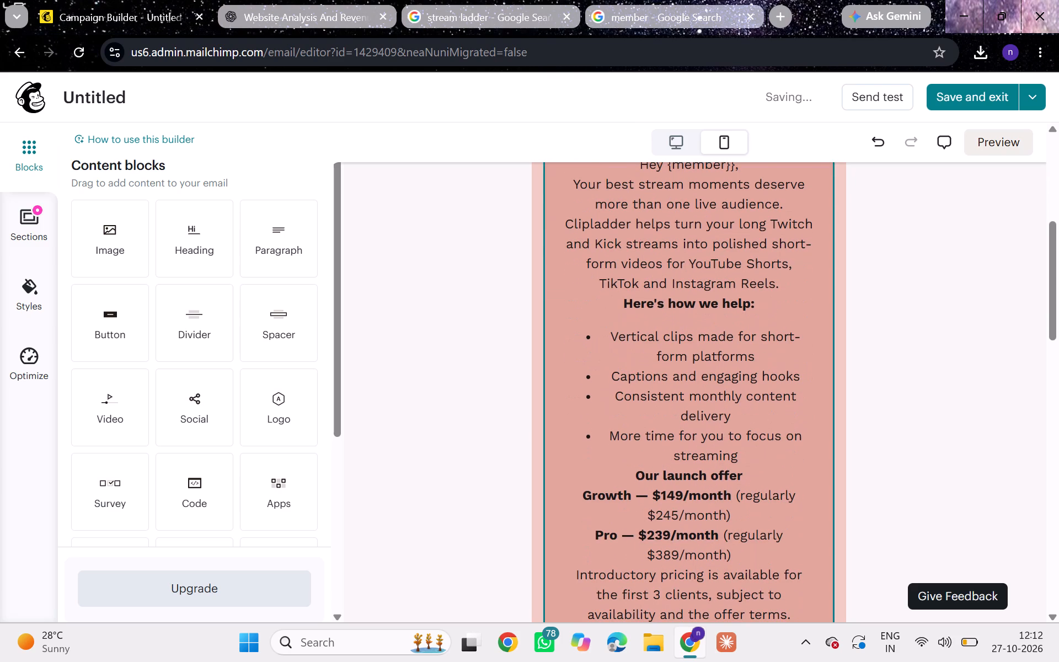
scroll(632, 446, down, 2)
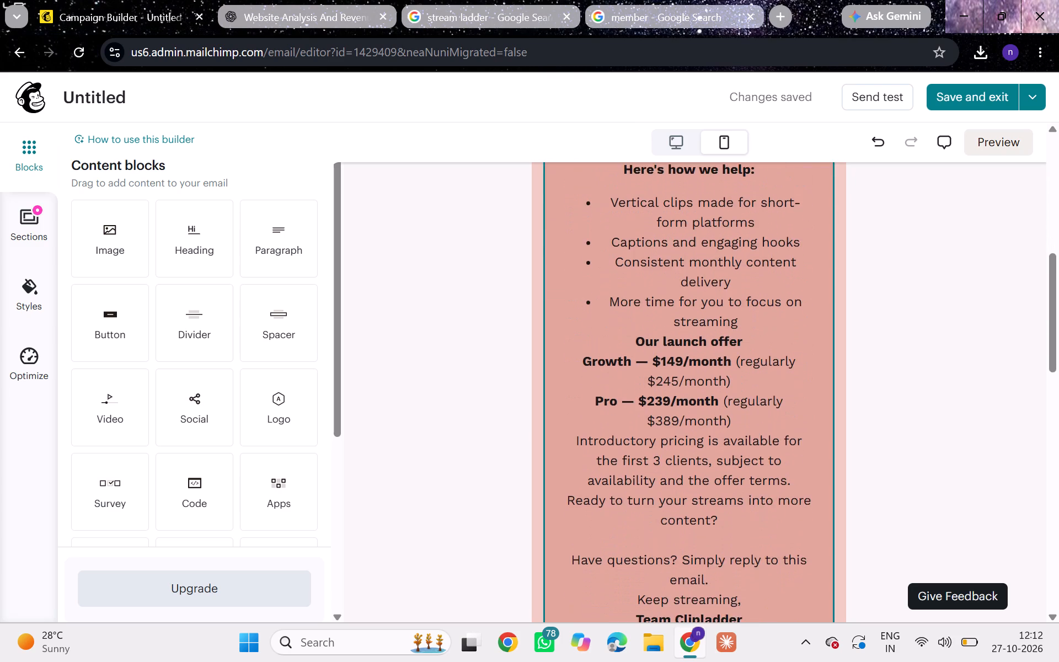
scroll(632, 446, down, 3)
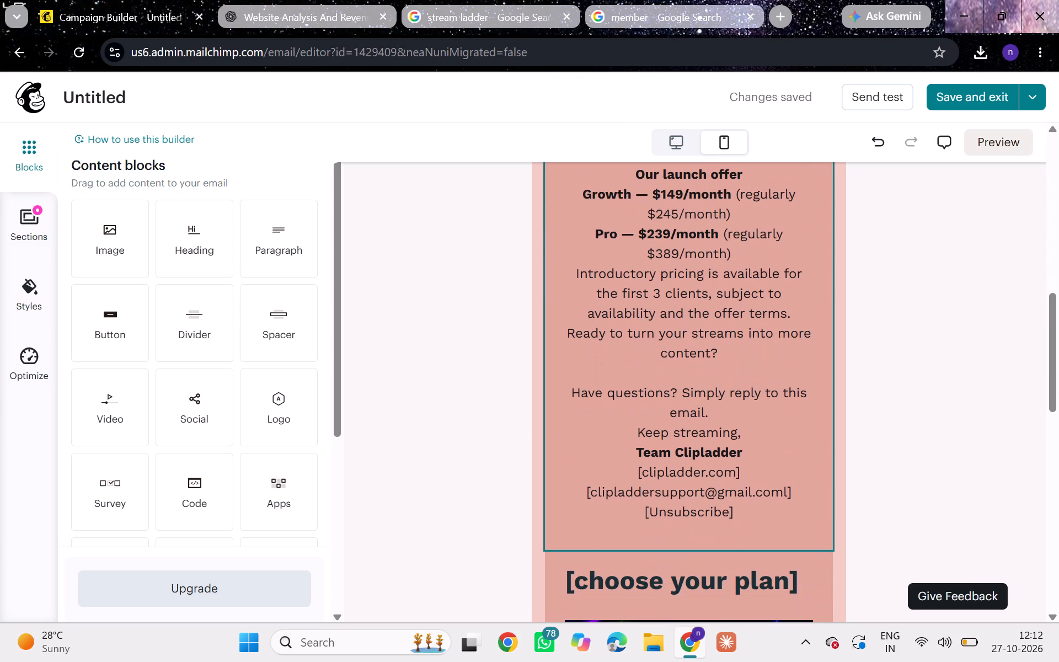
click(663, 373)
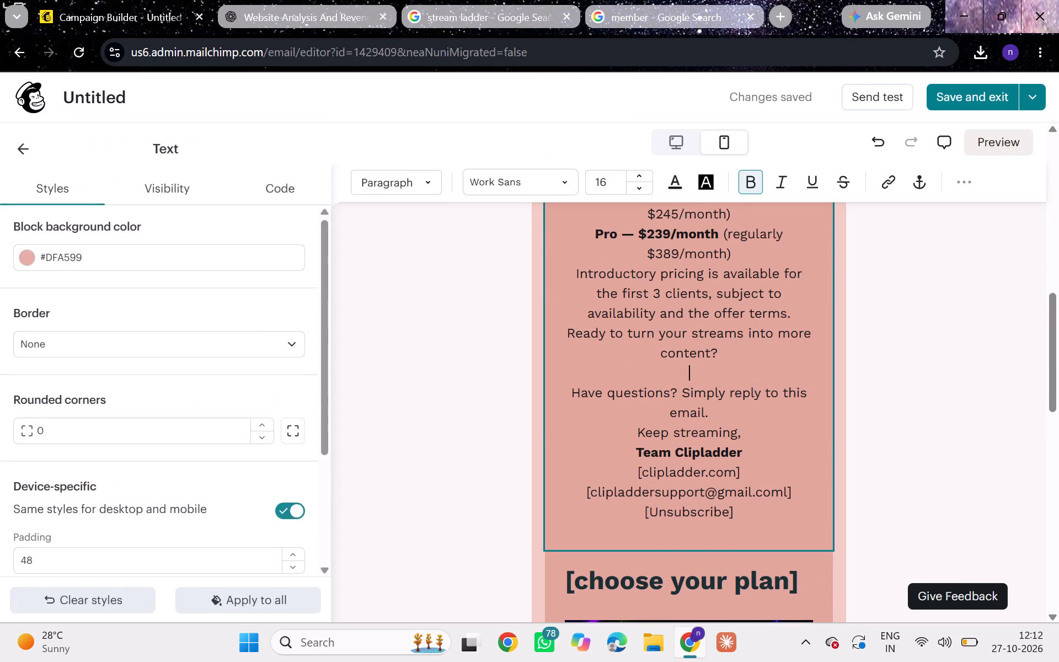
key(d)
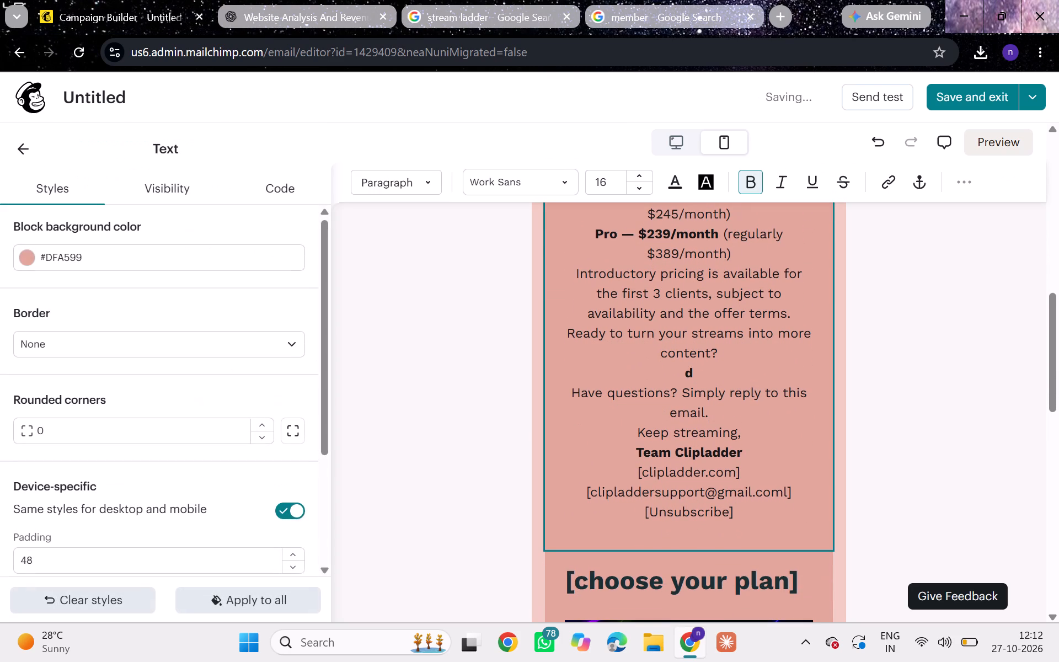
key(BackSpace)
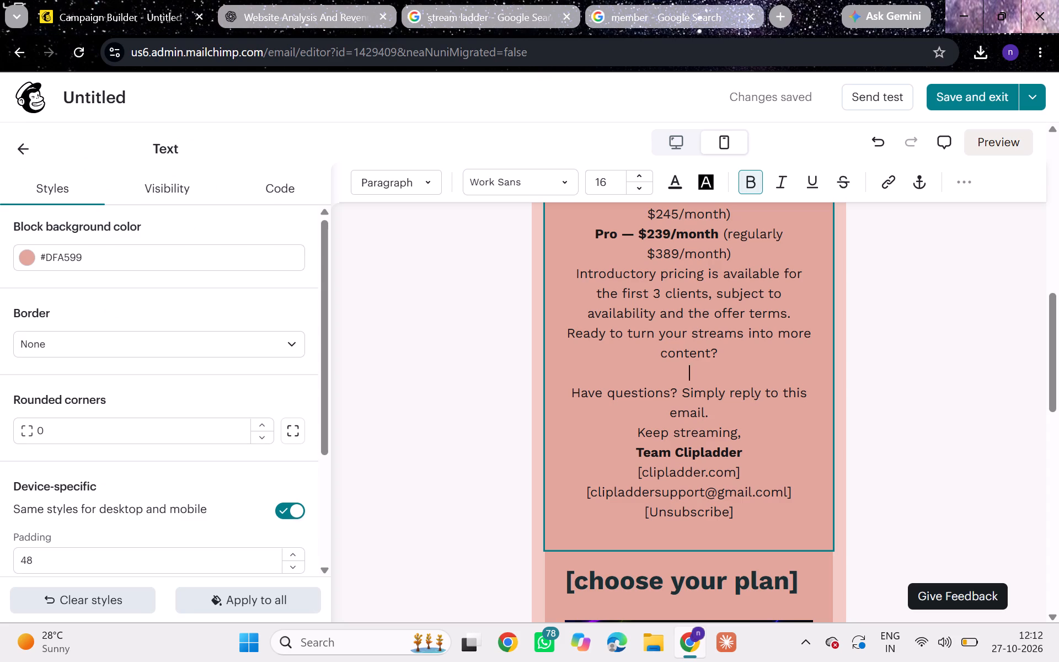
text(contact)
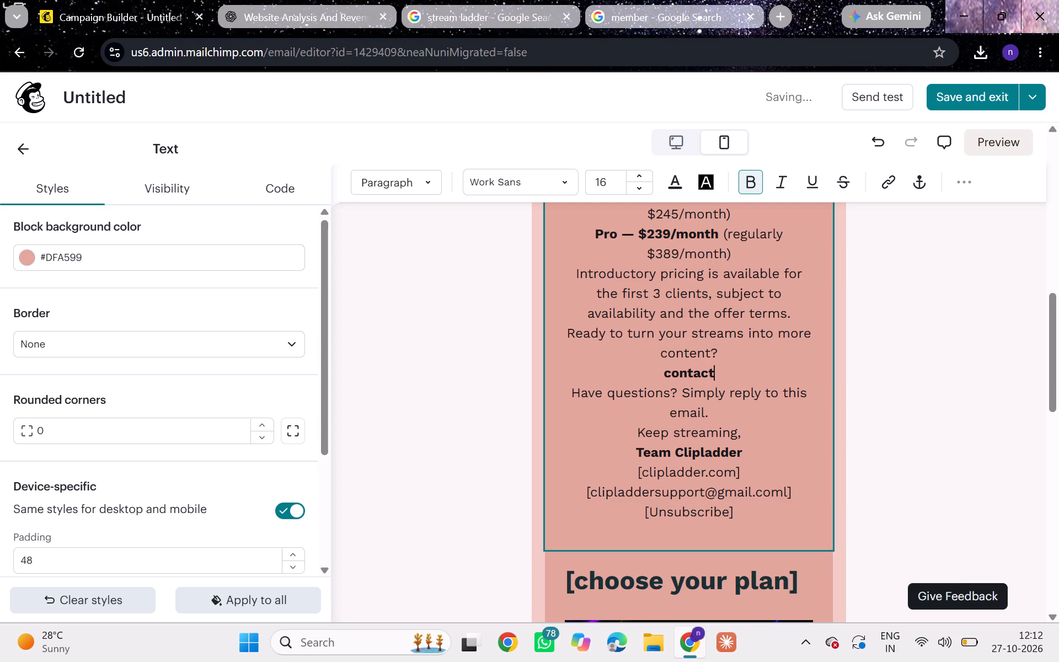
key(bracketright)
key(Left)
key(Left)
key(Left)
key(Left)
key(Left)
key(Left)
key(Left)
key(Left)
key(bracketleft)
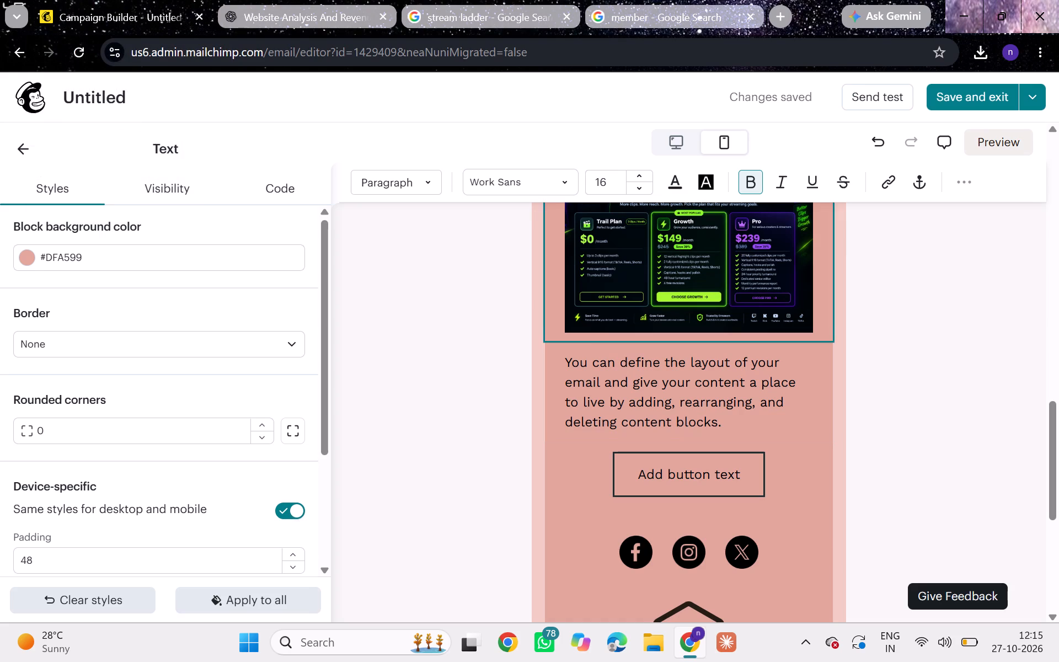
click(568, 360)
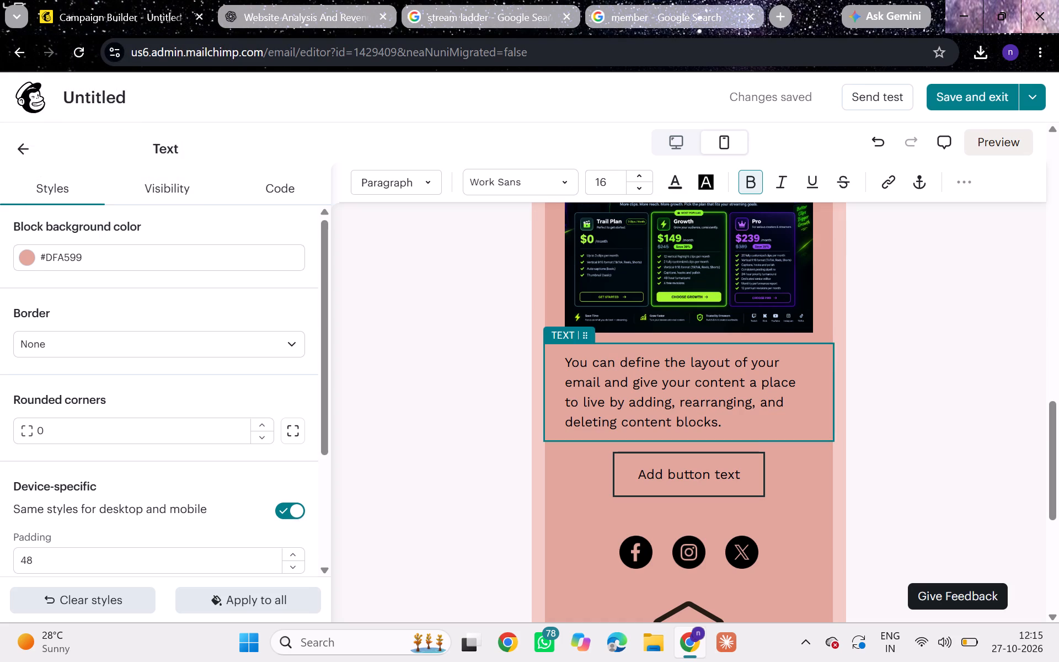
drag(568, 360, 716, 419)
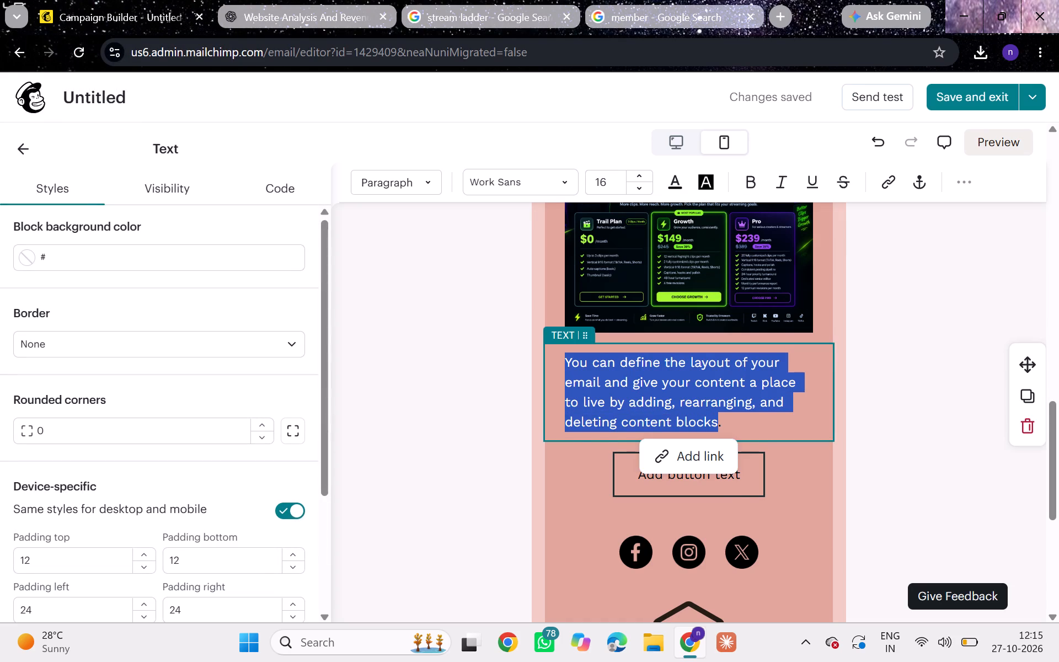
key(ctrl+v)
Review the pasted taglines and the contact and sign-off text above the "[choose your plan]" heading.
scroll(698, 436, down, 1)
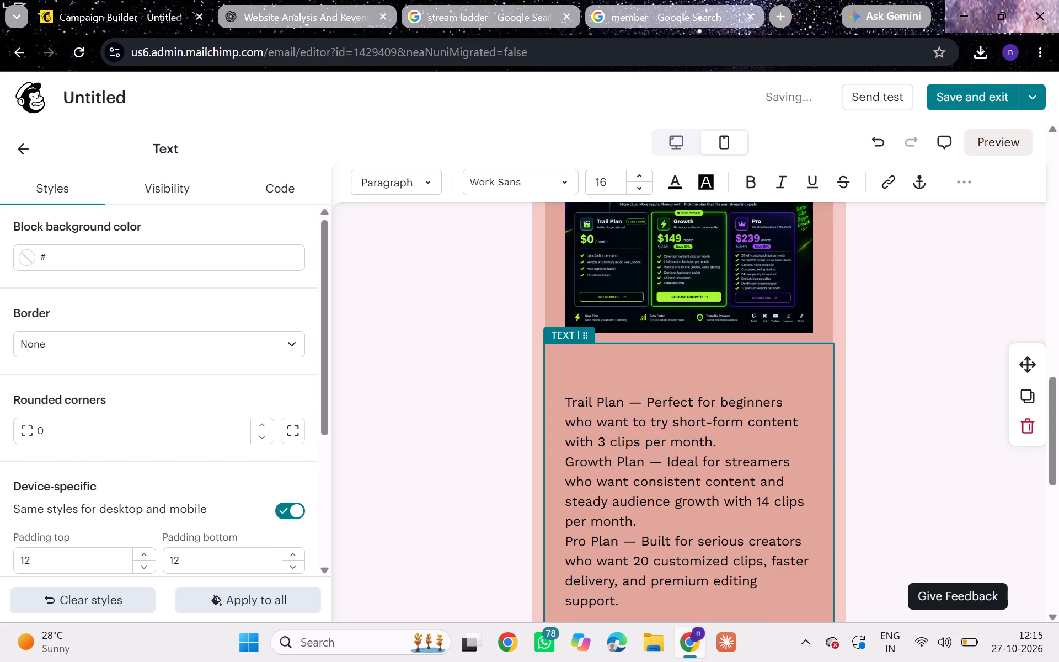
scroll(698, 436, down, 1)
scroll(698, 436, up, 2)
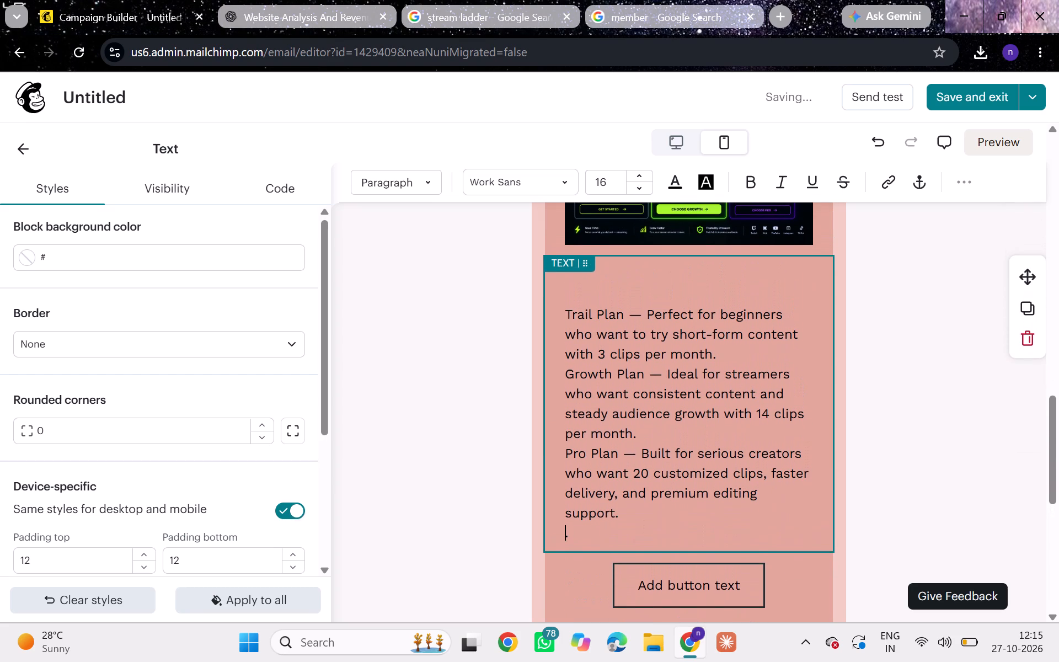
scroll(698, 436, up, 1)
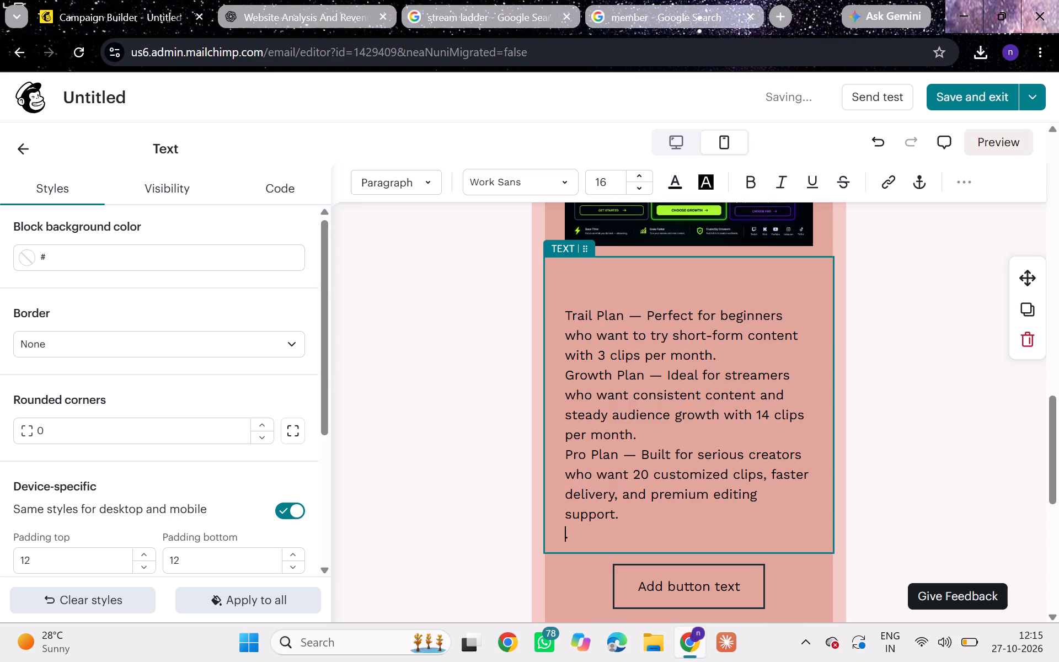
scroll(621, 315, up, 7)
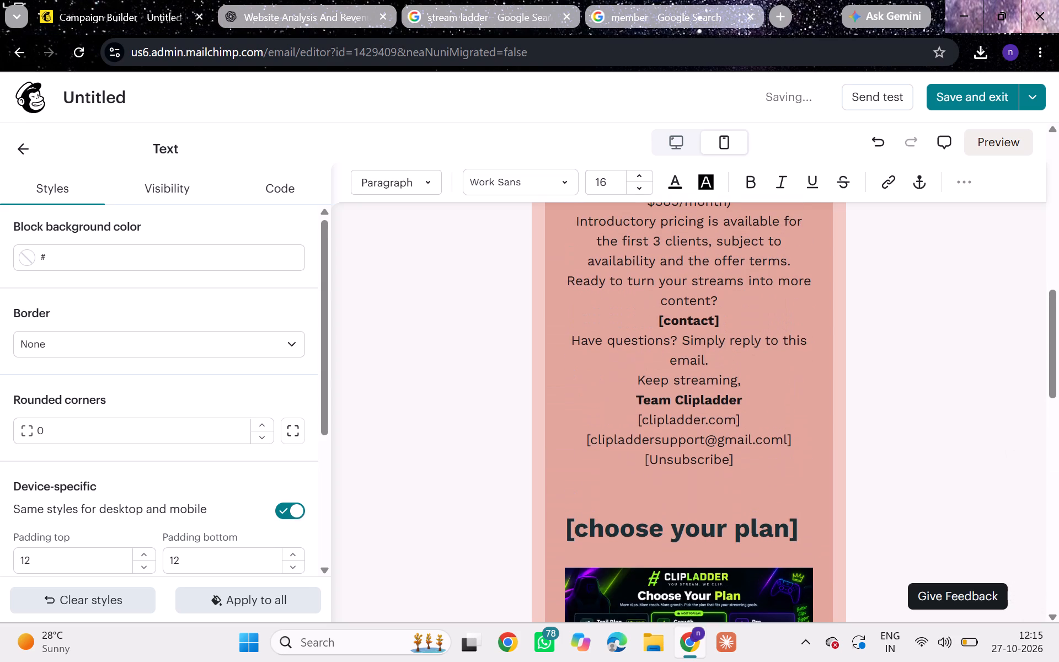
click(692, 324)
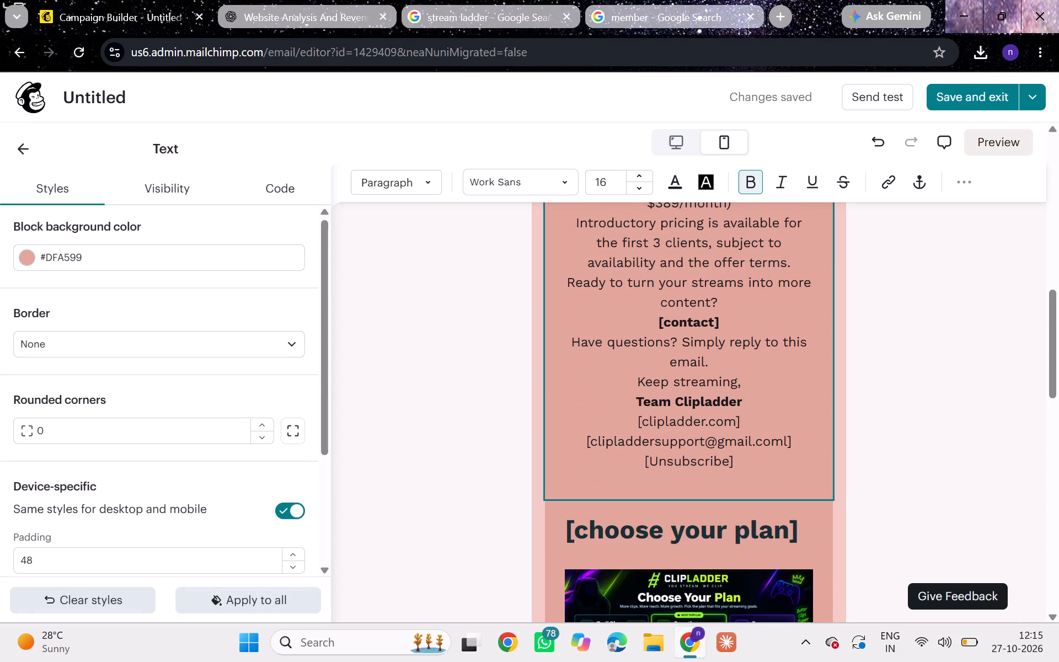
click(700, 341)
scroll(700, 341, down, 3)
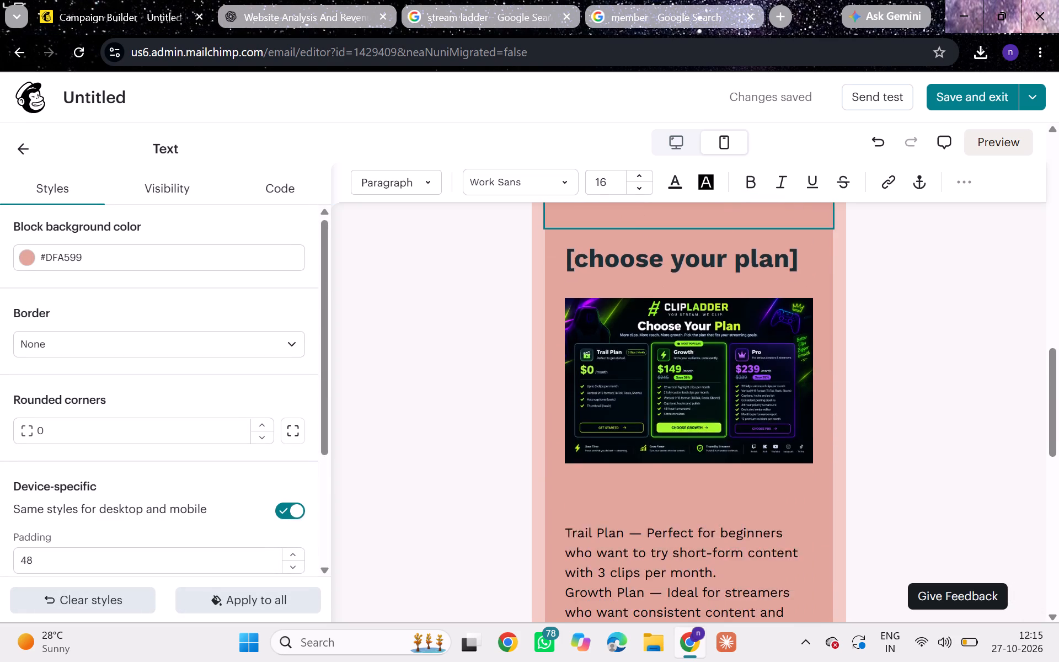
scroll(700, 341, down, 3)
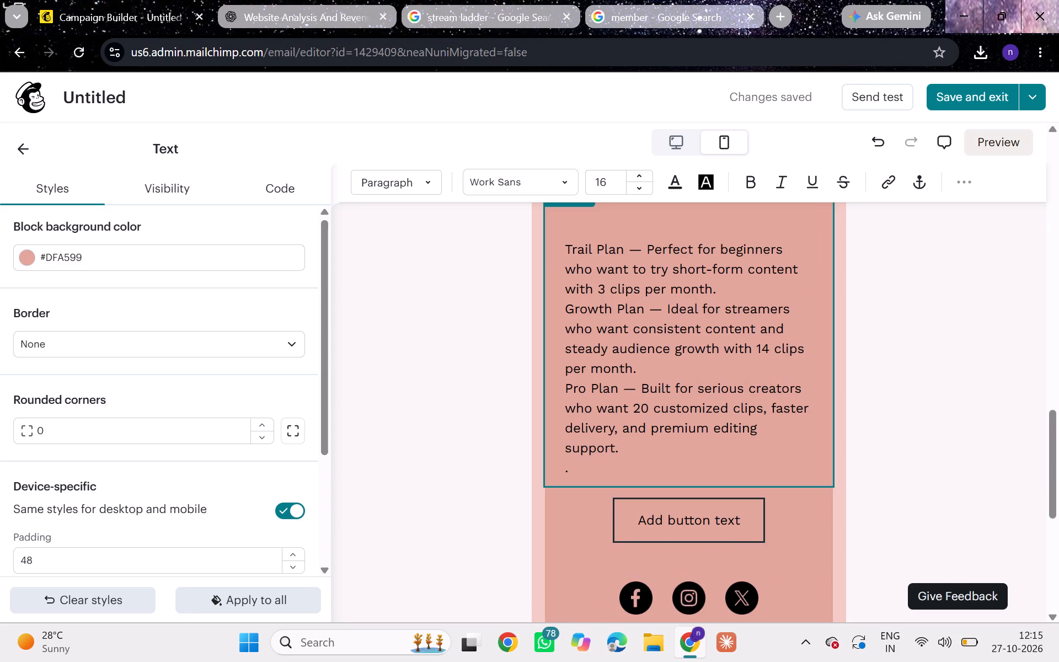
Make the plan names "Trail Plan", "Growth Plan" and "Pro Plan" bold in the tagline text block.
click(569, 249)
drag(569, 249, 621, 254)
click(621, 254)
click(568, 247)
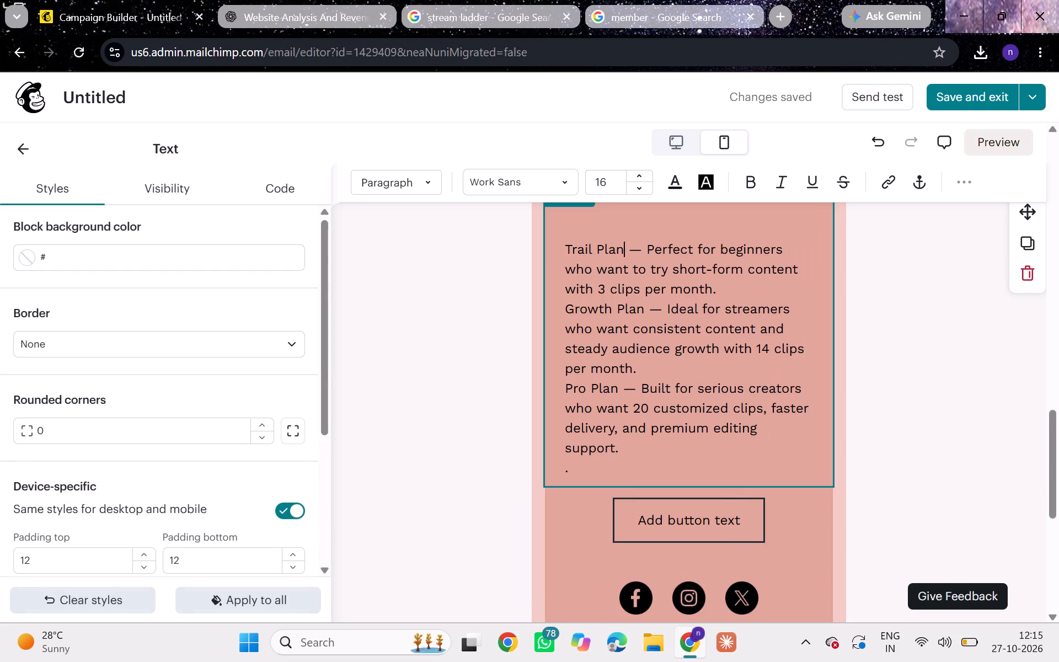
drag(568, 247, 609, 248)
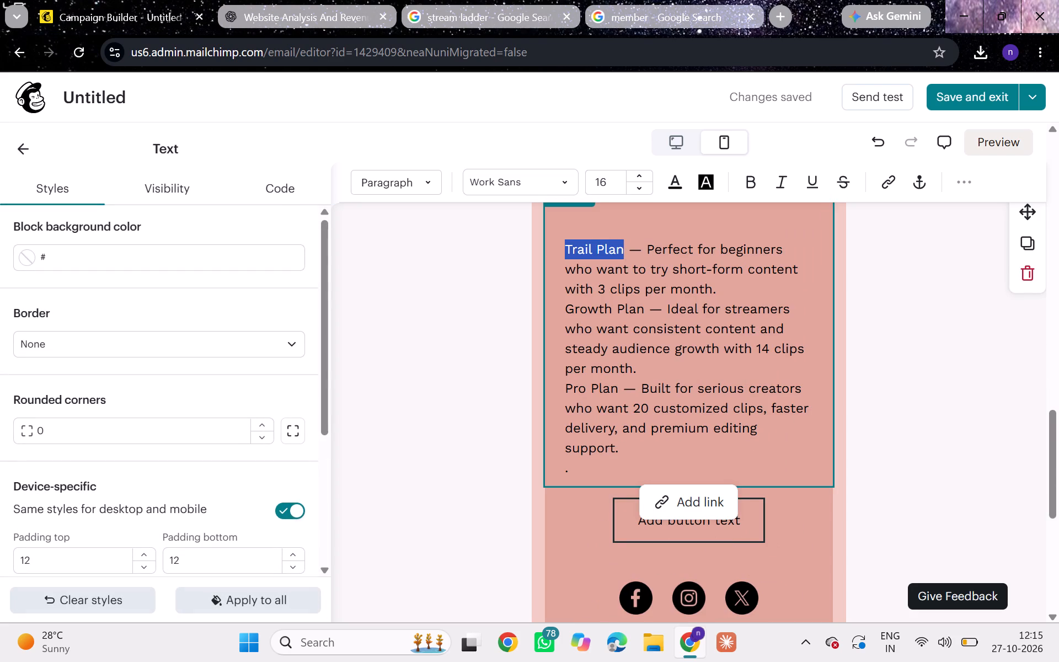
click(747, 185)
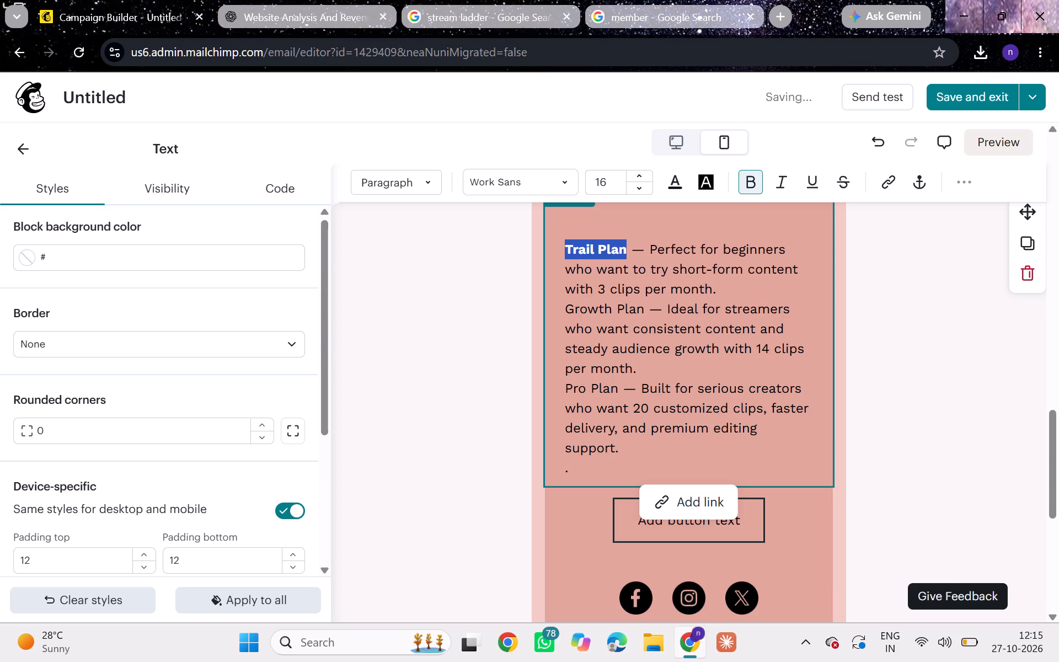
click(569, 306)
drag(569, 306, 632, 308)
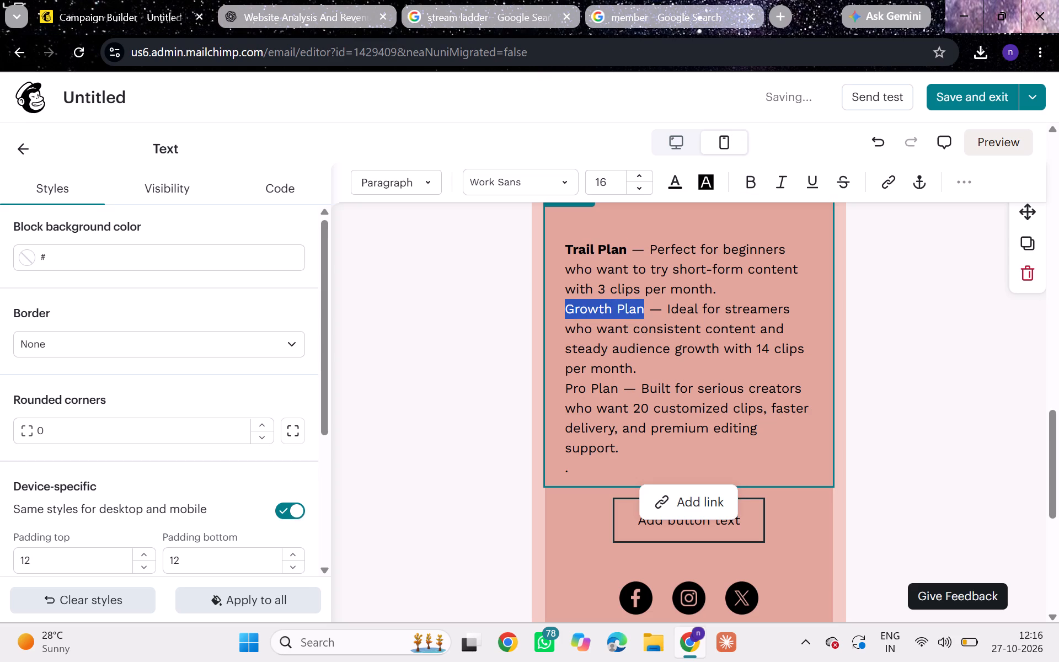
click(747, 178)
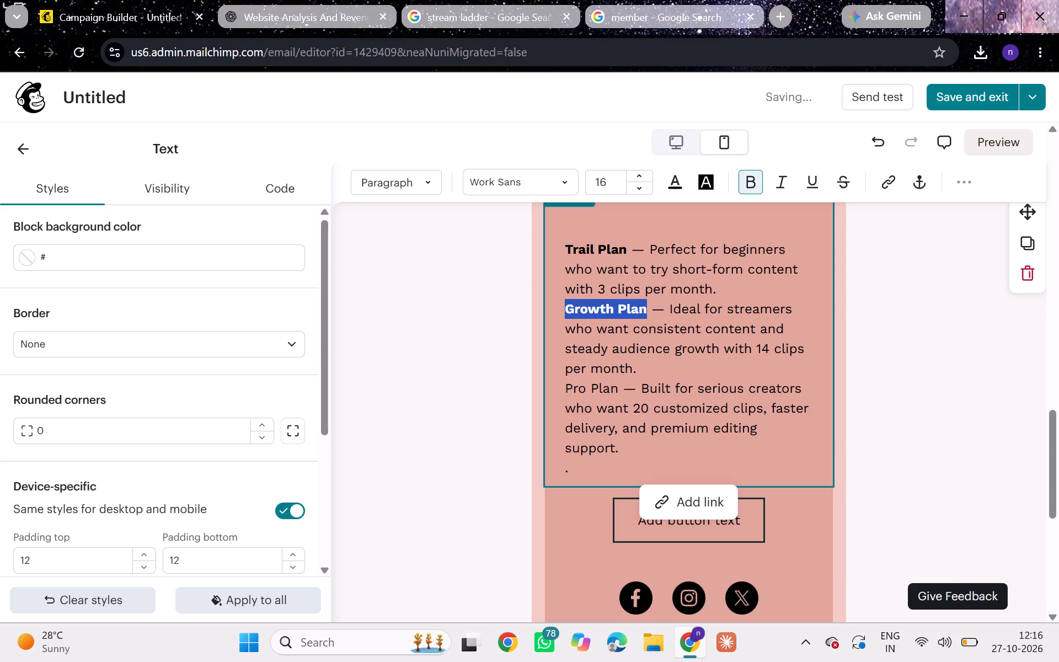
click(565, 385)
drag(565, 385, 609, 385)
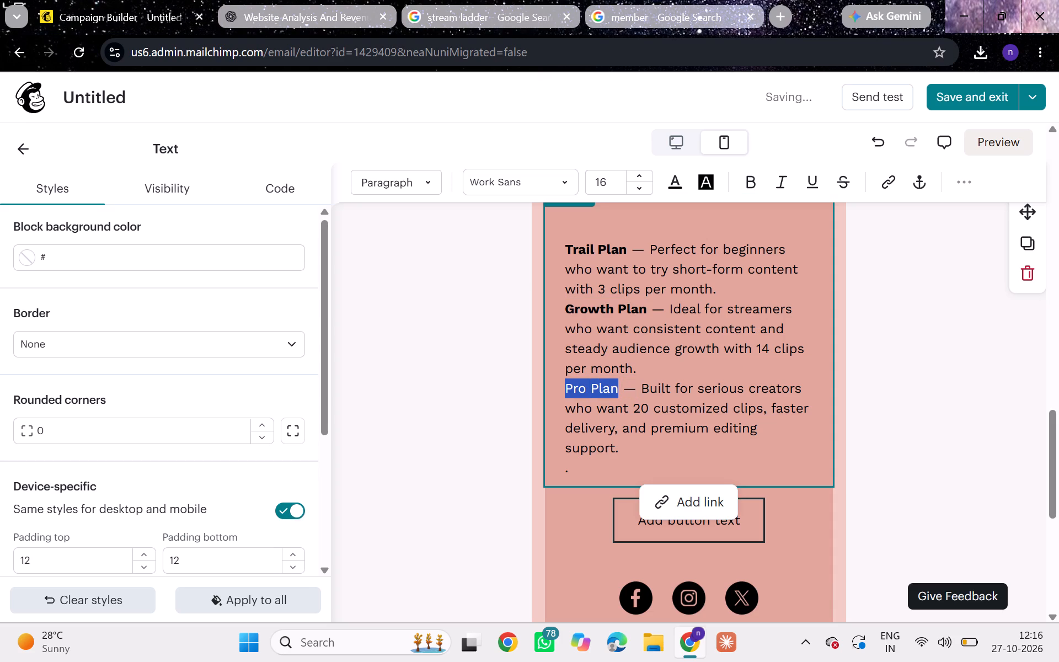
drag(609, 385, 609, 385)
click(751, 185)
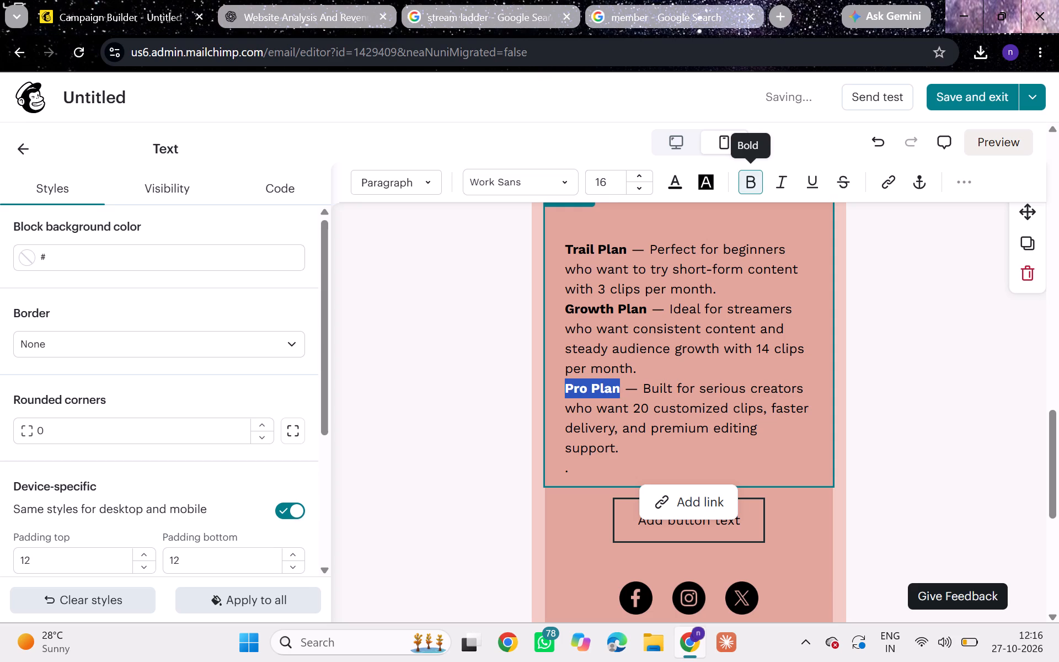
click(886, 351)
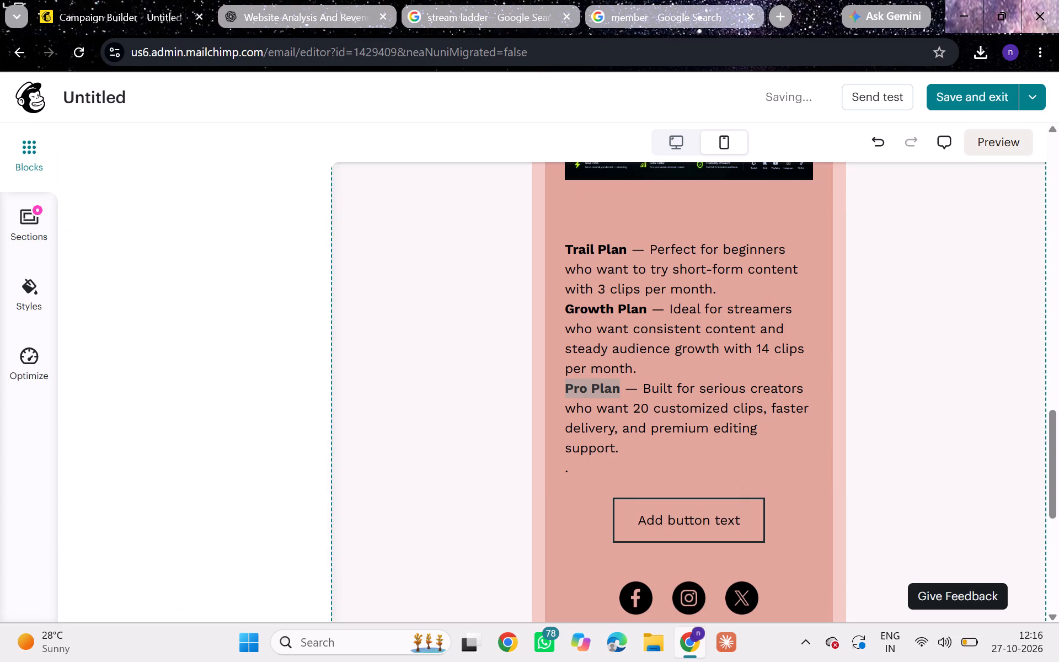
Replace the stray period below the Pro Plan tagline with a blank line and the closing line "happy stream".
click(678, 402)
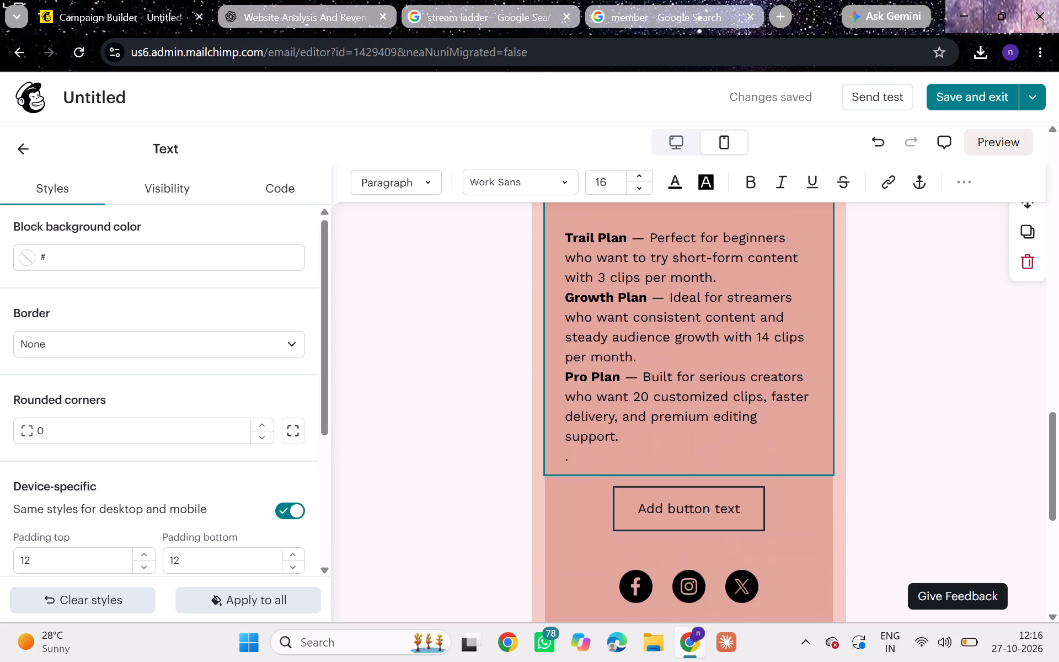
scroll(678, 402, down, 1)
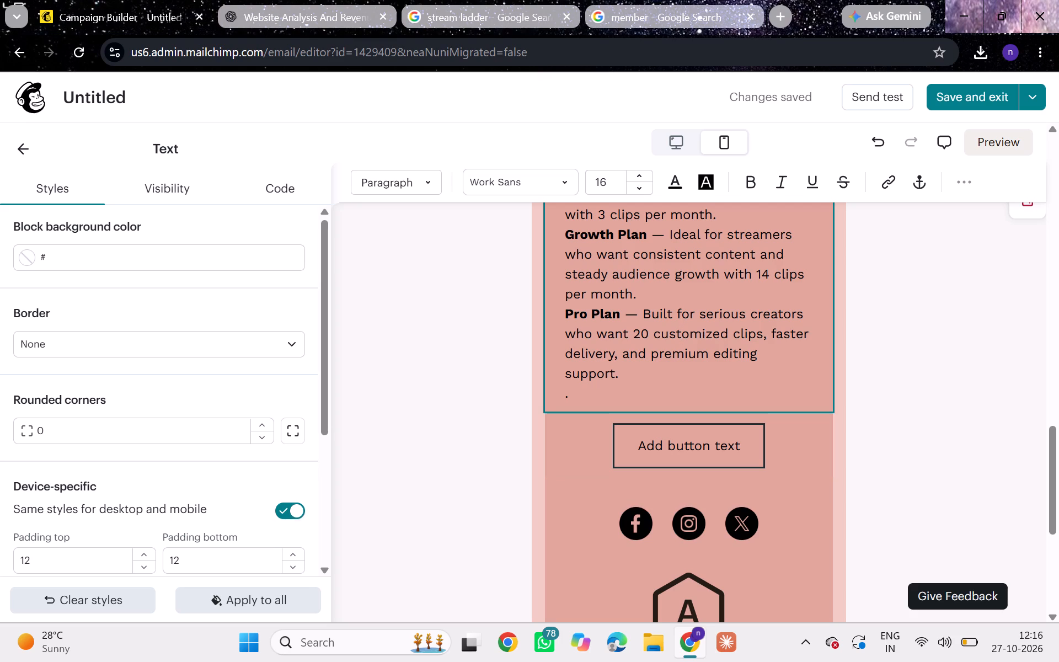
click(594, 393)
key(BackSpace)
key(Return)
text(happy)
key(space)
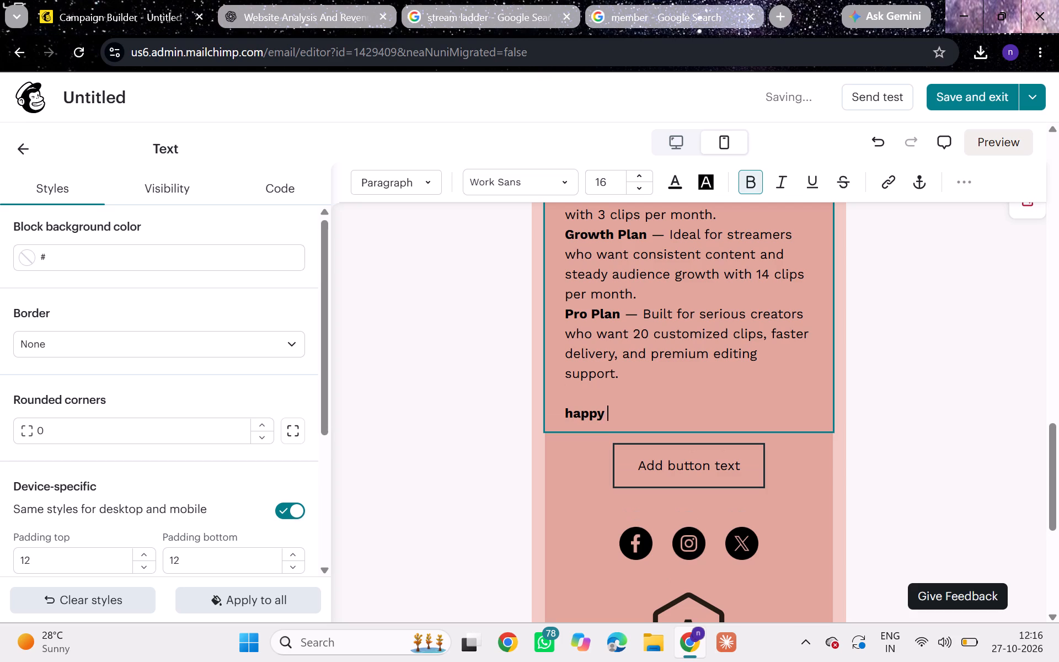
text(steam)
key(BackSpace)
key(BackSpace)
key(BackSpace)
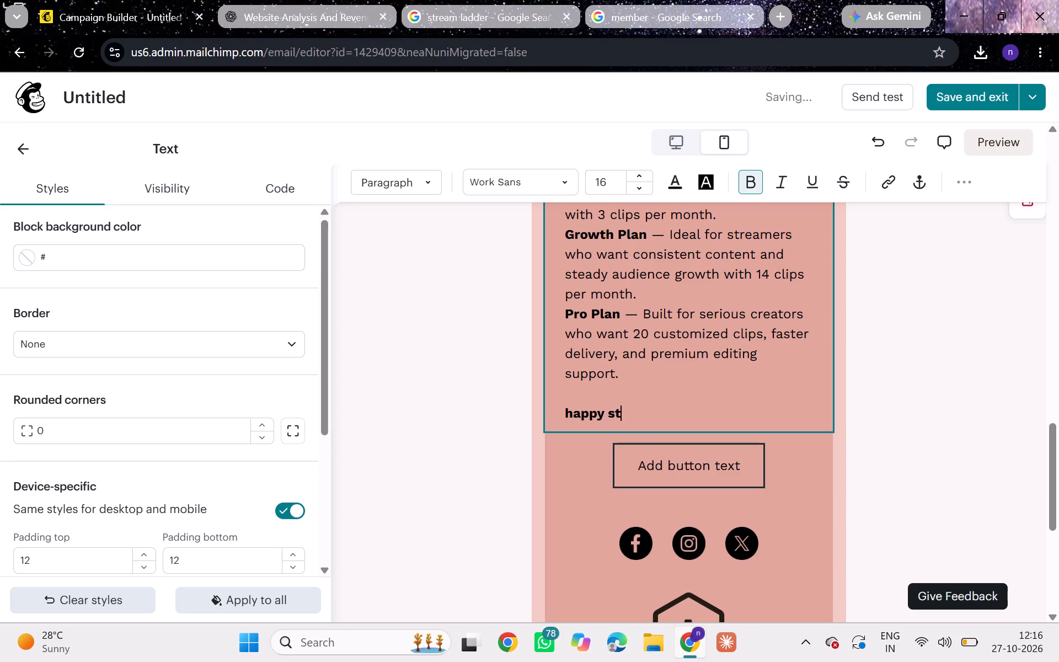
key(r)
text(eam)
key(space)
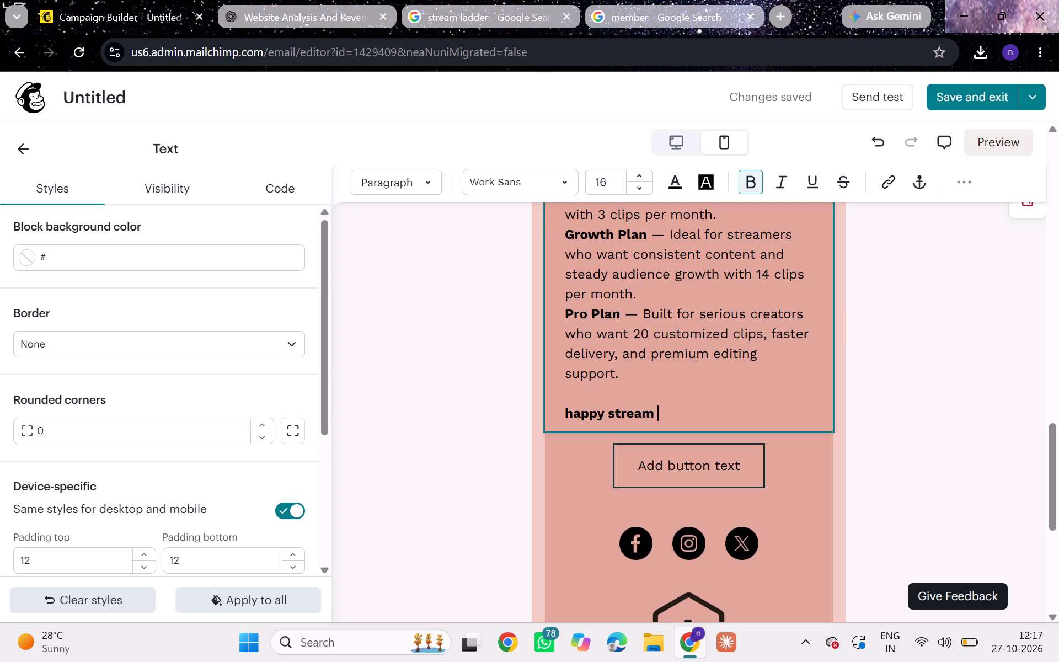
Add the sign-off "from, clipladder" below "happy stream", separated by a blank line.
key(Return)
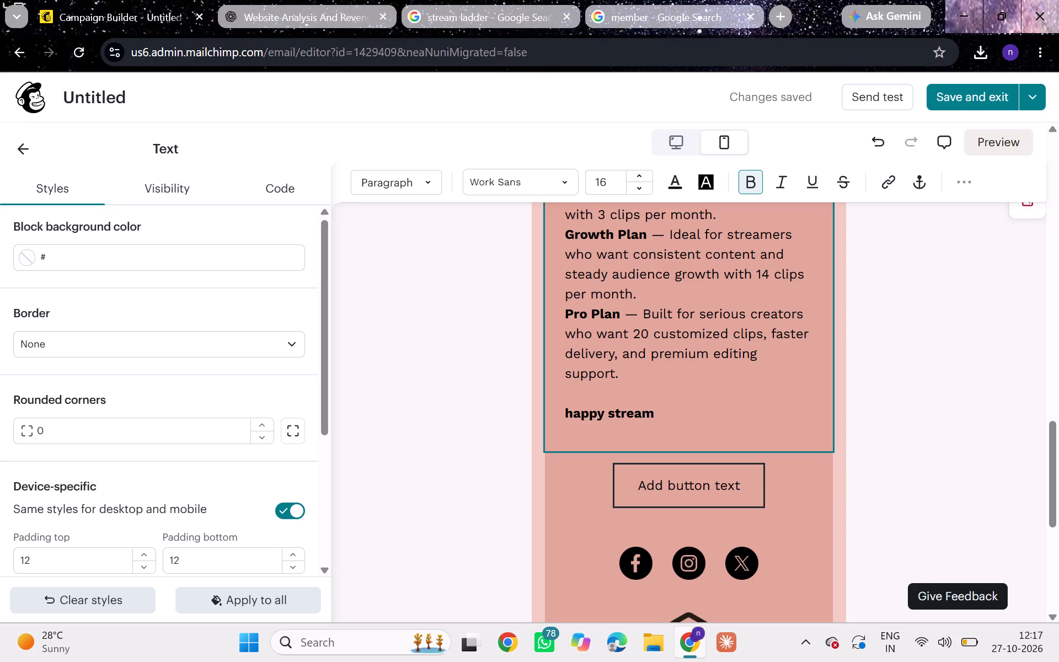
key(Return)
text(from,)
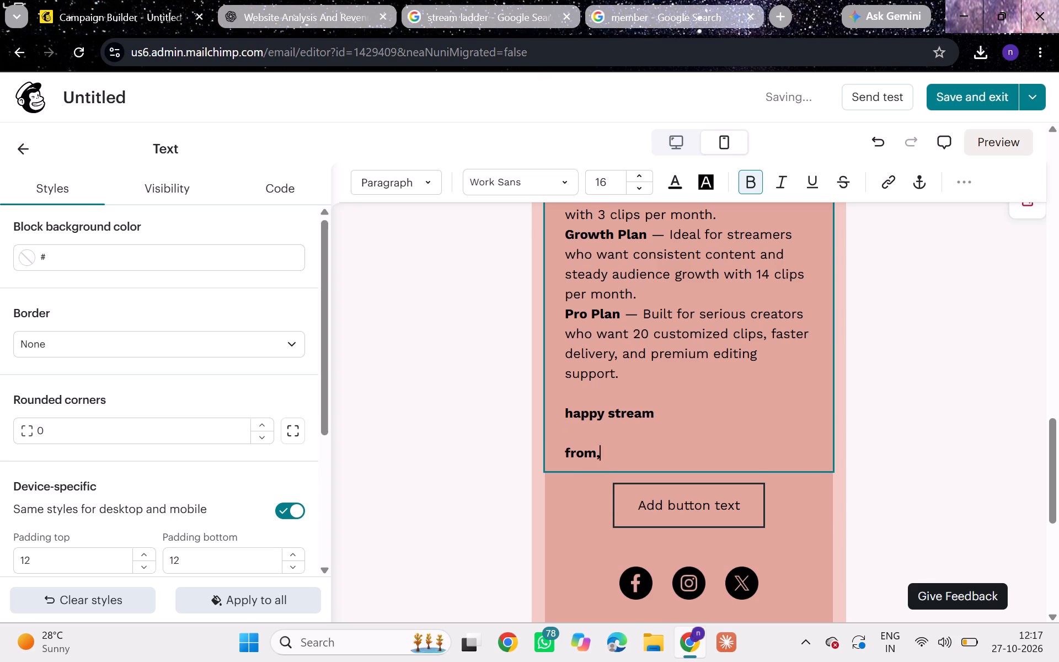
key(space)
text(clip)
key(l)
text(adder)
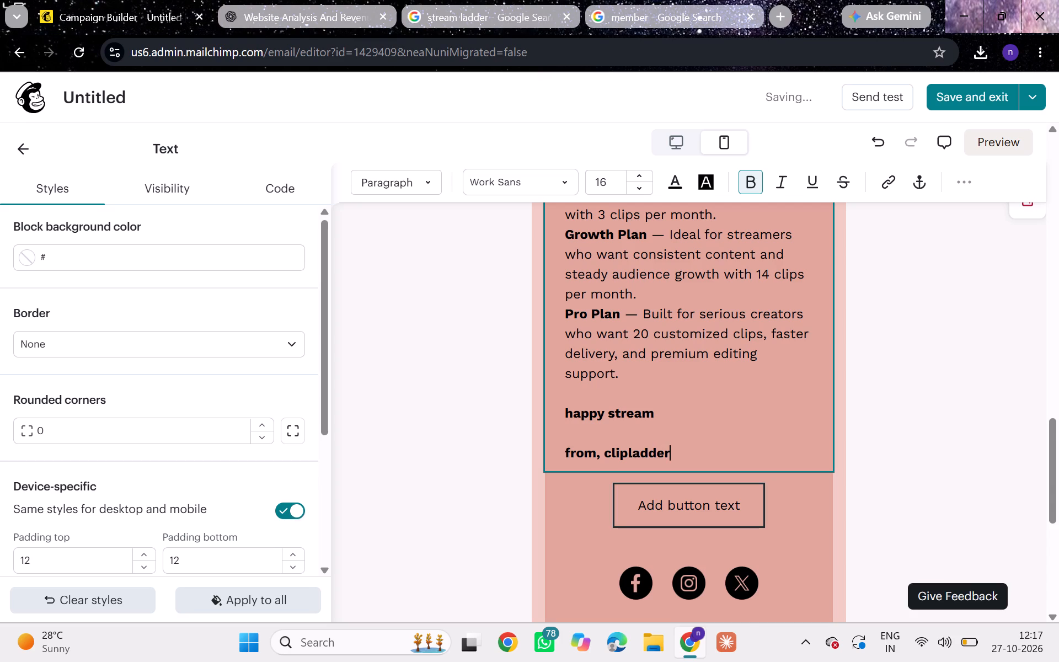
Remove the blank line between "happy stream" and "from, clipladder".
click(568, 431)
key(BackSpace)
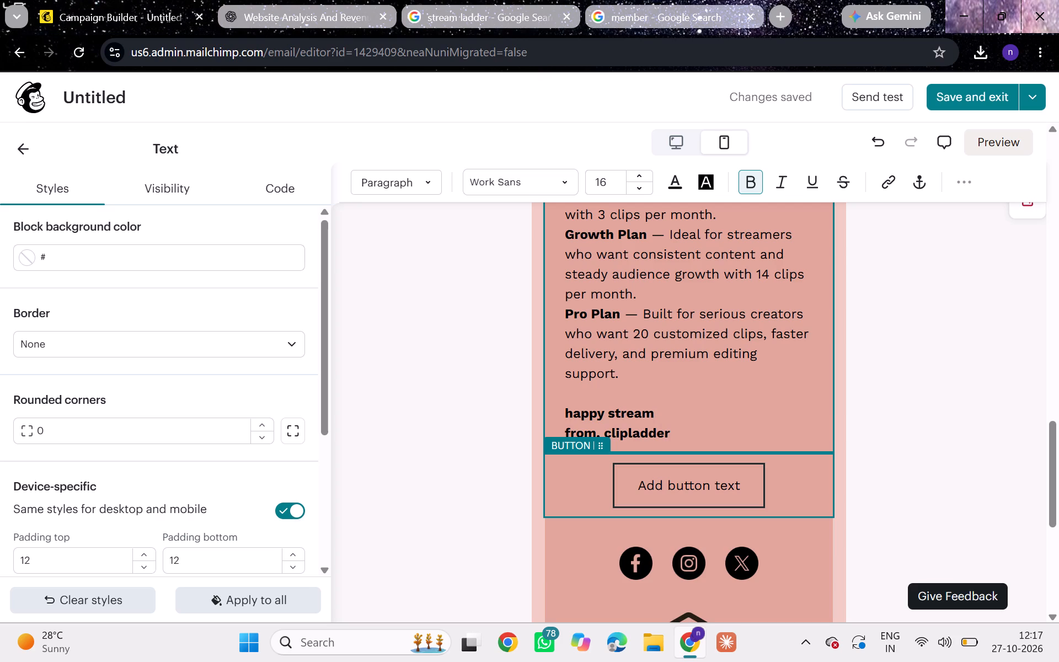
Replace the placeholder text of the button below the sign-off with "ra".
click(640, 484)
drag(640, 484, 746, 485)
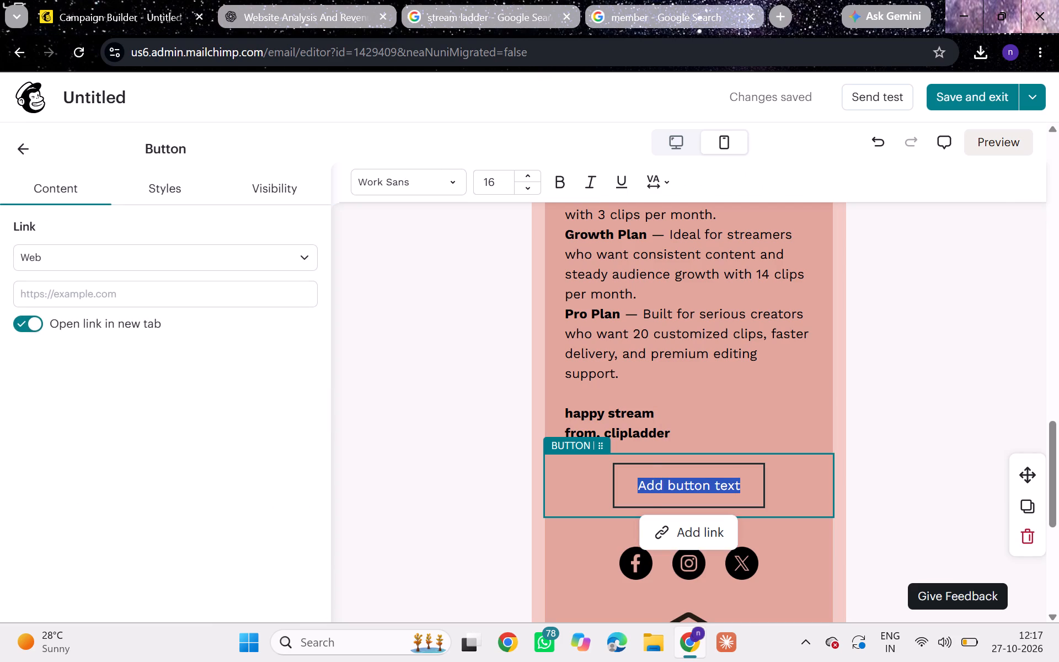
text(ra)
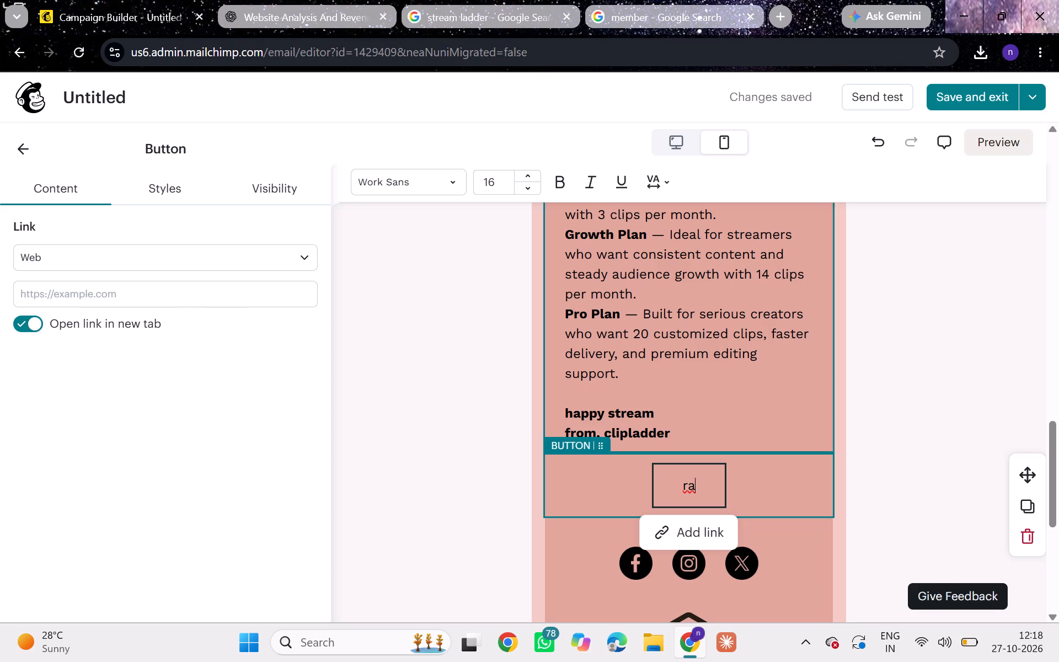
Change the shape of the button below the sign-off to Pill, trying Round first.
click(162, 193)
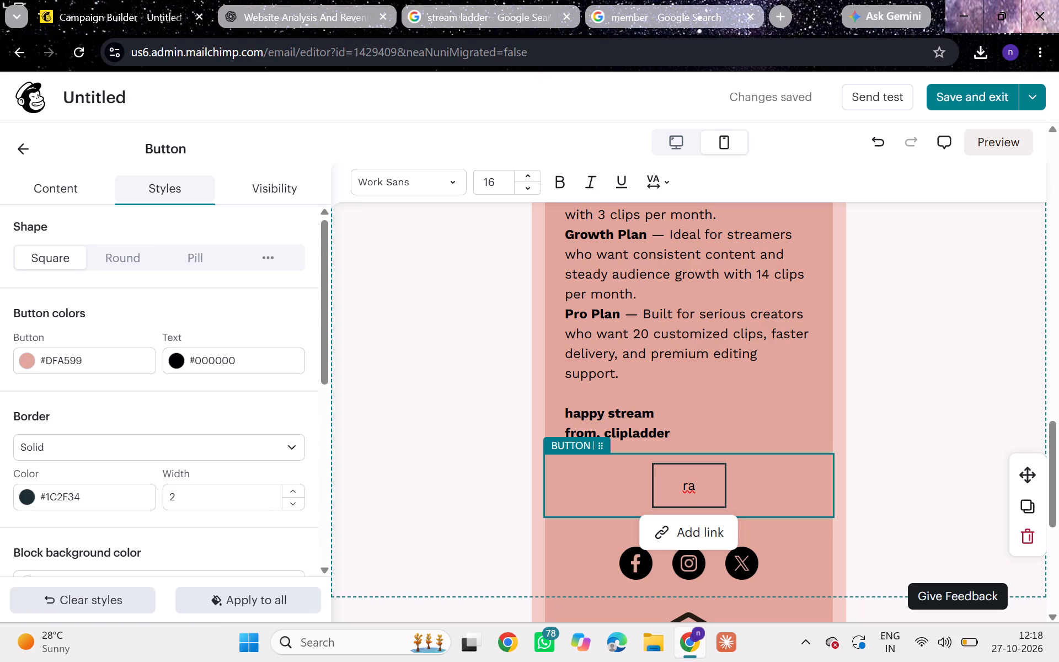
click(113, 264)
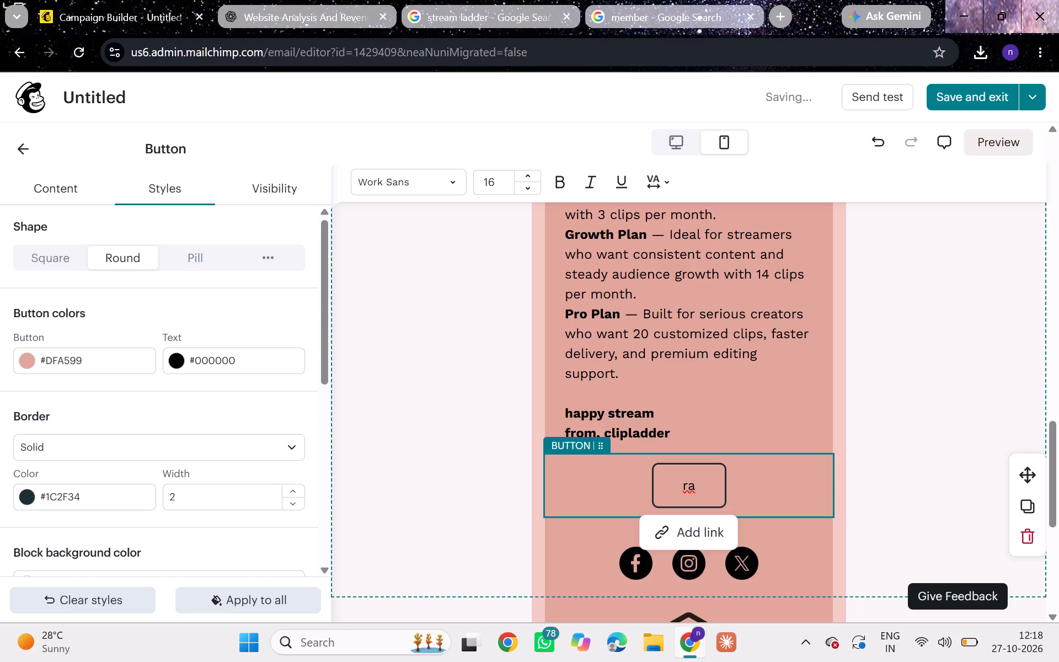
click(187, 254)
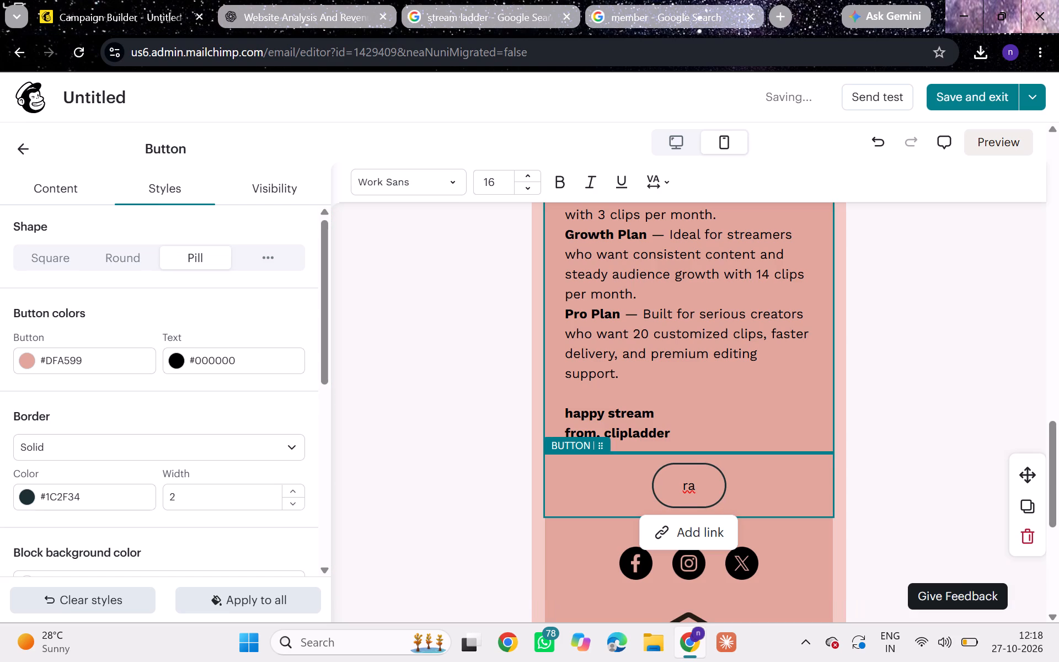
Replace the pill button's text with "ready for growth".
click(704, 480)
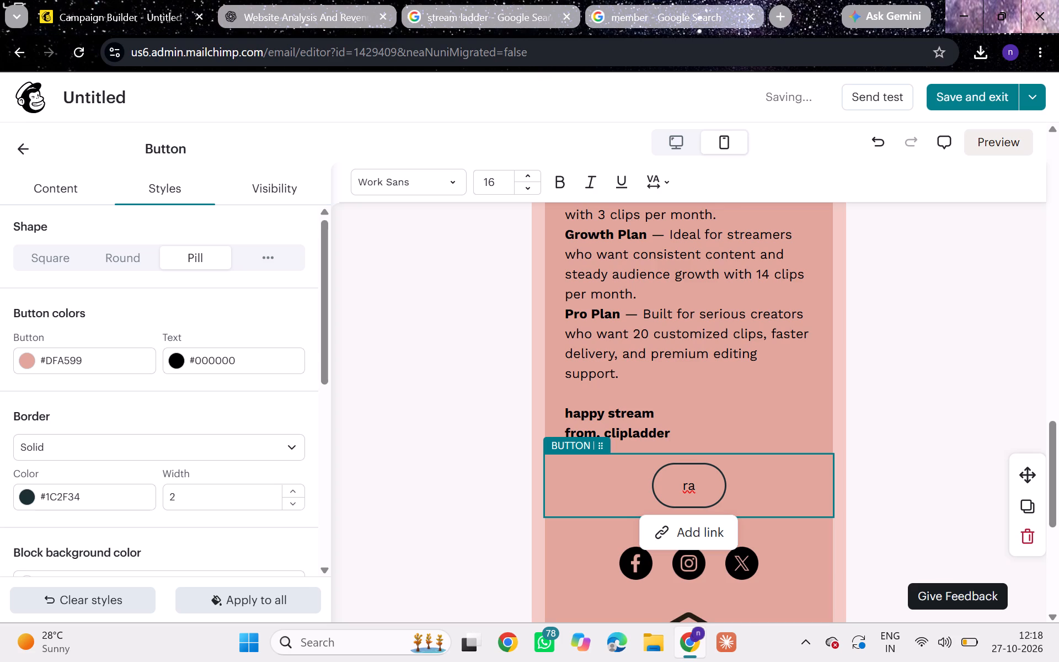
click(698, 487)
key(BackSpace)
key(BackSpace)
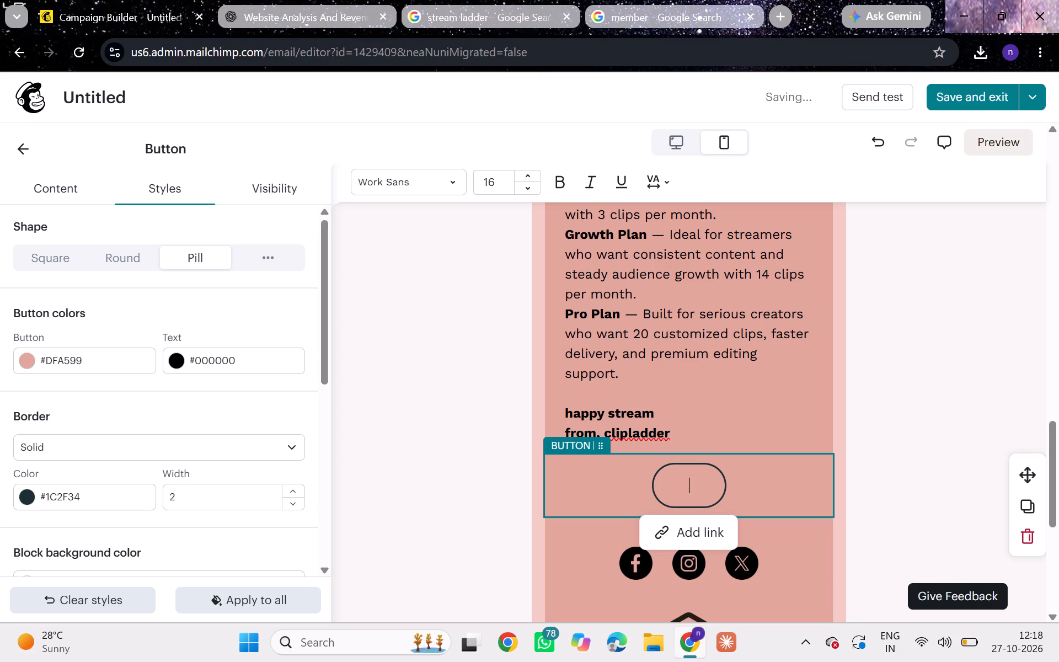
text(ready)
key(space)
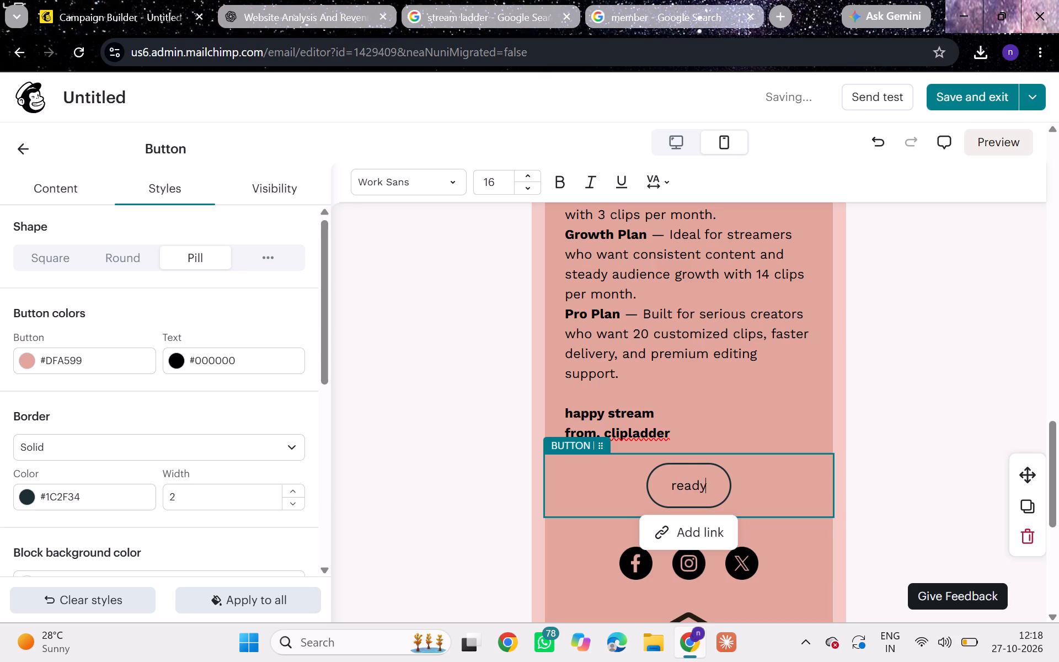
text(for)
key(space)
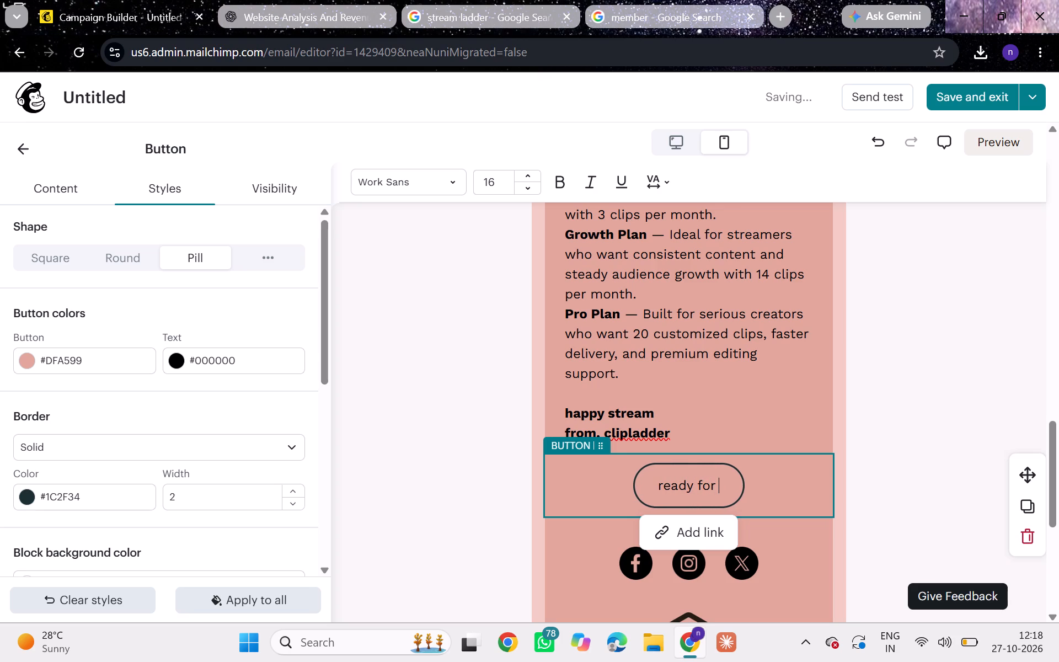
key(g)
text(roth)
key(BackSpace)
key(BackSpace)
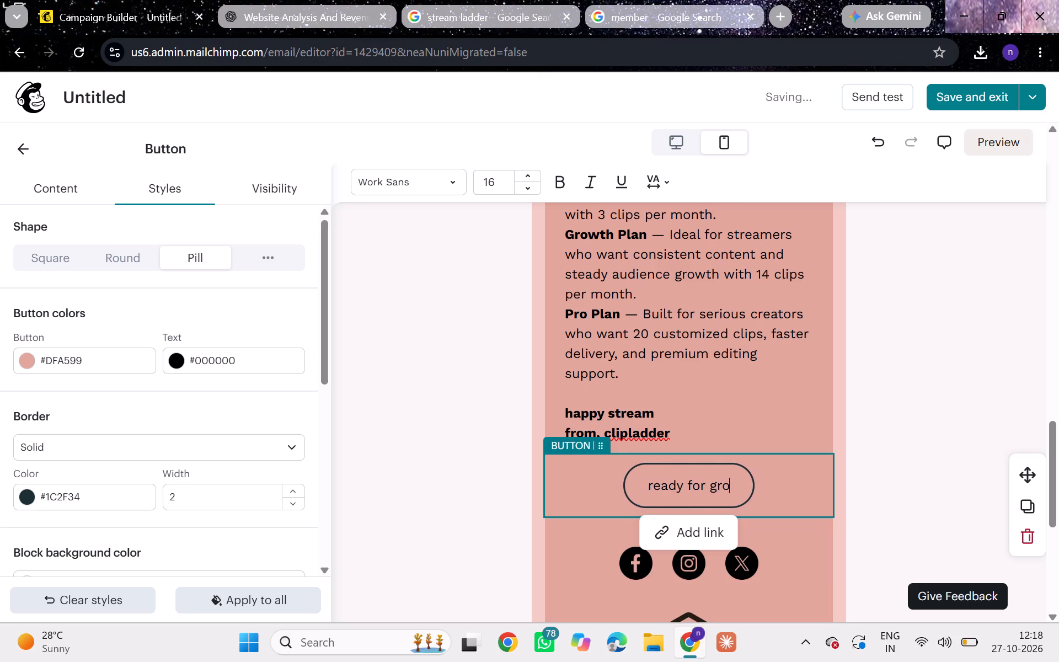
text(wth)
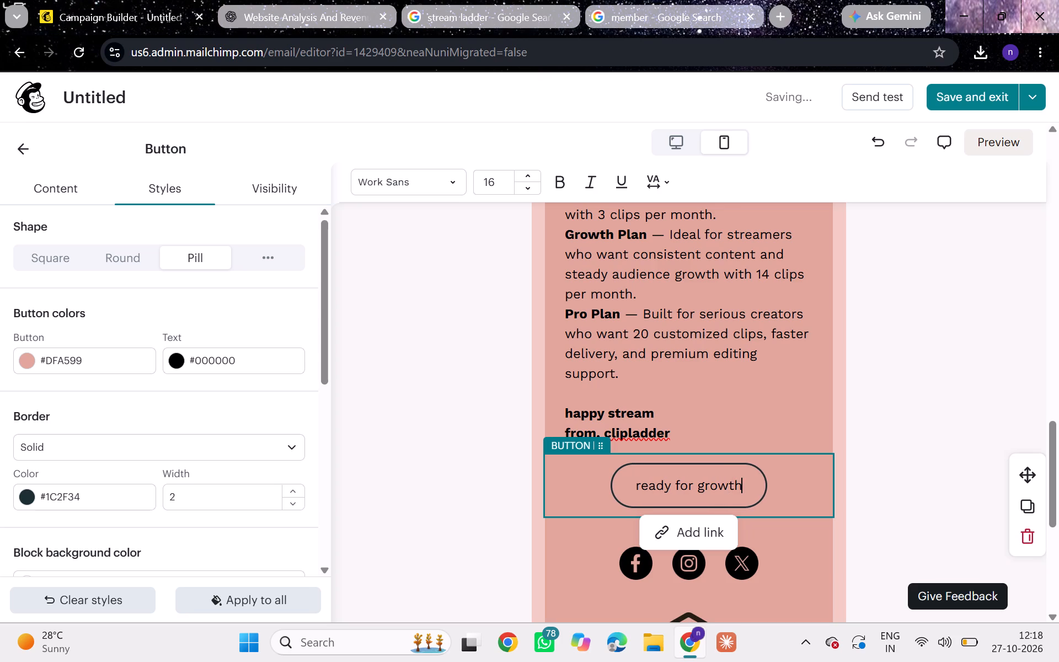
key(space)
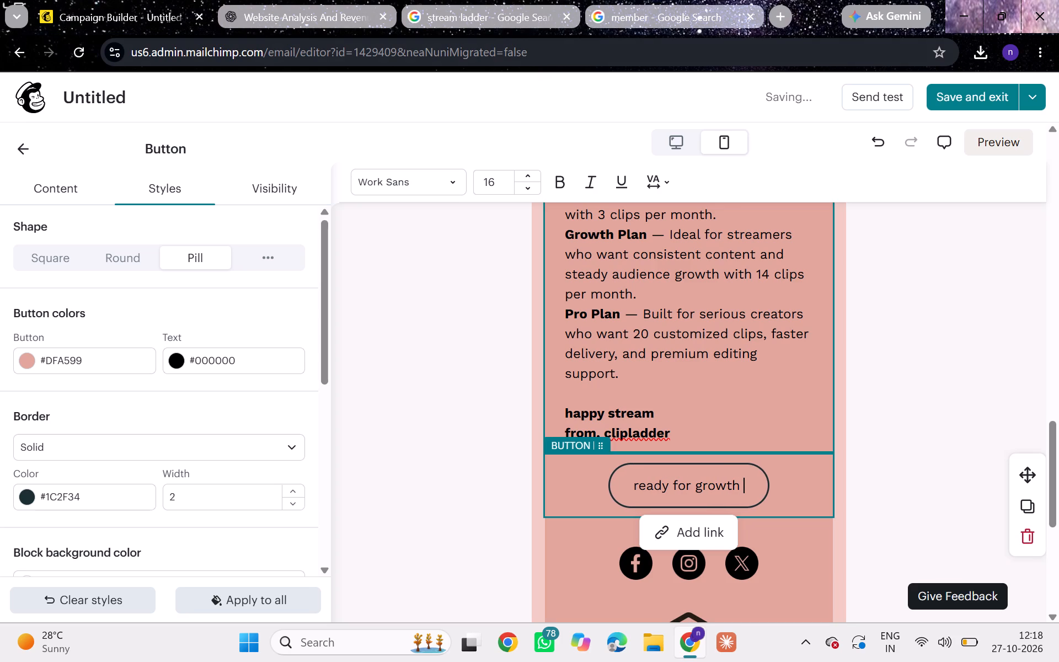
Switch to the Google search, check the wording "ready for growth" against the search suggestions, and return to the email editor.
click(687, 12)
click(702, 94)
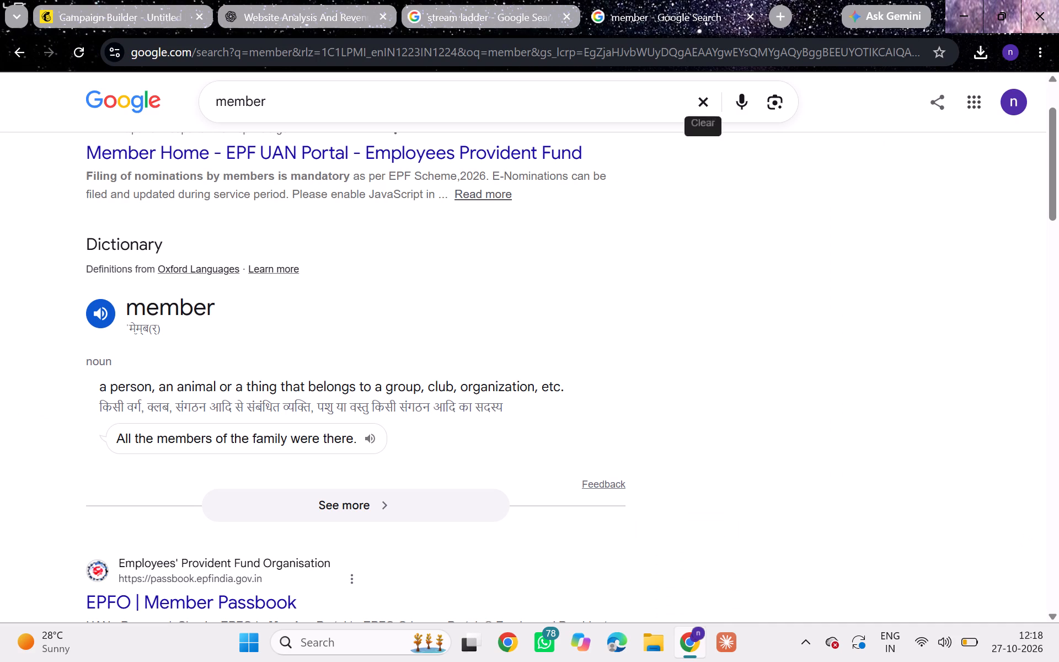
text(rae)
key(BackSpace)
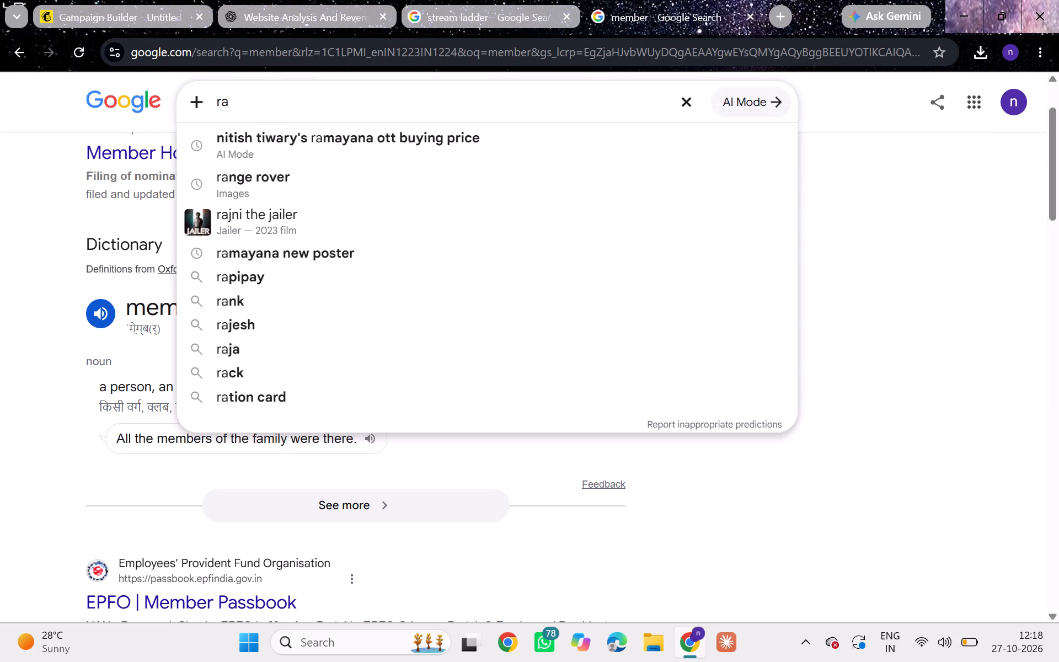
key(BackSpace)
text(eady)
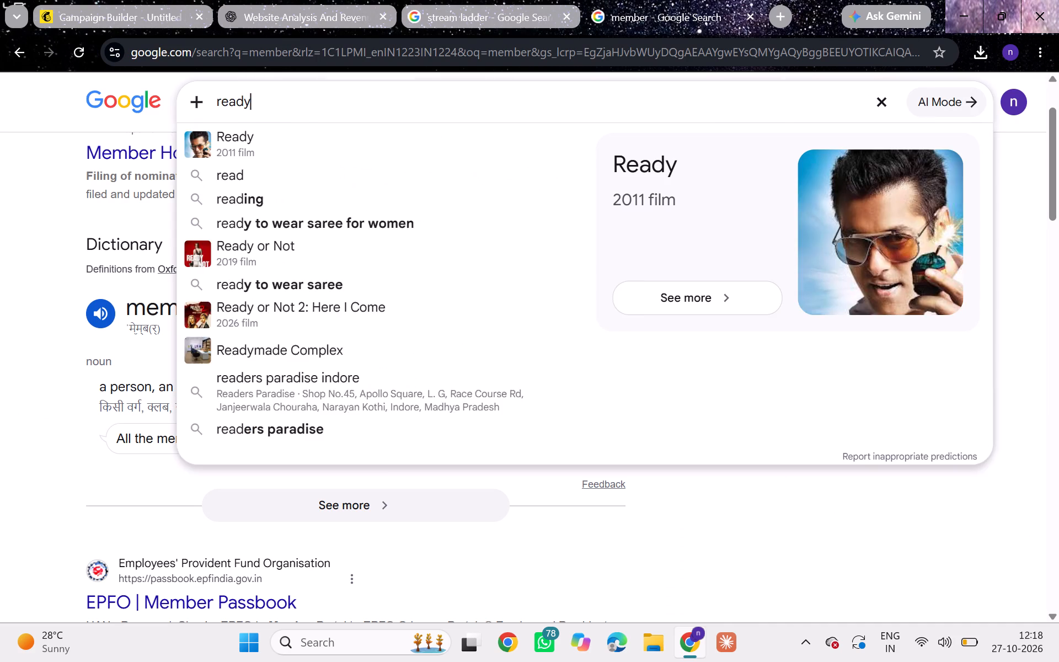
key(space)
text(for groe)
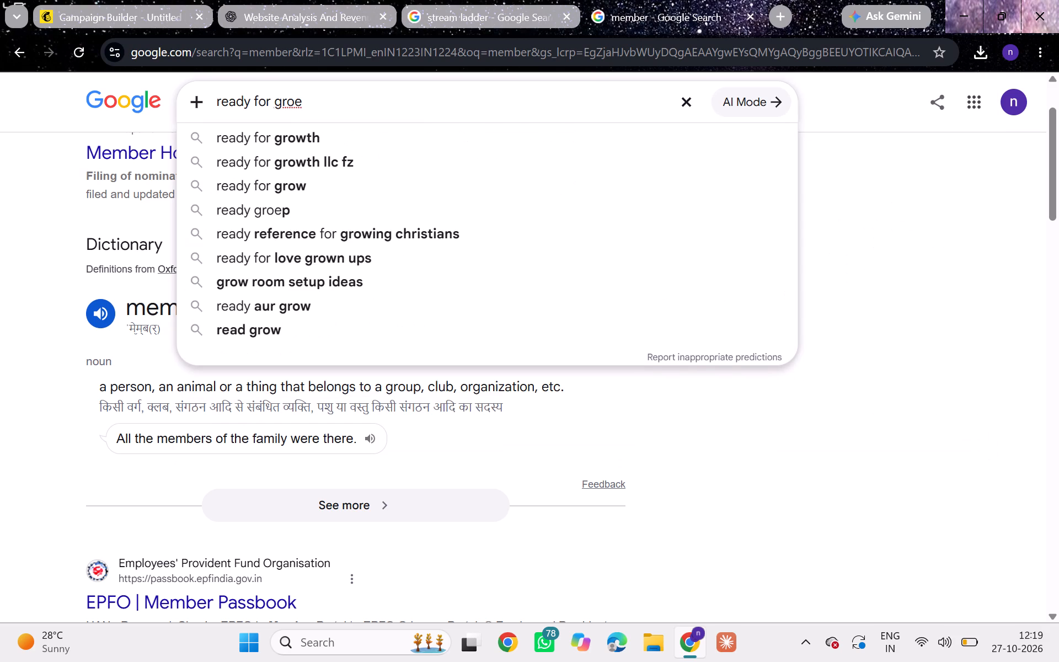
click(115, 13)
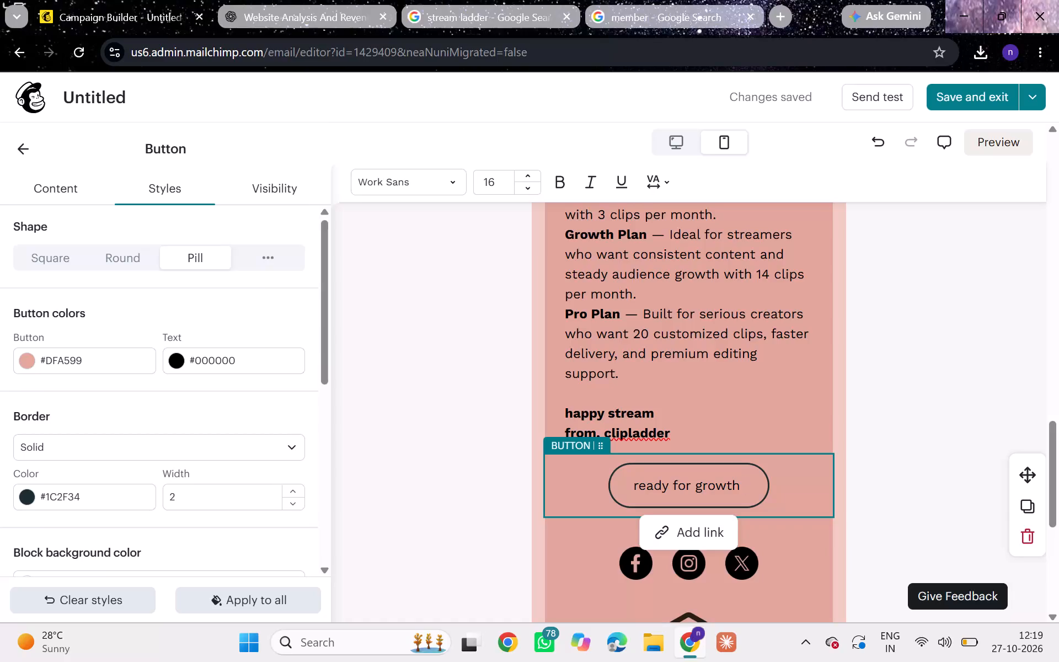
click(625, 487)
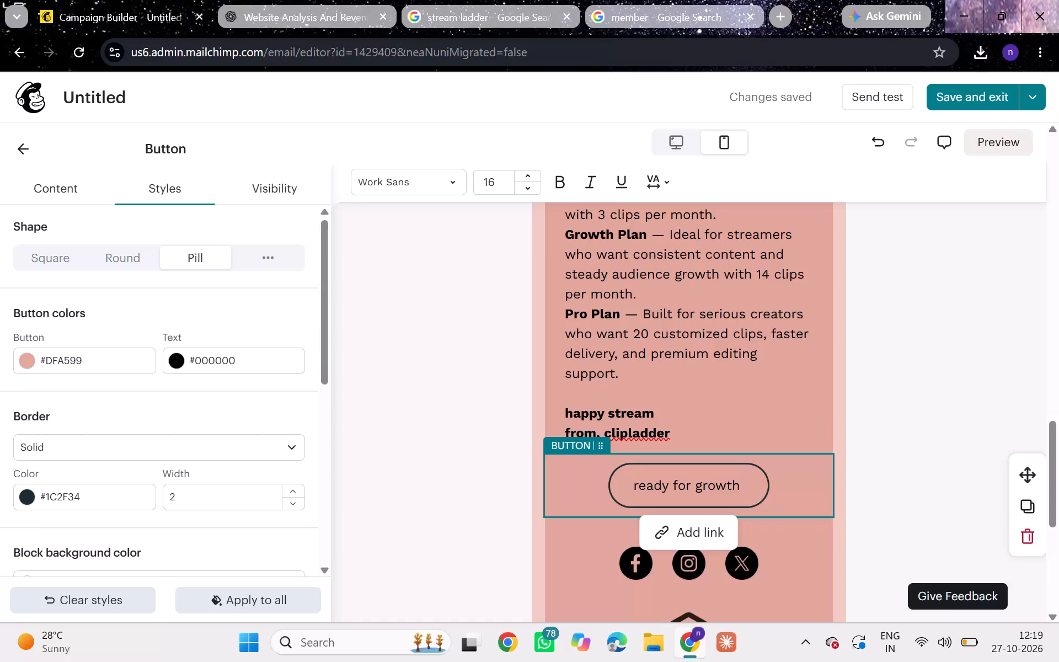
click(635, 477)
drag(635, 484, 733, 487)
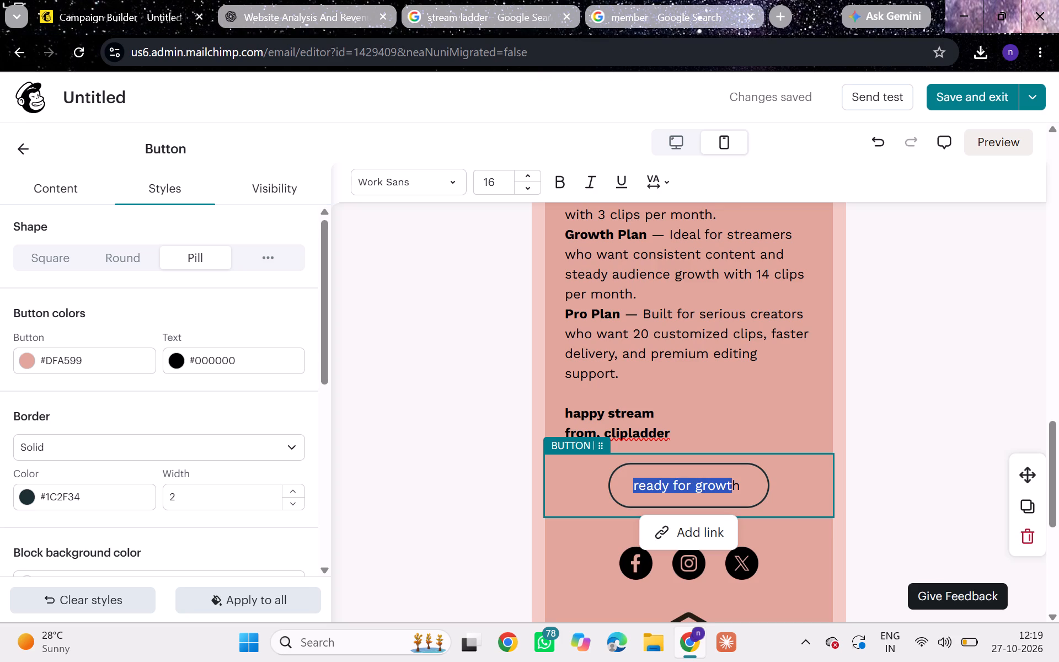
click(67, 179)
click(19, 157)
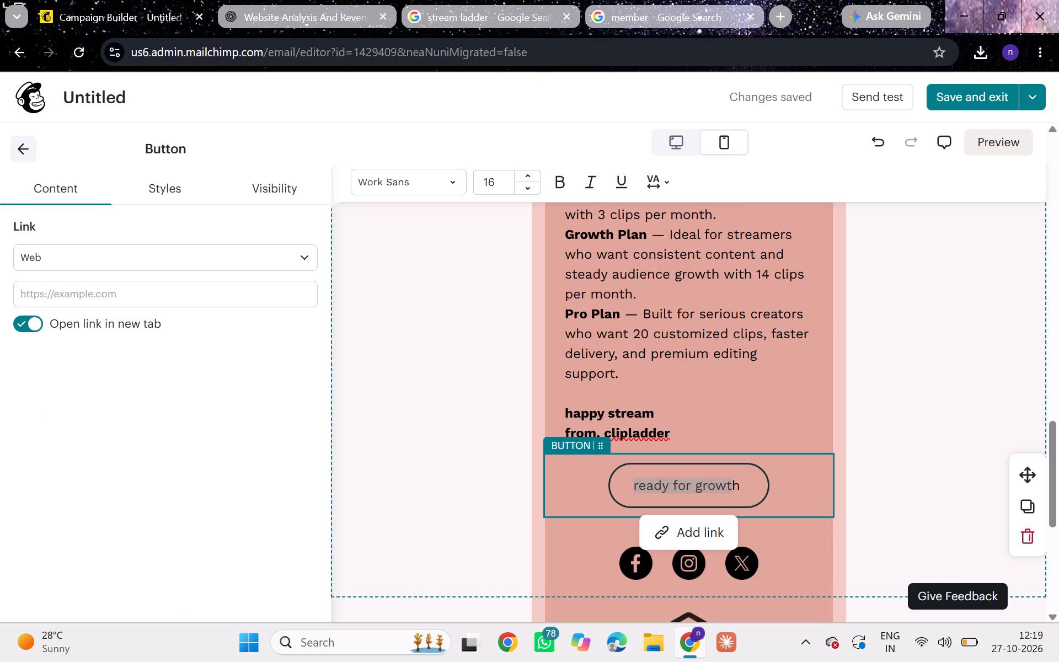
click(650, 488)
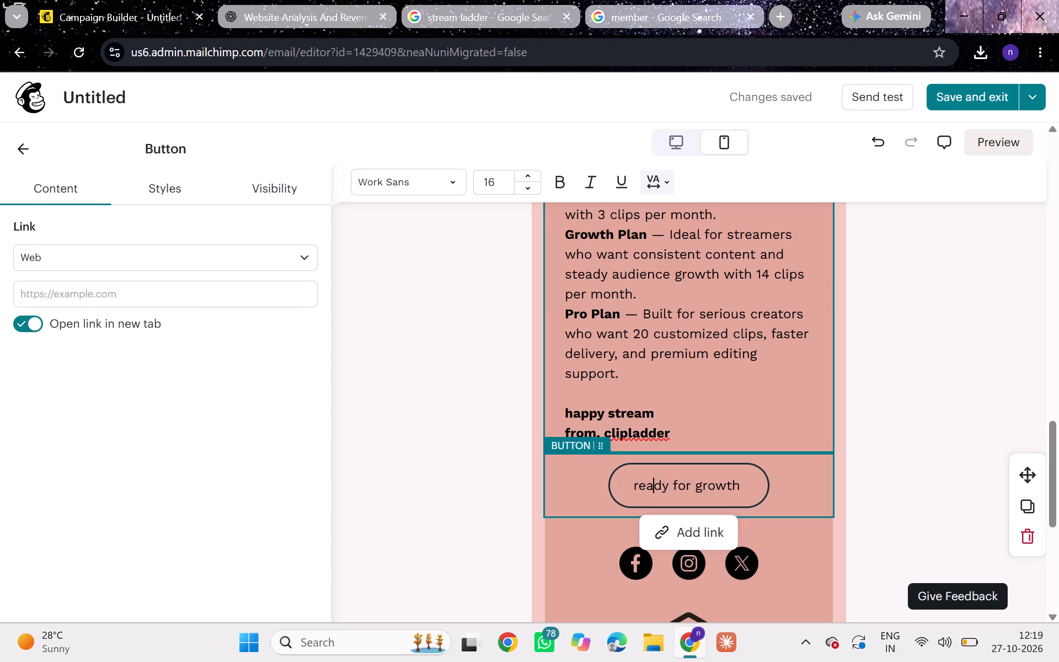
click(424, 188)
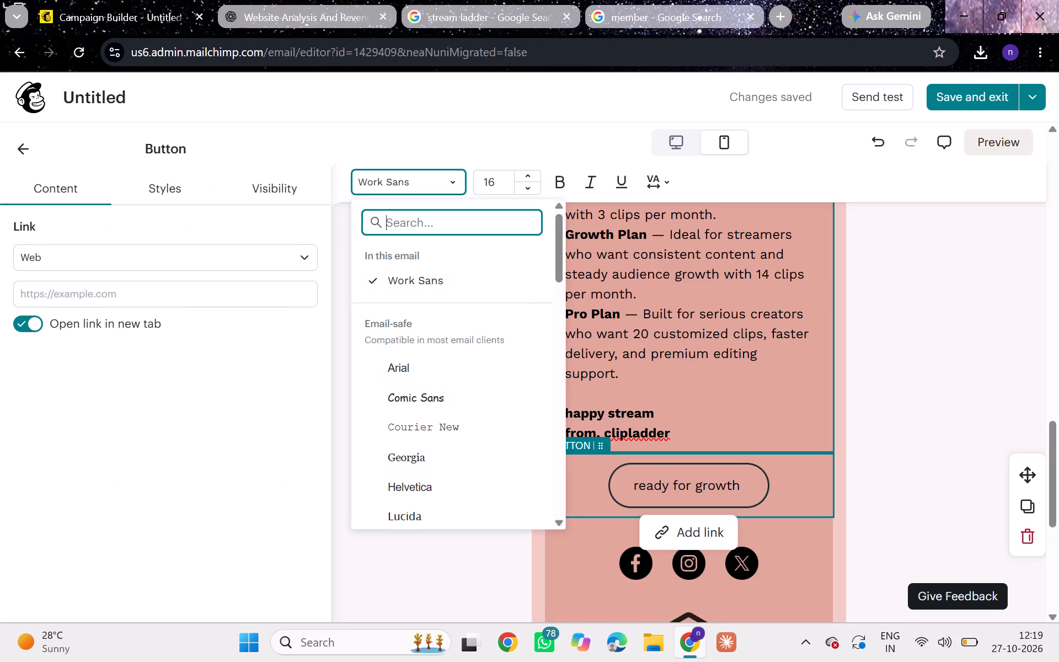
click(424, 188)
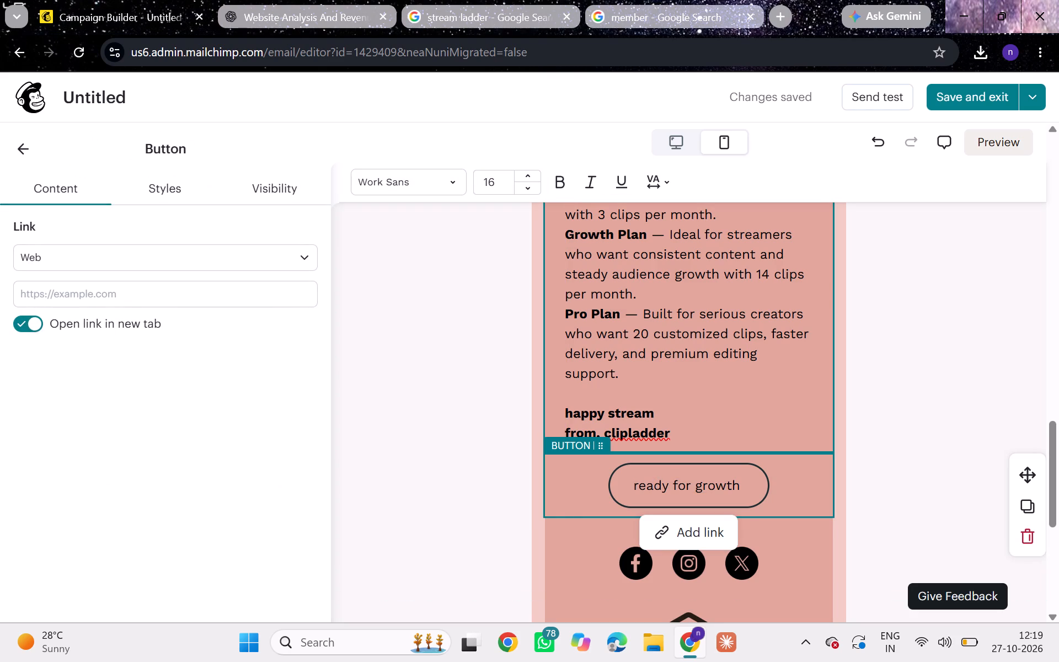
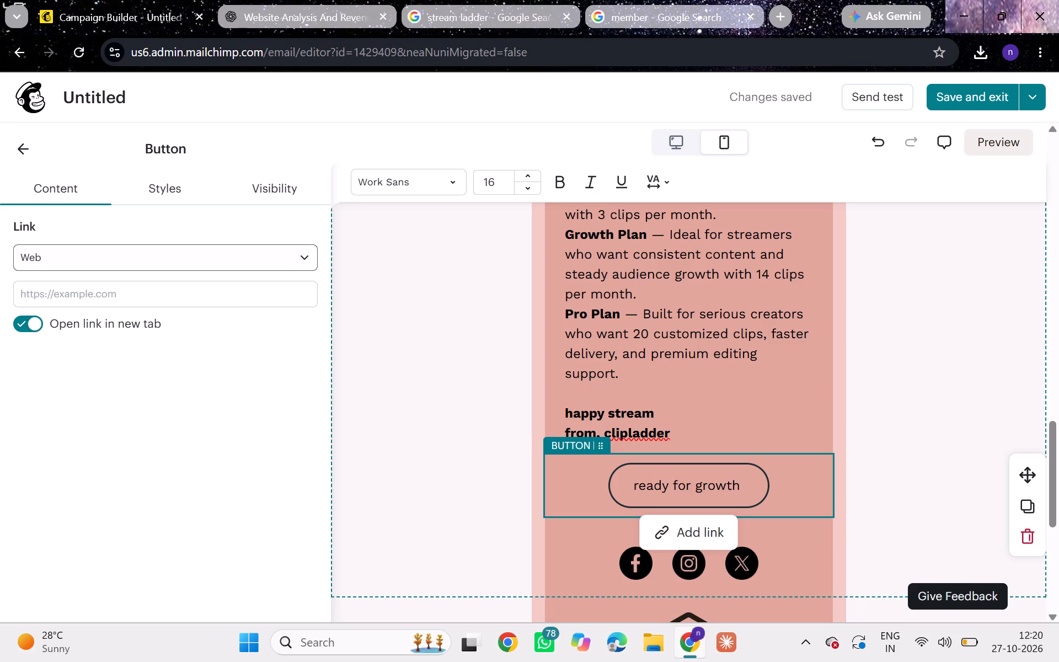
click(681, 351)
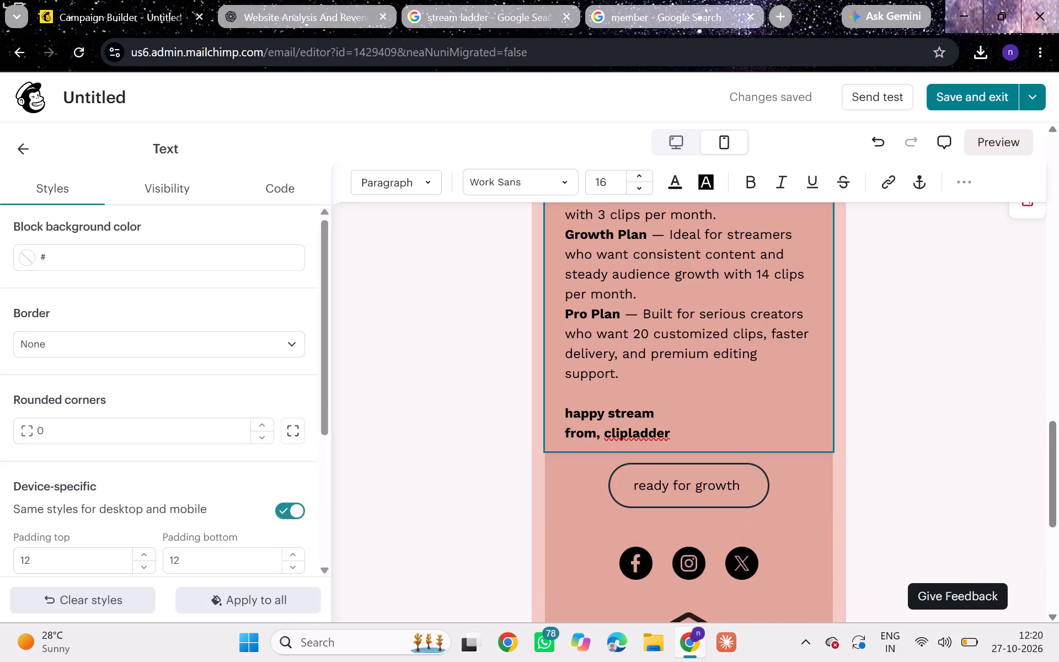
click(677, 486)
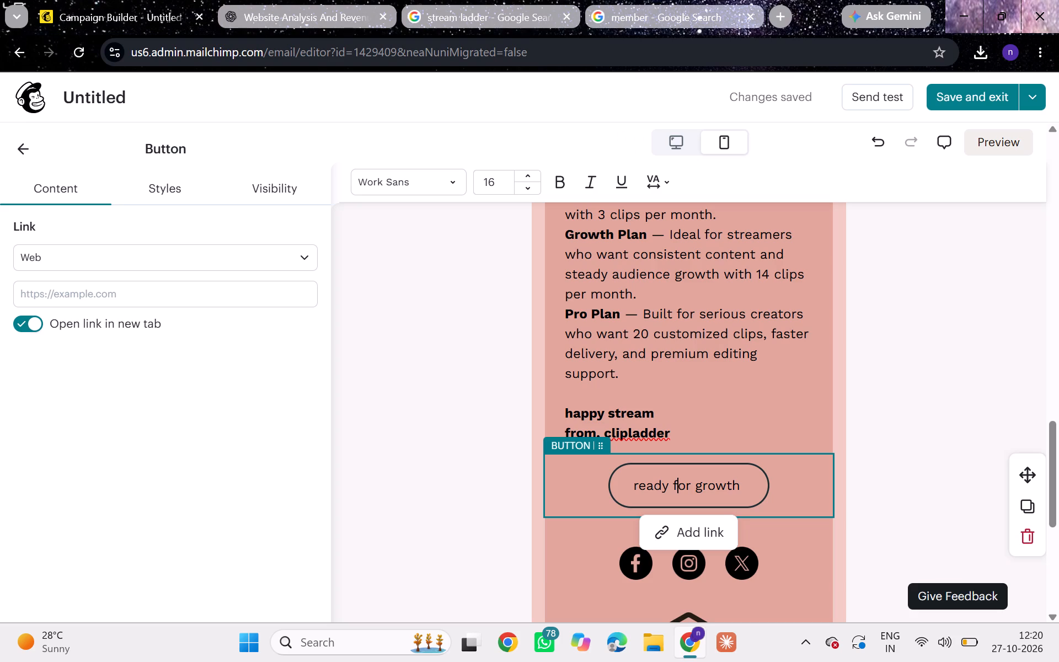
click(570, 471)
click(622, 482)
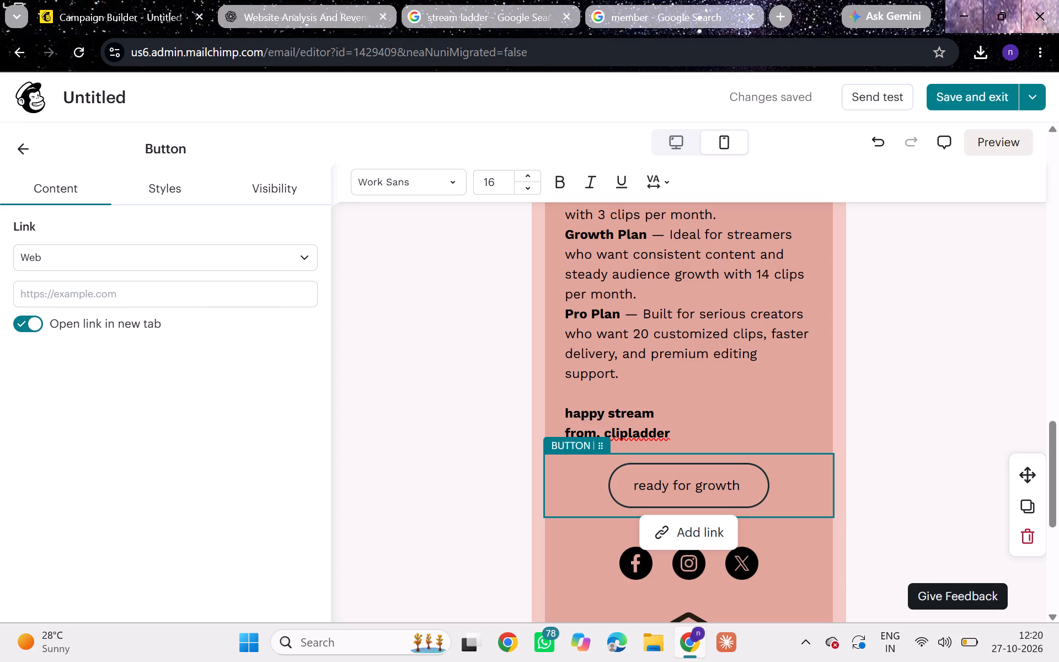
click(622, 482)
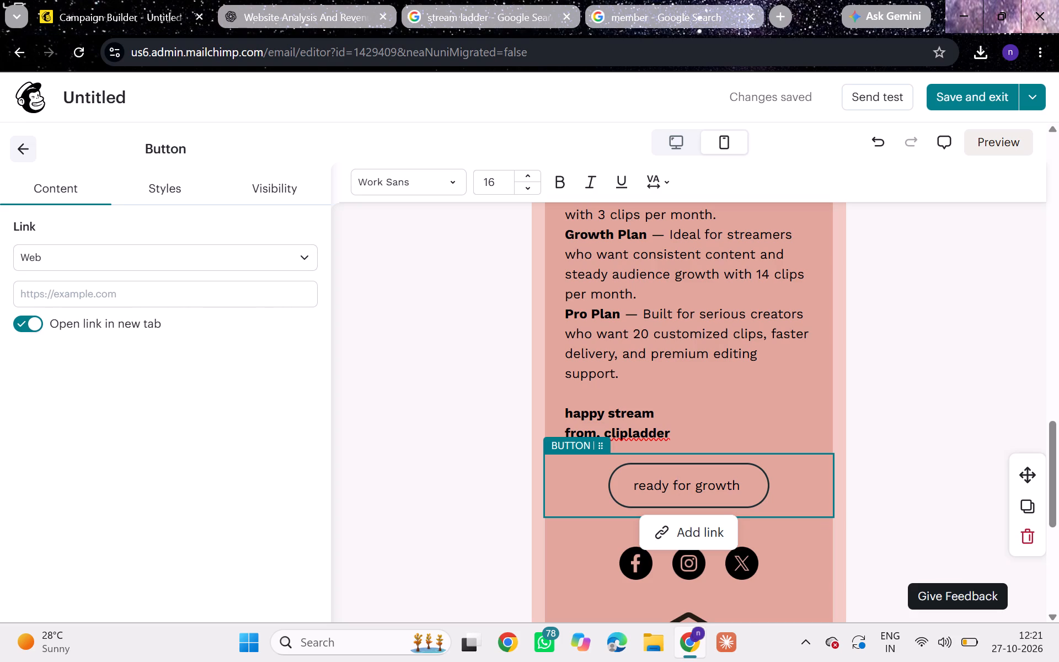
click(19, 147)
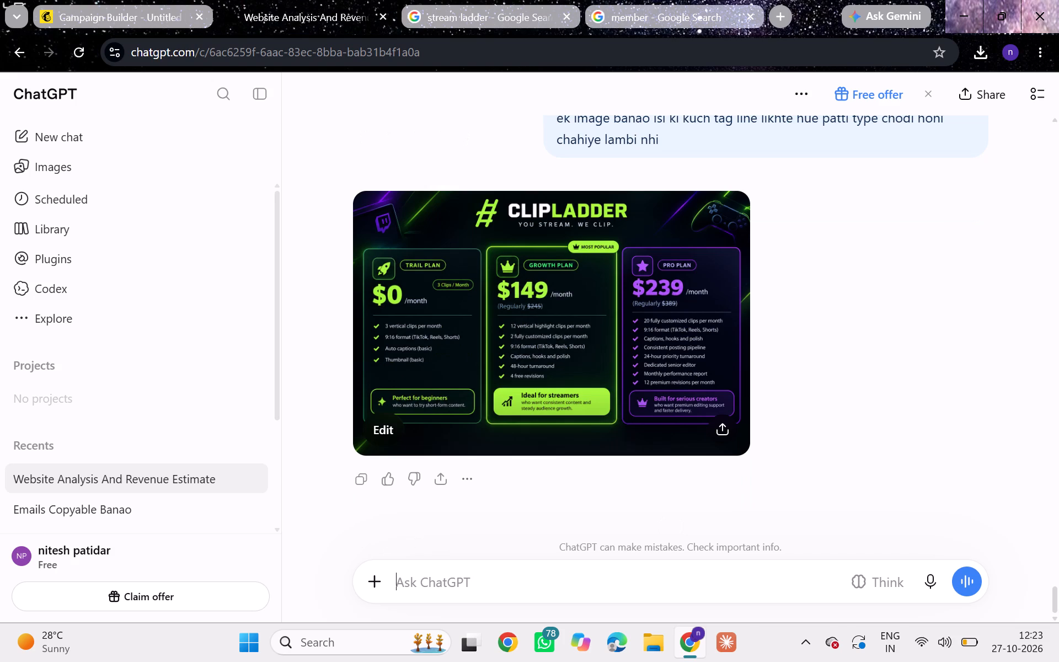
Return to the email editor and open the style settings of the "ready for growth" button.
click(74, 19)
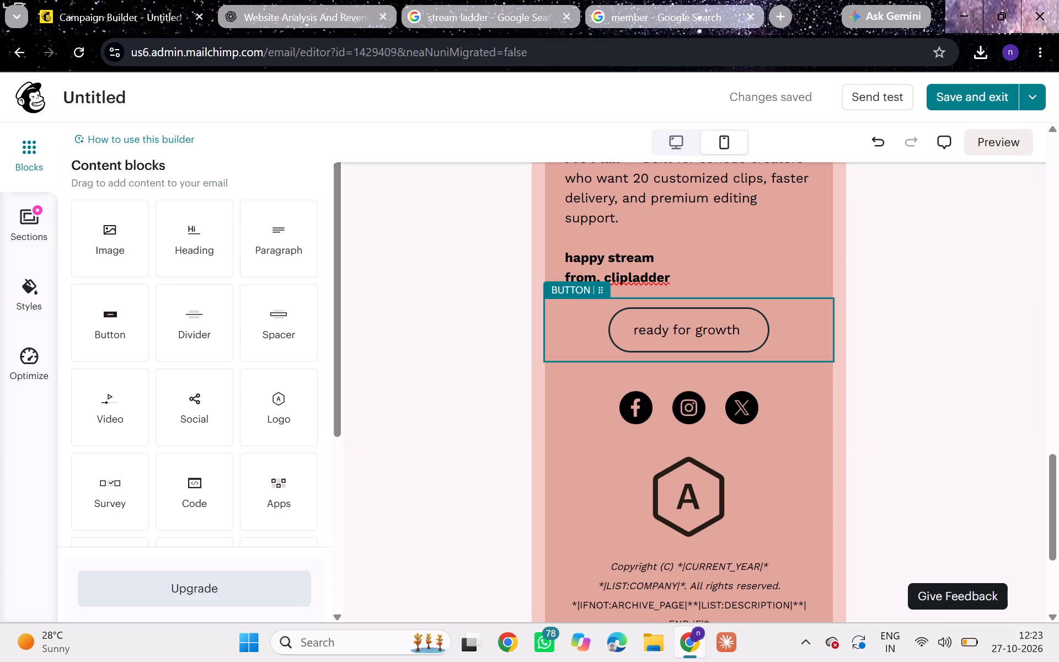
click(630, 322)
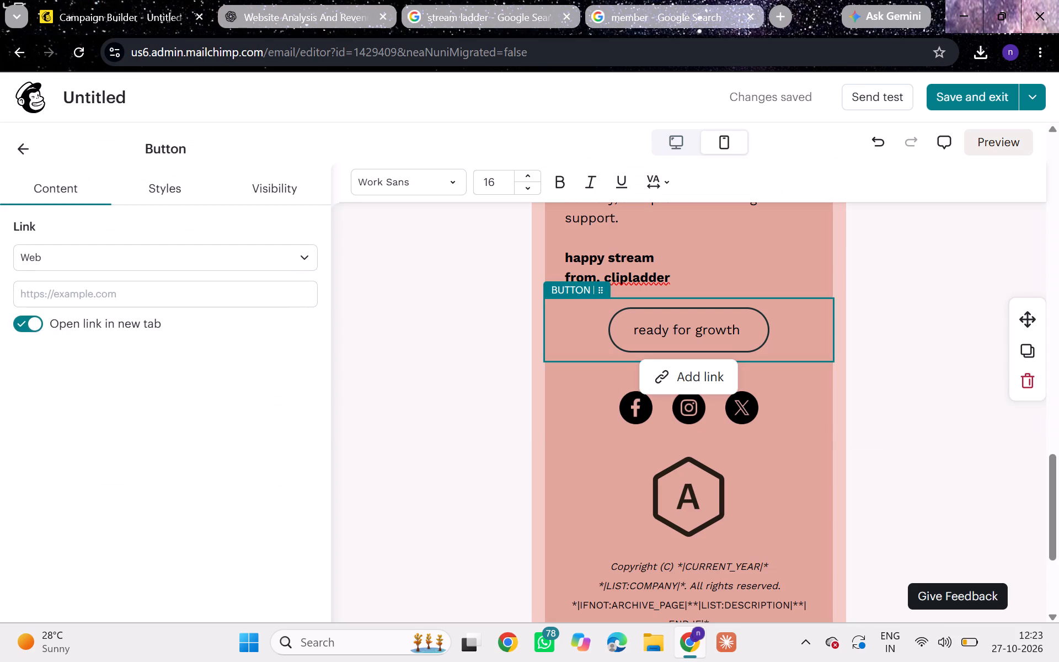
click(178, 178)
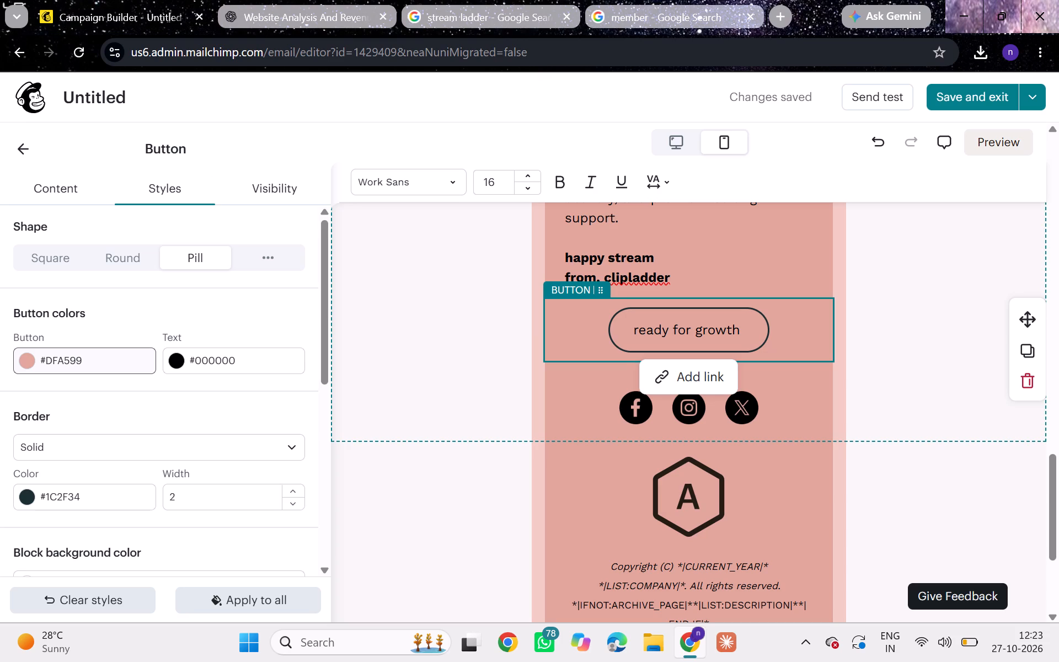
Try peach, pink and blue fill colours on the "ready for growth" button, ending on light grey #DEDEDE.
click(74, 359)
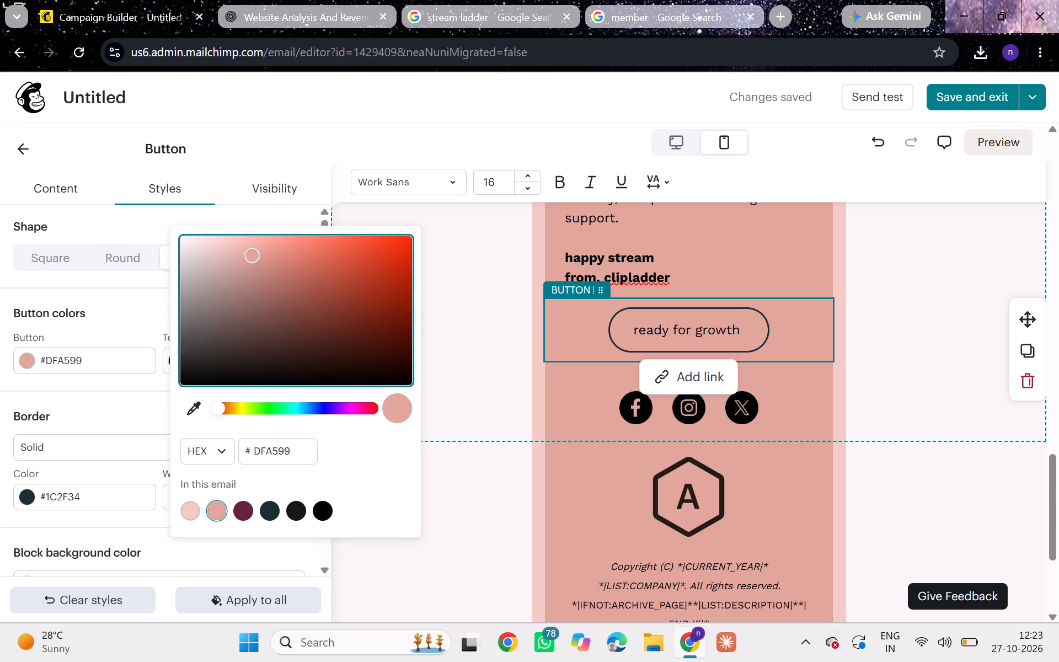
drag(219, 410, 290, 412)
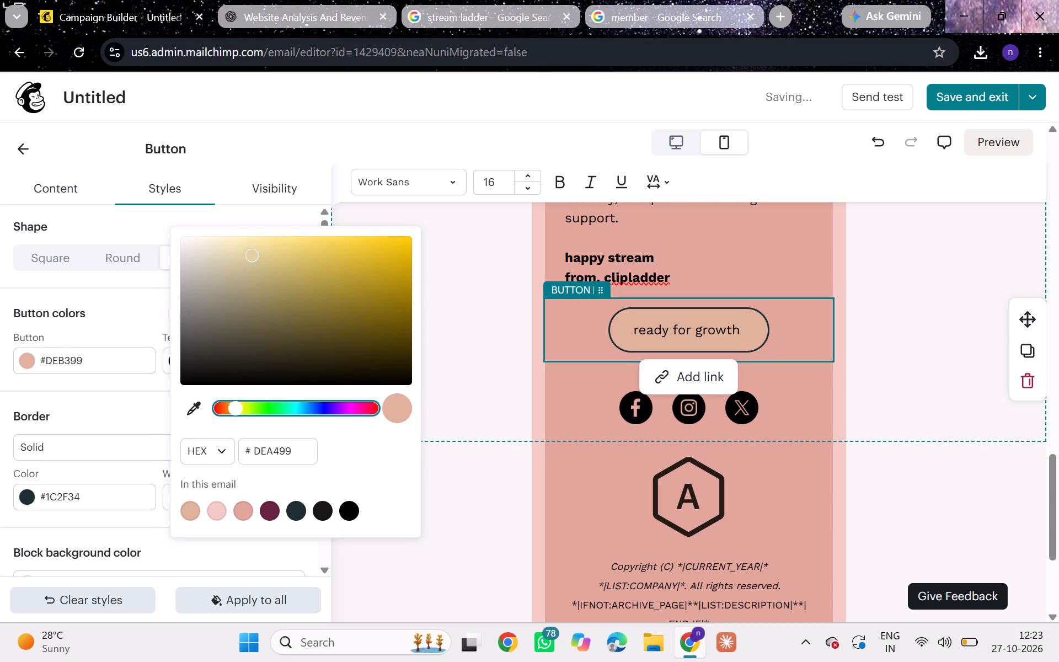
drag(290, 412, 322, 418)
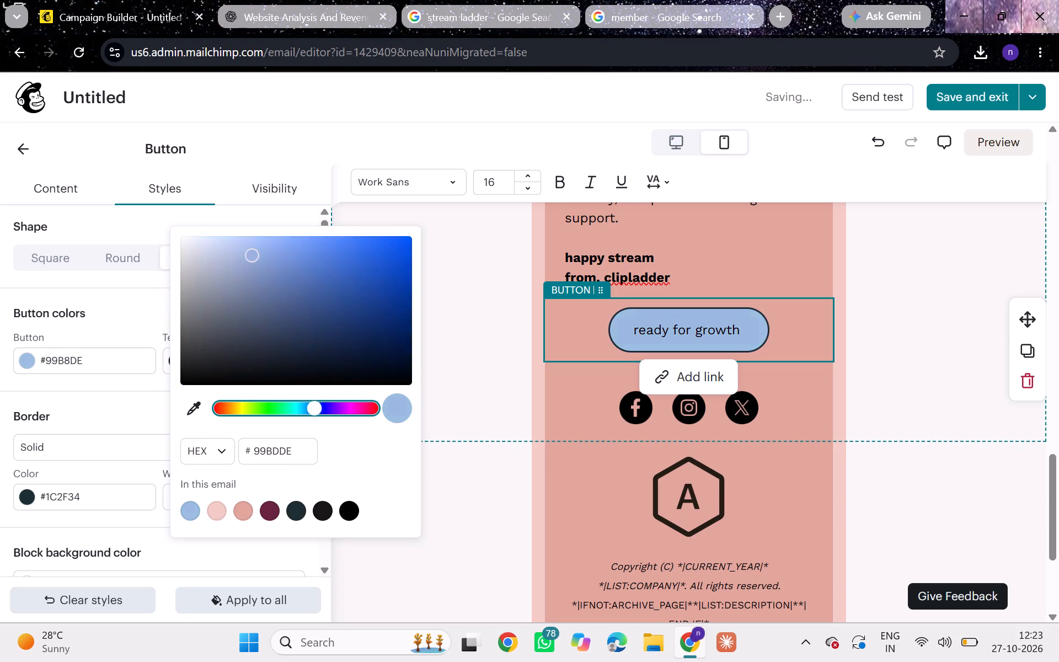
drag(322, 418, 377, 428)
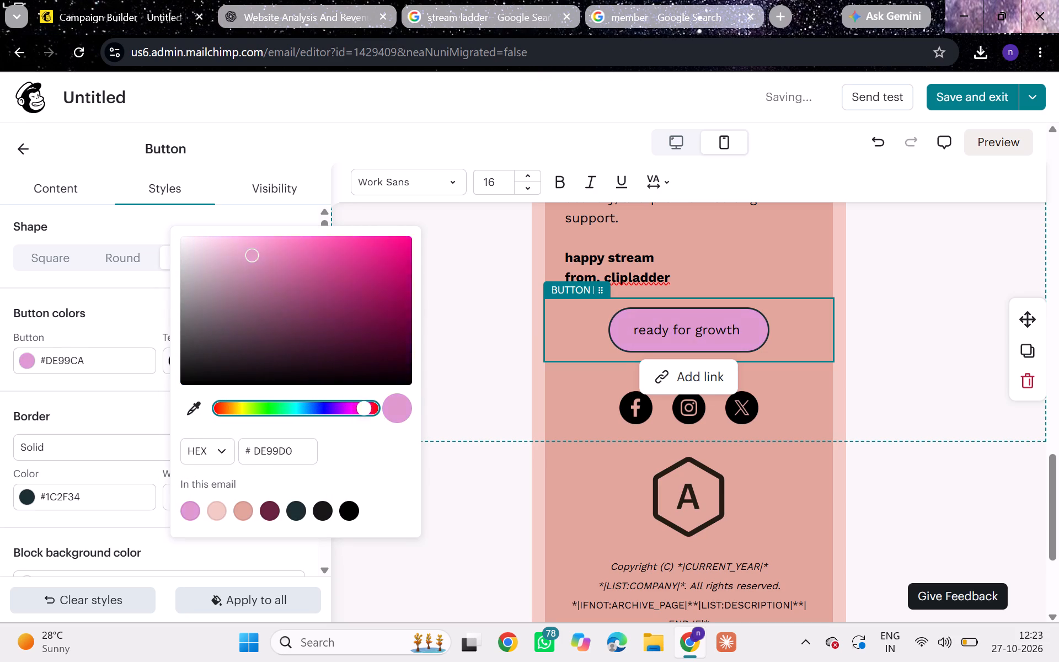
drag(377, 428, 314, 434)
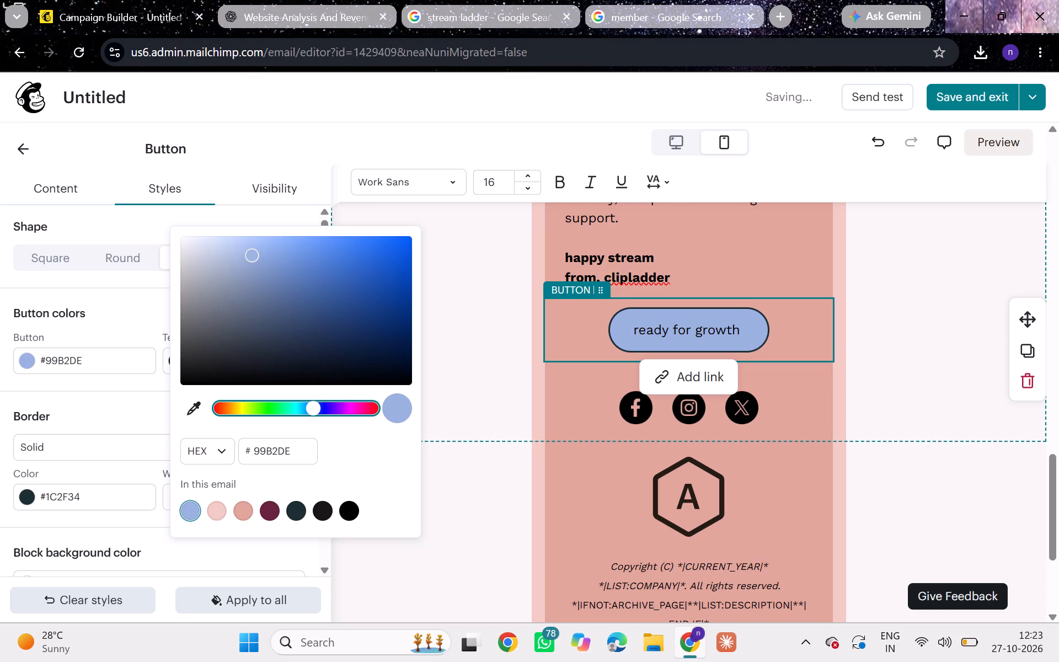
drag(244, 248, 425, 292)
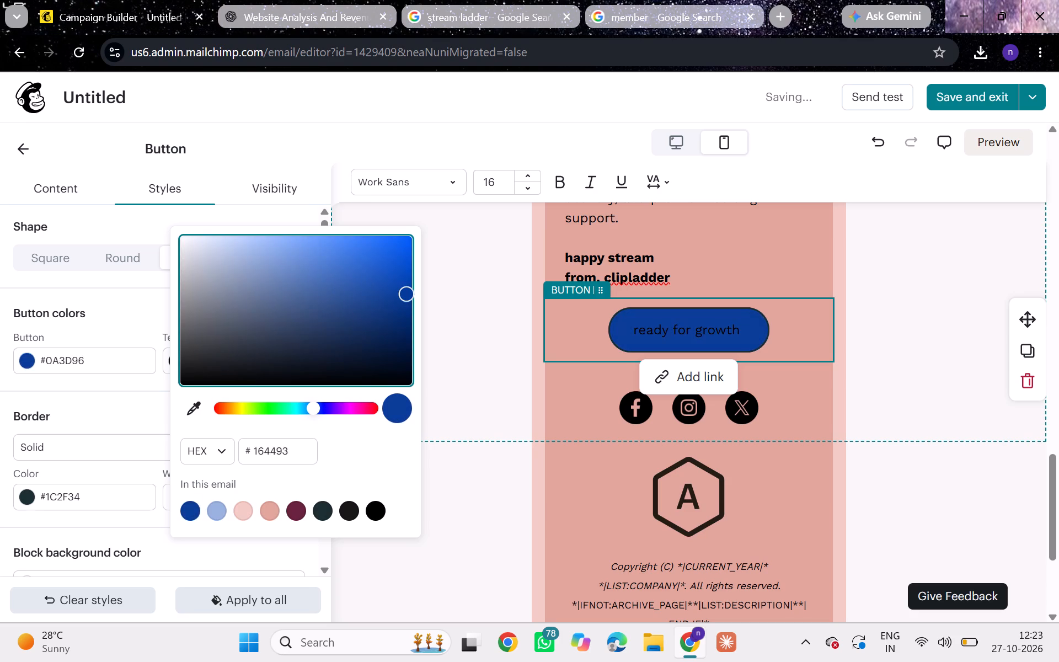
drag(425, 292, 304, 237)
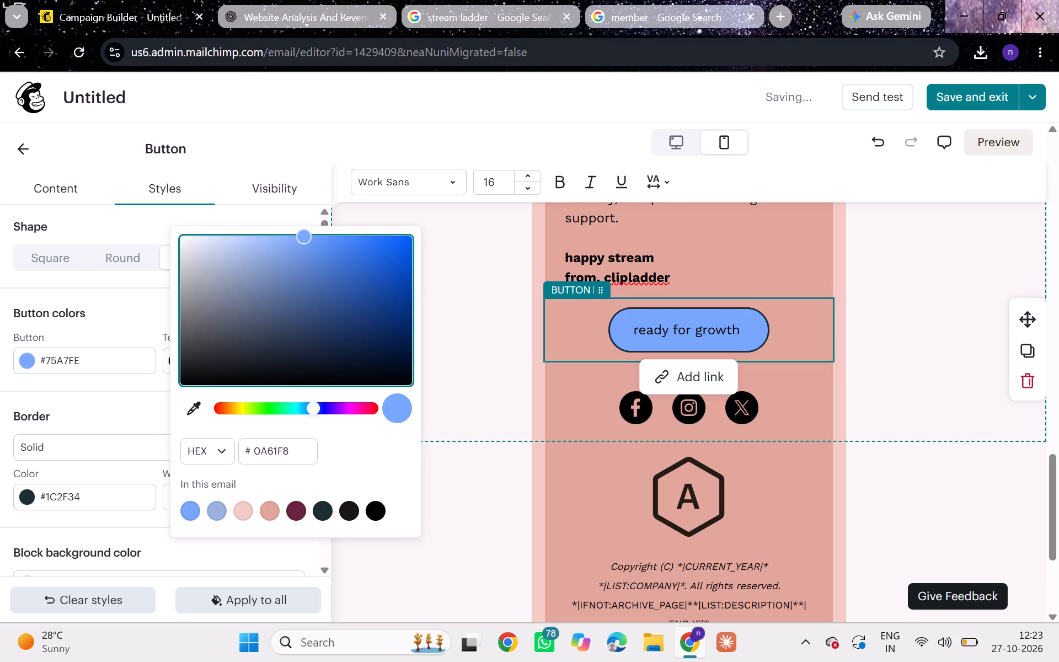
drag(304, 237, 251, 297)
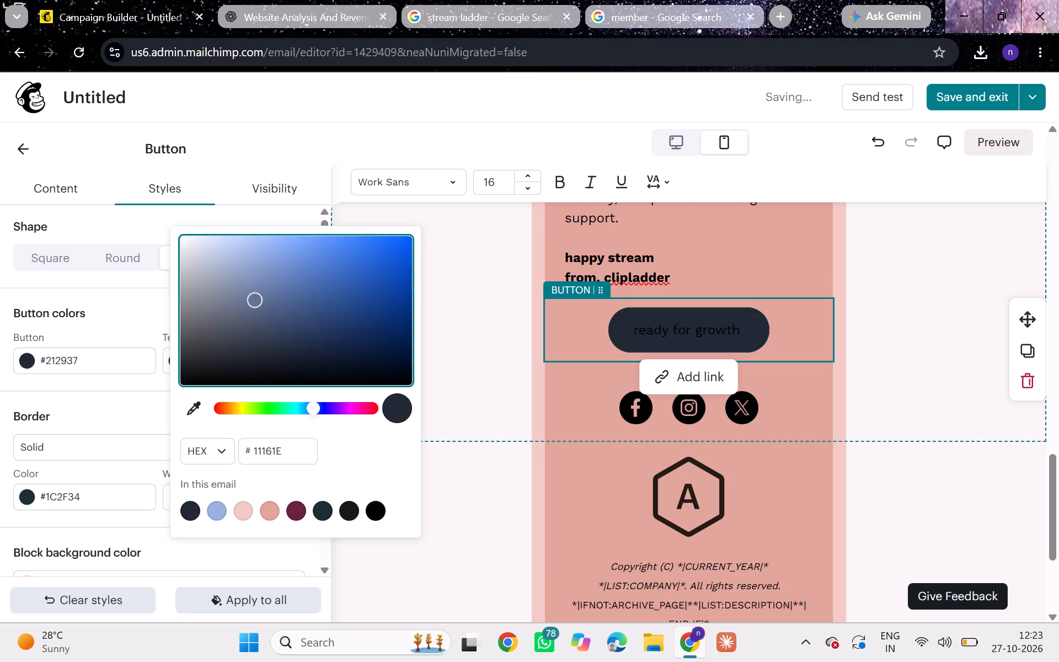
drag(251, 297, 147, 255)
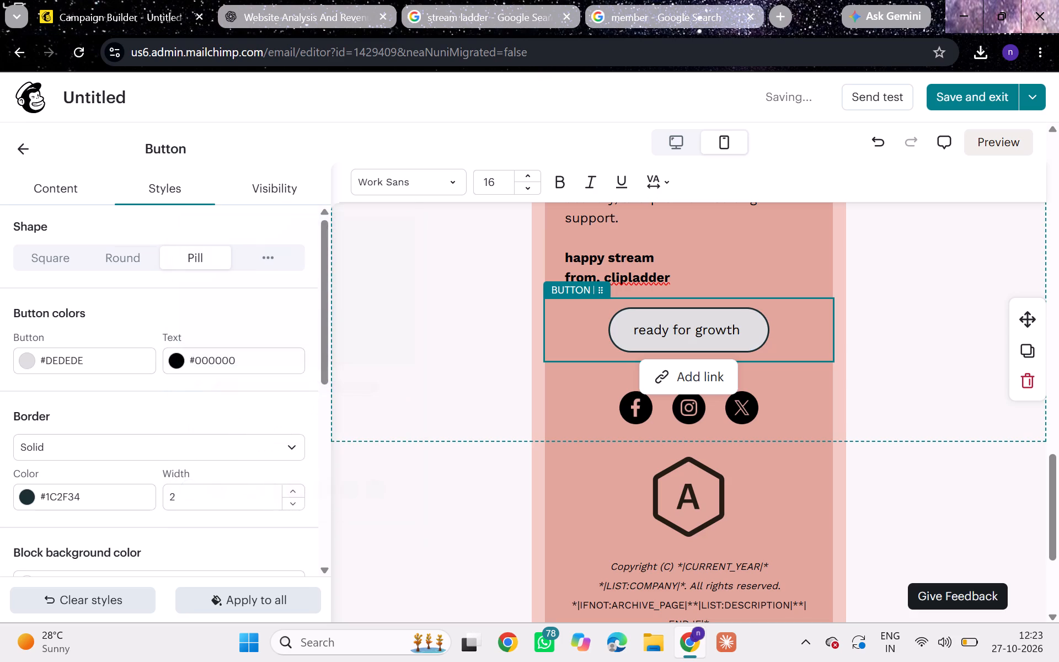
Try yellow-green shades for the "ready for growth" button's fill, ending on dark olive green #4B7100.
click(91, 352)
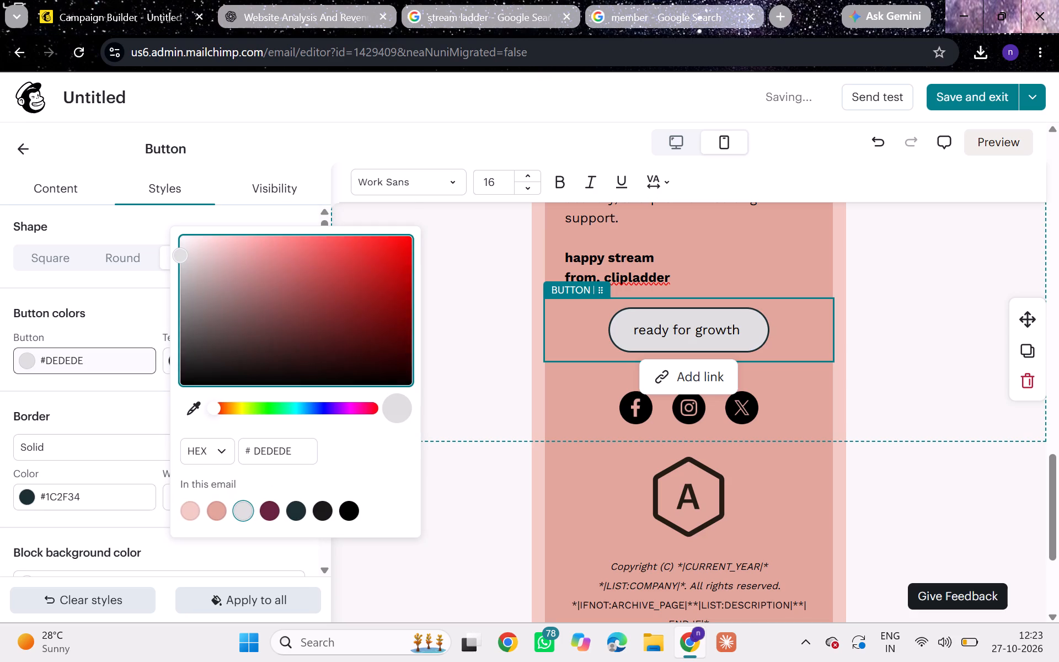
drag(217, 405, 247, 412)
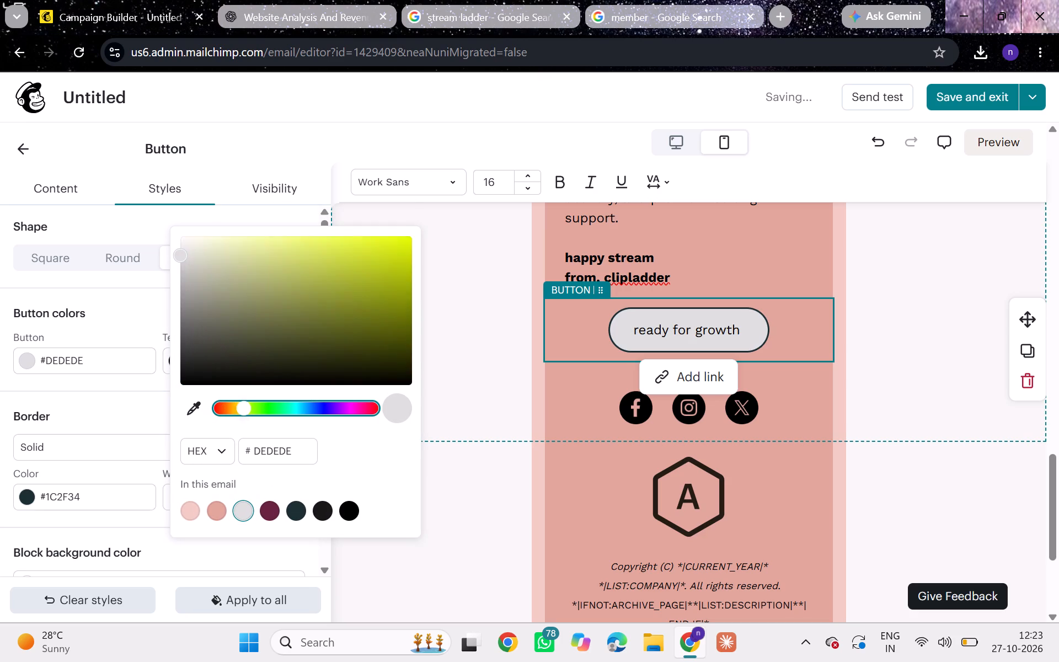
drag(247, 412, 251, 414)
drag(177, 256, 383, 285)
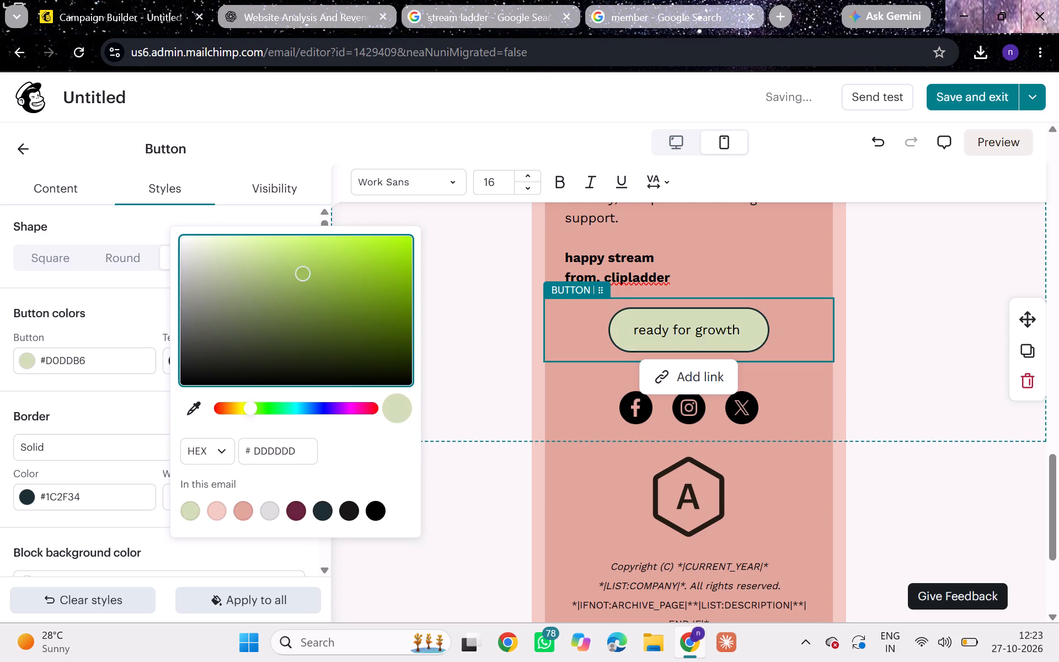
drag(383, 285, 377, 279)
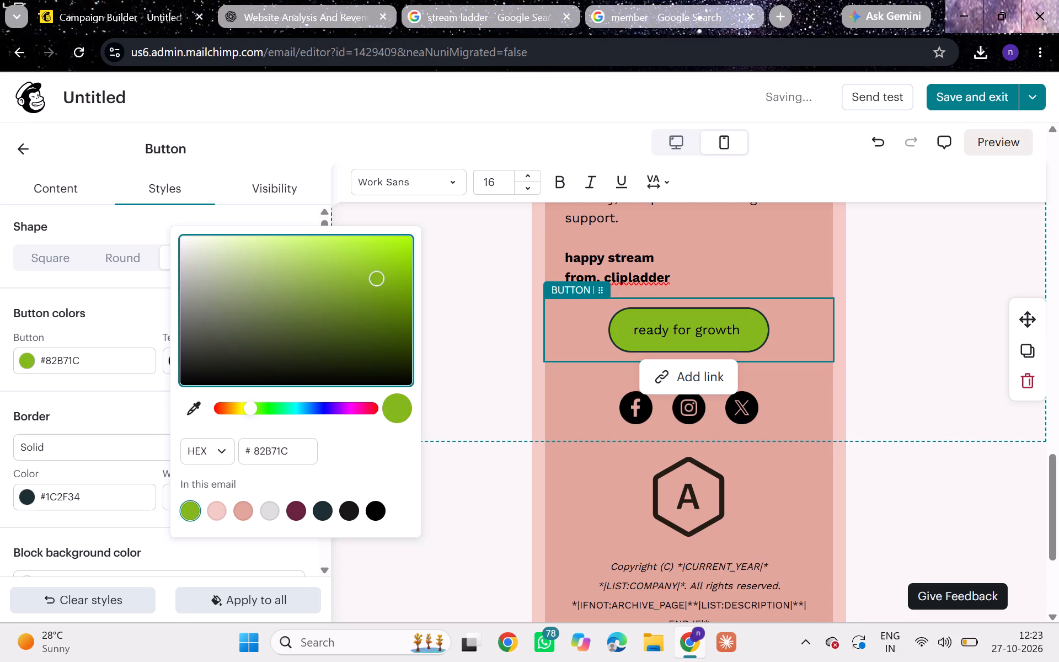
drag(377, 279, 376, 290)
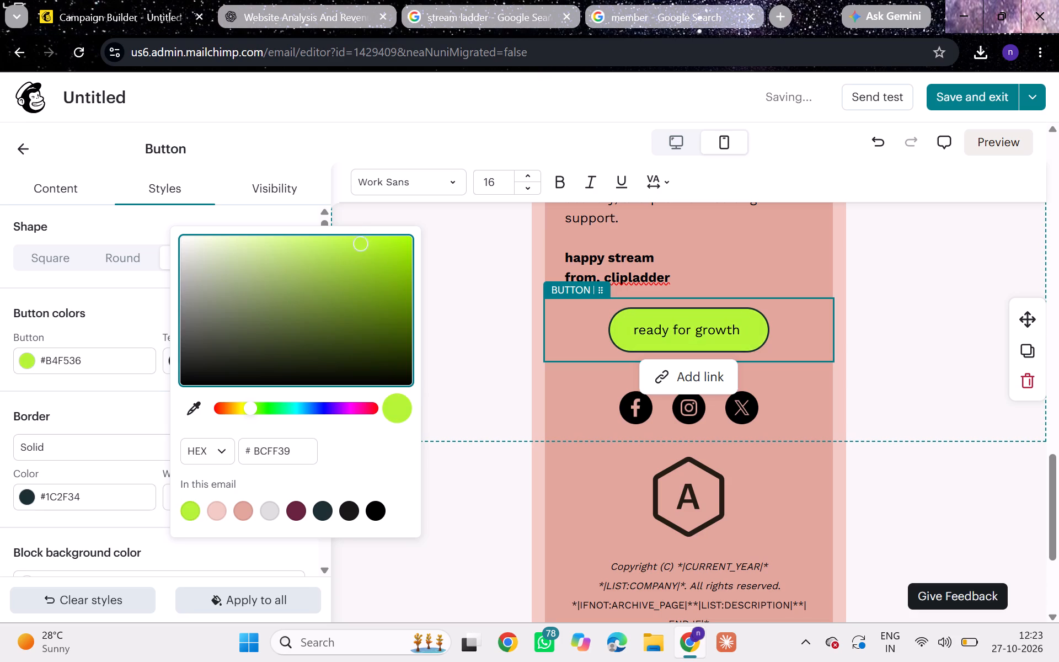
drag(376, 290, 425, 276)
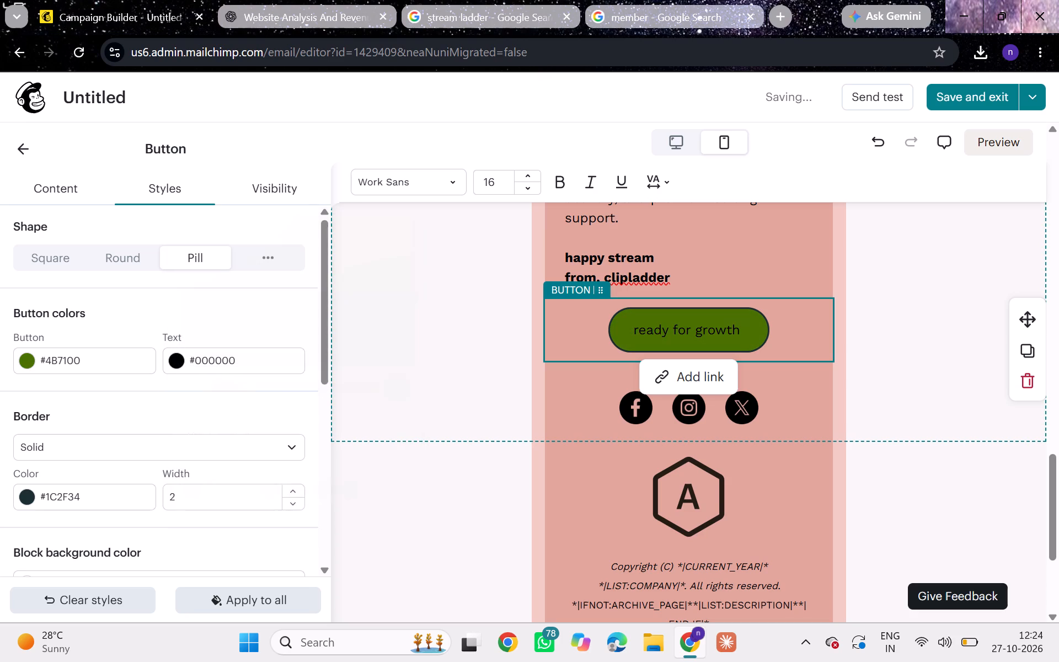
Set the "ready for growth" button's fill colour to bright green #14EE36.
click(100, 357)
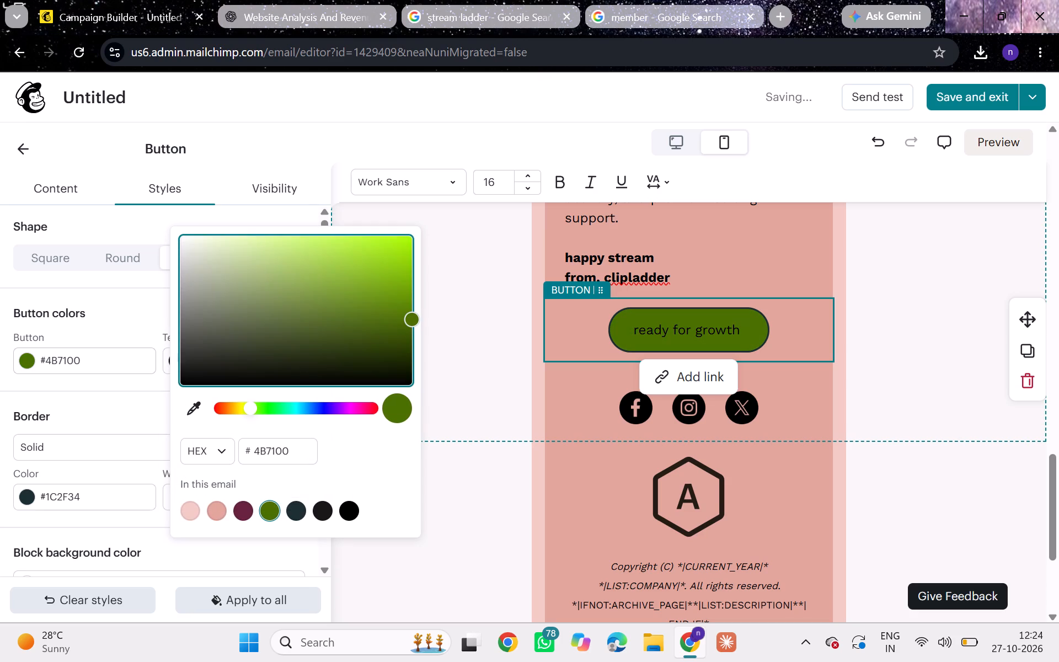
drag(252, 407, 274, 407)
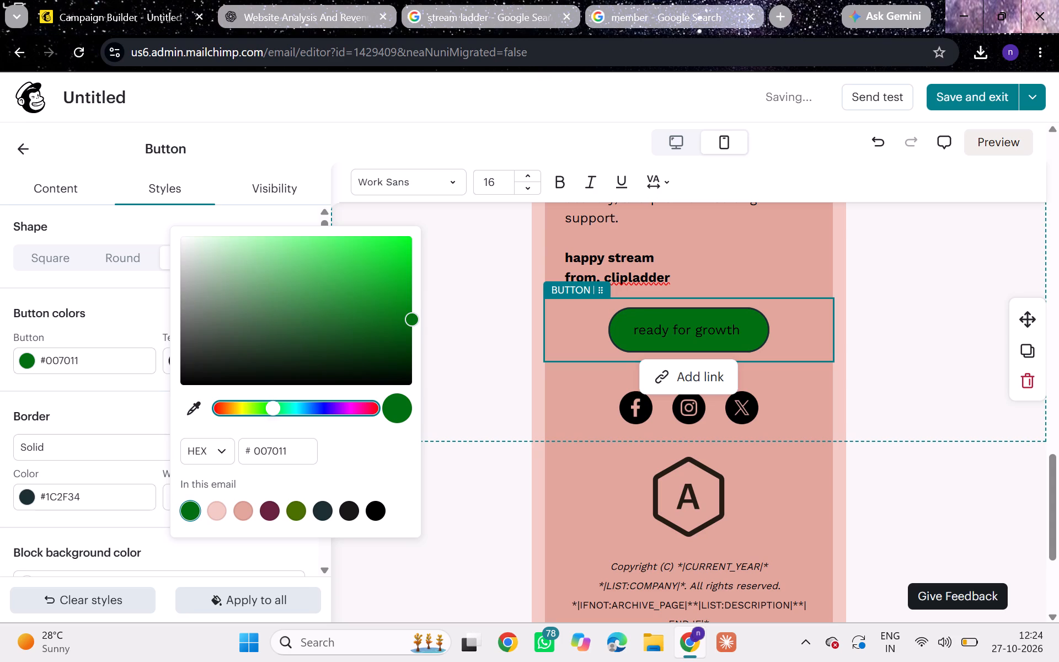
drag(410, 320, 392, 246)
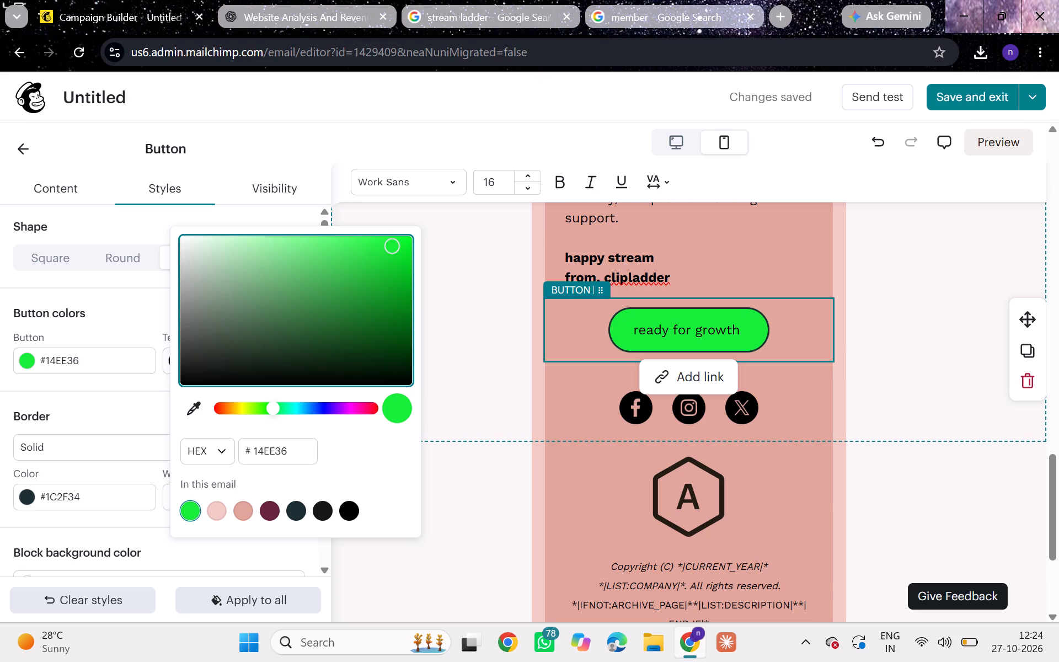
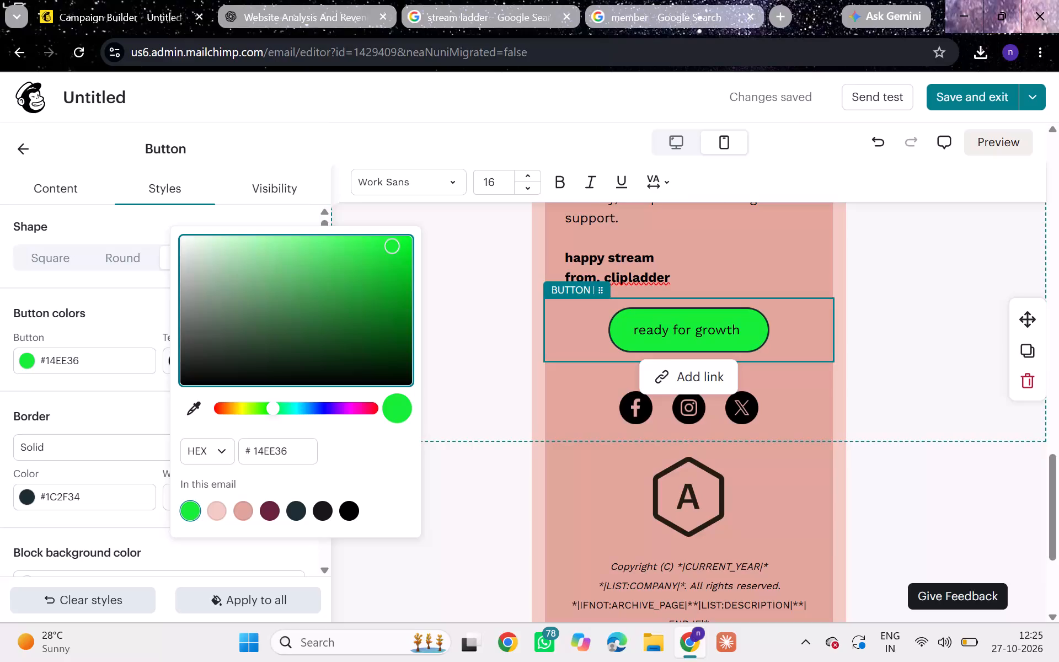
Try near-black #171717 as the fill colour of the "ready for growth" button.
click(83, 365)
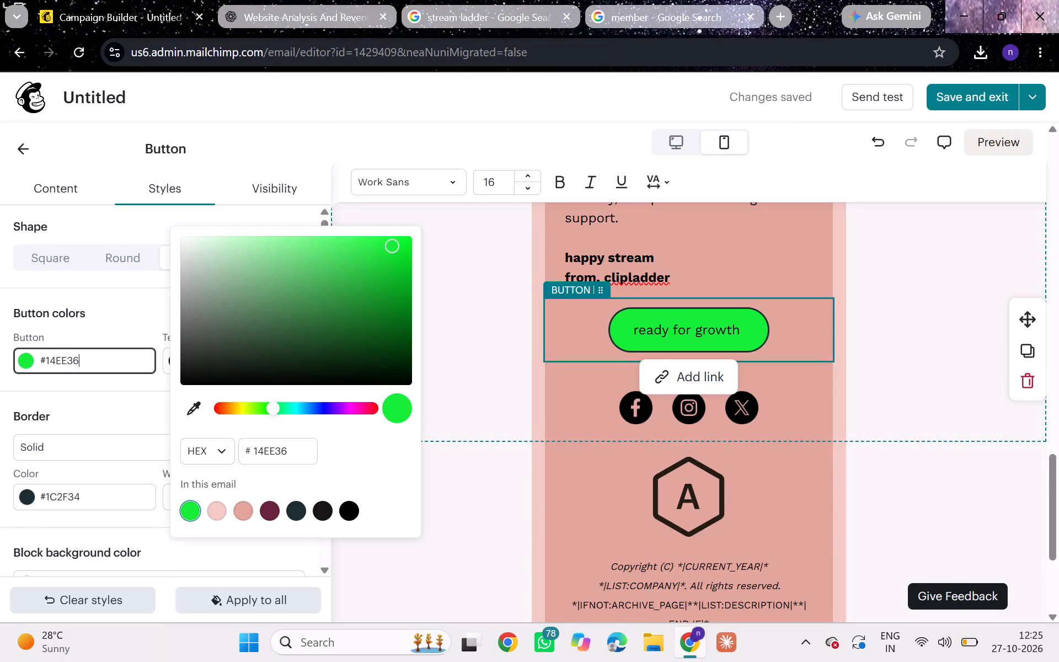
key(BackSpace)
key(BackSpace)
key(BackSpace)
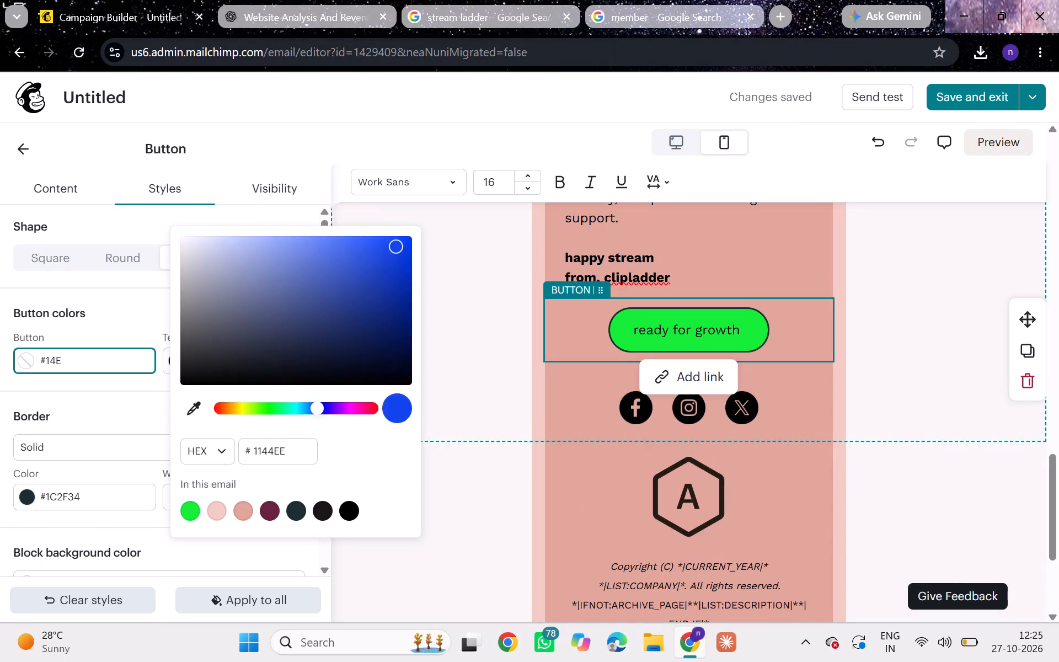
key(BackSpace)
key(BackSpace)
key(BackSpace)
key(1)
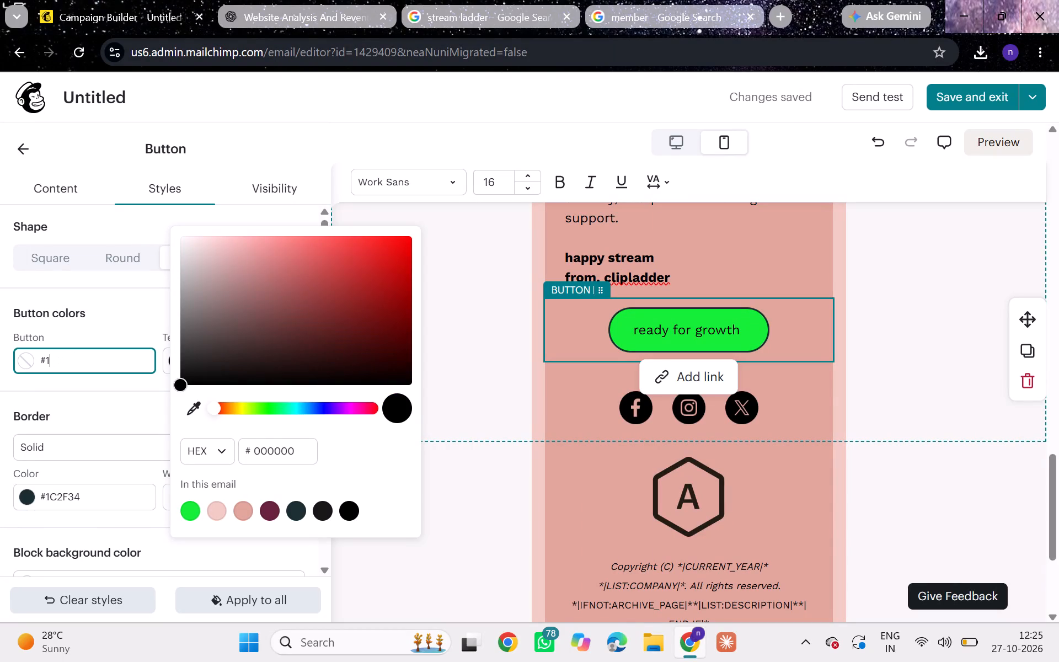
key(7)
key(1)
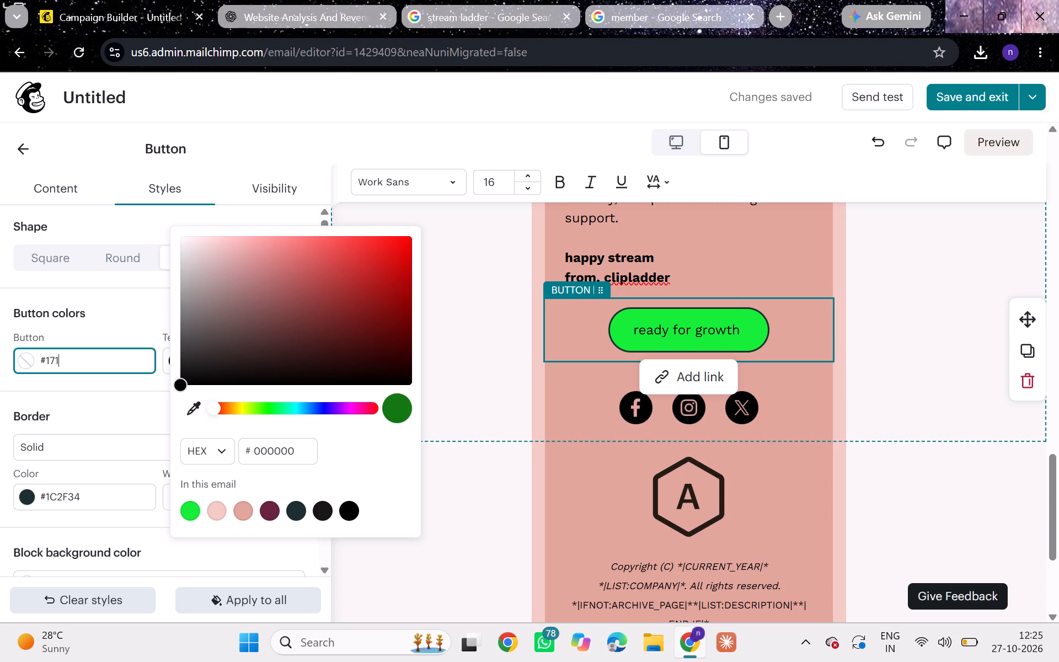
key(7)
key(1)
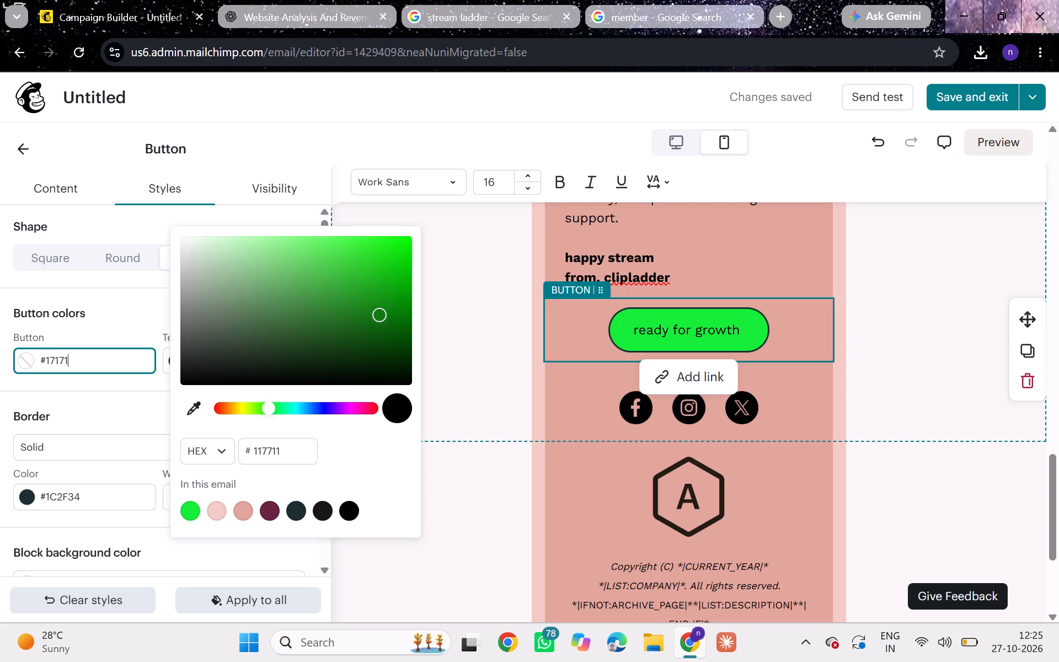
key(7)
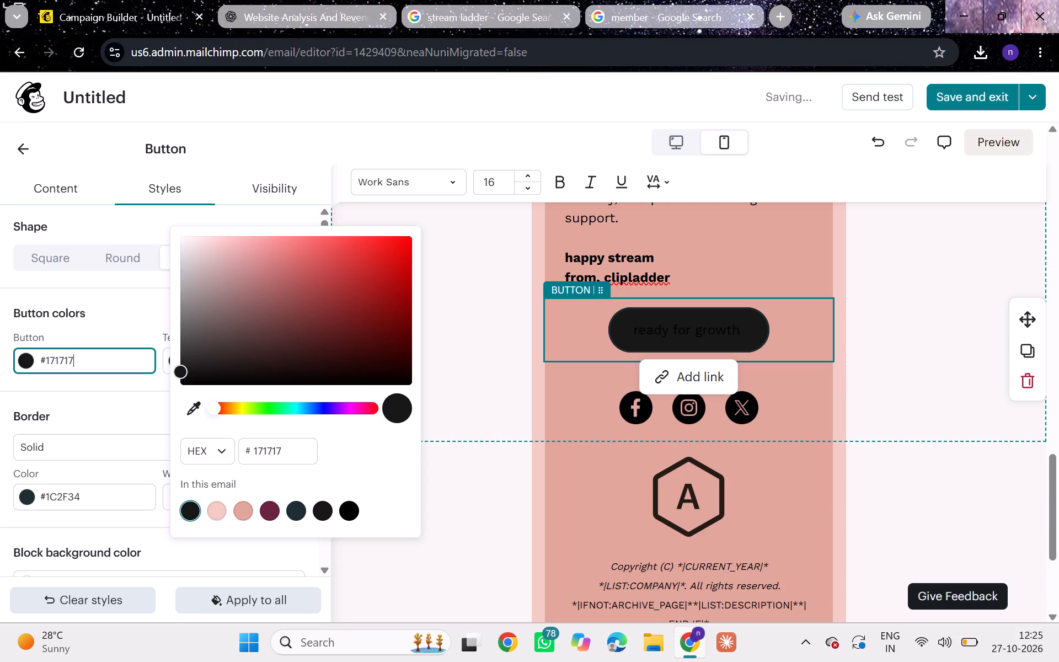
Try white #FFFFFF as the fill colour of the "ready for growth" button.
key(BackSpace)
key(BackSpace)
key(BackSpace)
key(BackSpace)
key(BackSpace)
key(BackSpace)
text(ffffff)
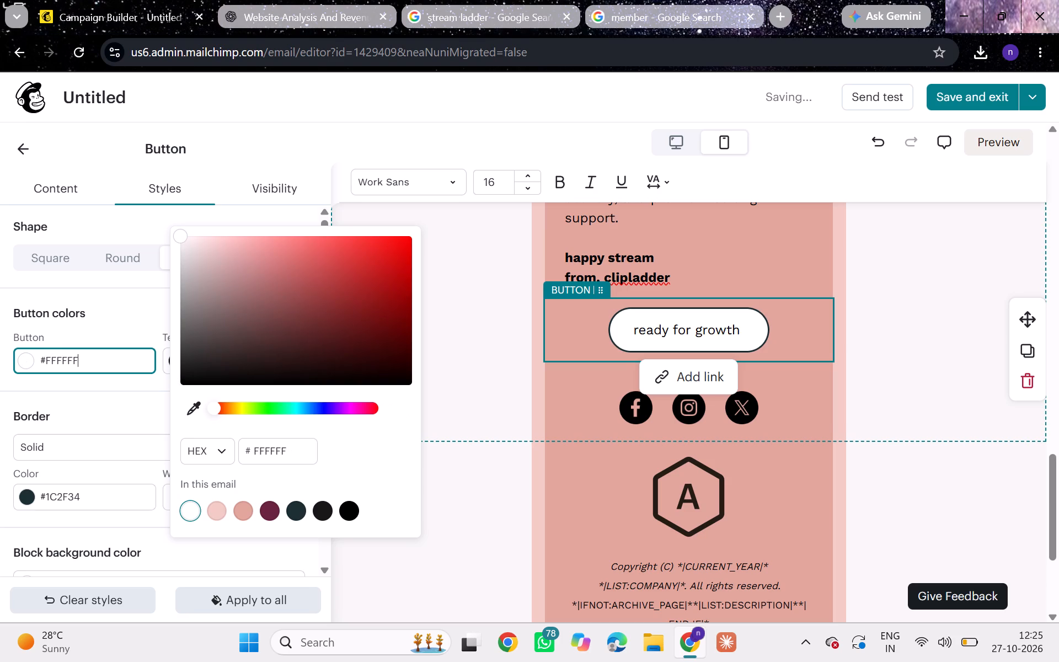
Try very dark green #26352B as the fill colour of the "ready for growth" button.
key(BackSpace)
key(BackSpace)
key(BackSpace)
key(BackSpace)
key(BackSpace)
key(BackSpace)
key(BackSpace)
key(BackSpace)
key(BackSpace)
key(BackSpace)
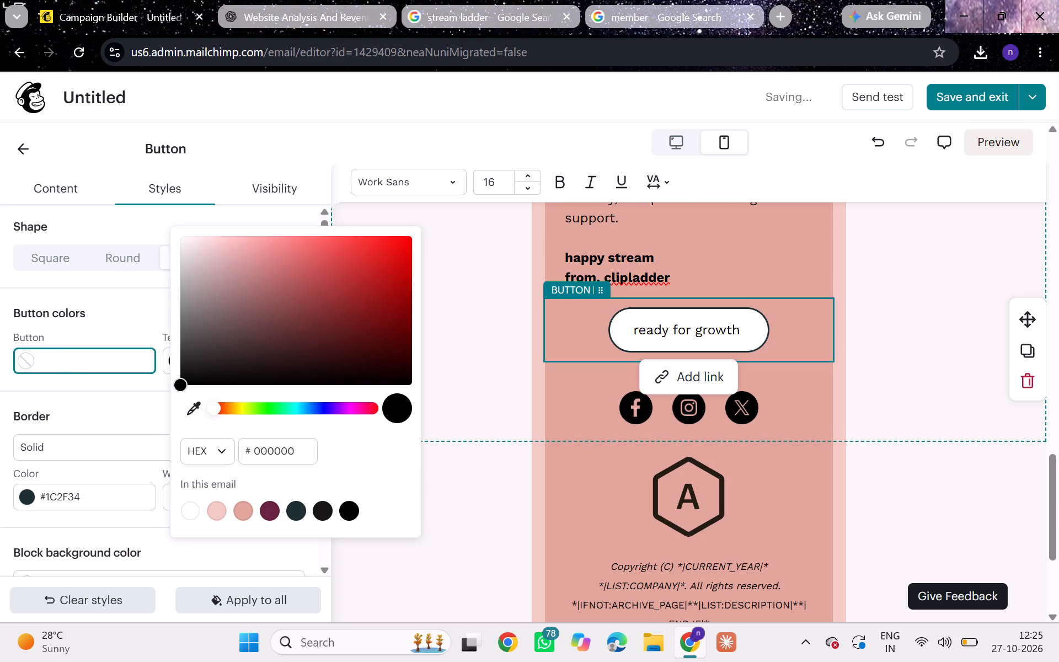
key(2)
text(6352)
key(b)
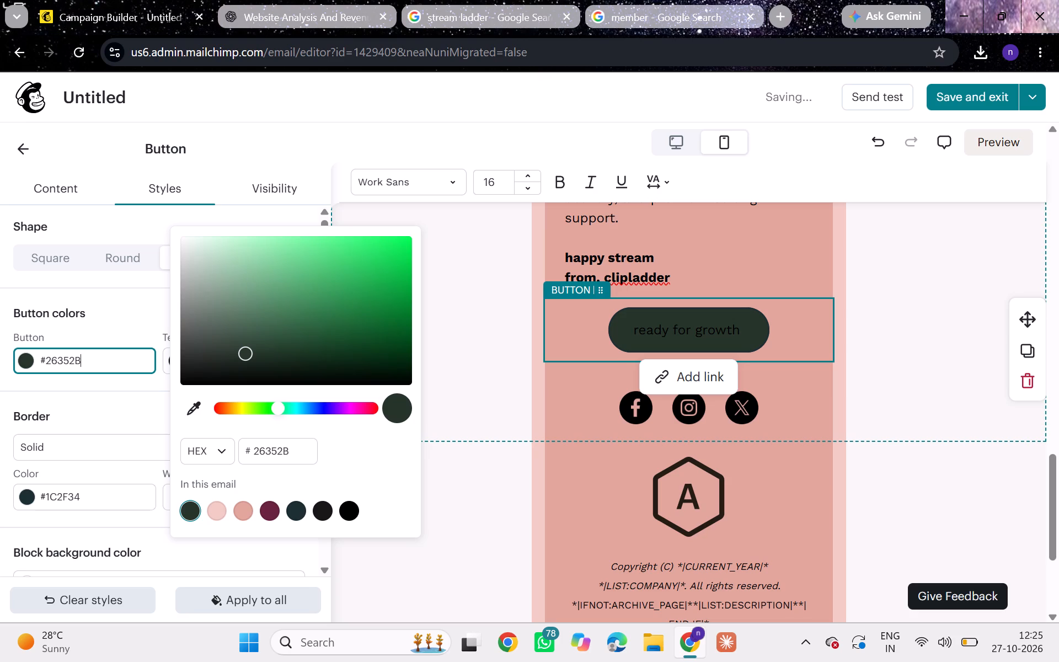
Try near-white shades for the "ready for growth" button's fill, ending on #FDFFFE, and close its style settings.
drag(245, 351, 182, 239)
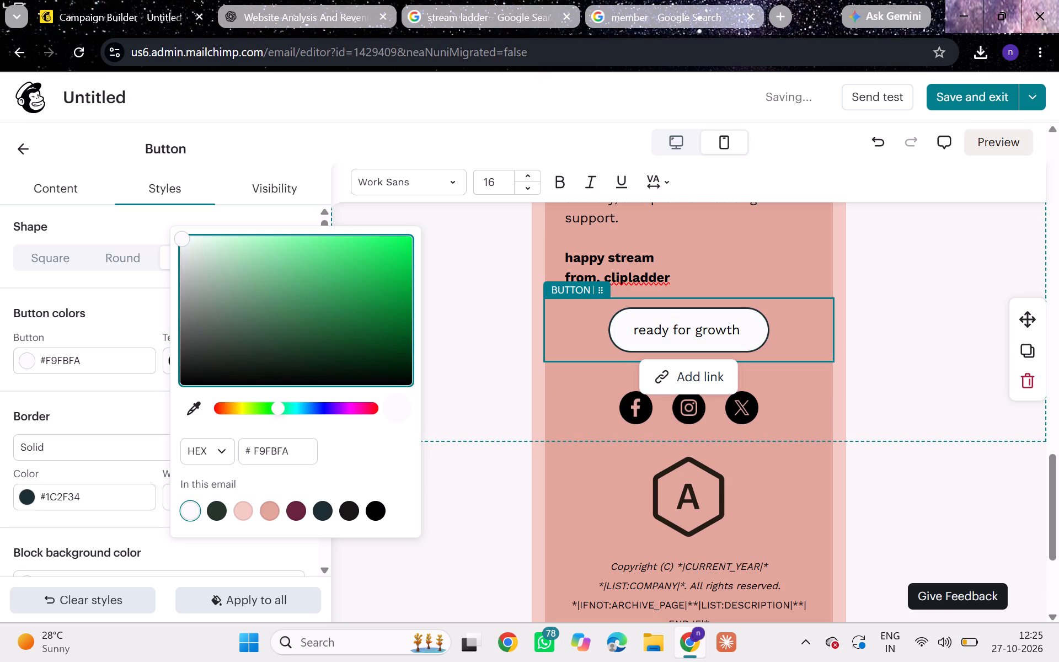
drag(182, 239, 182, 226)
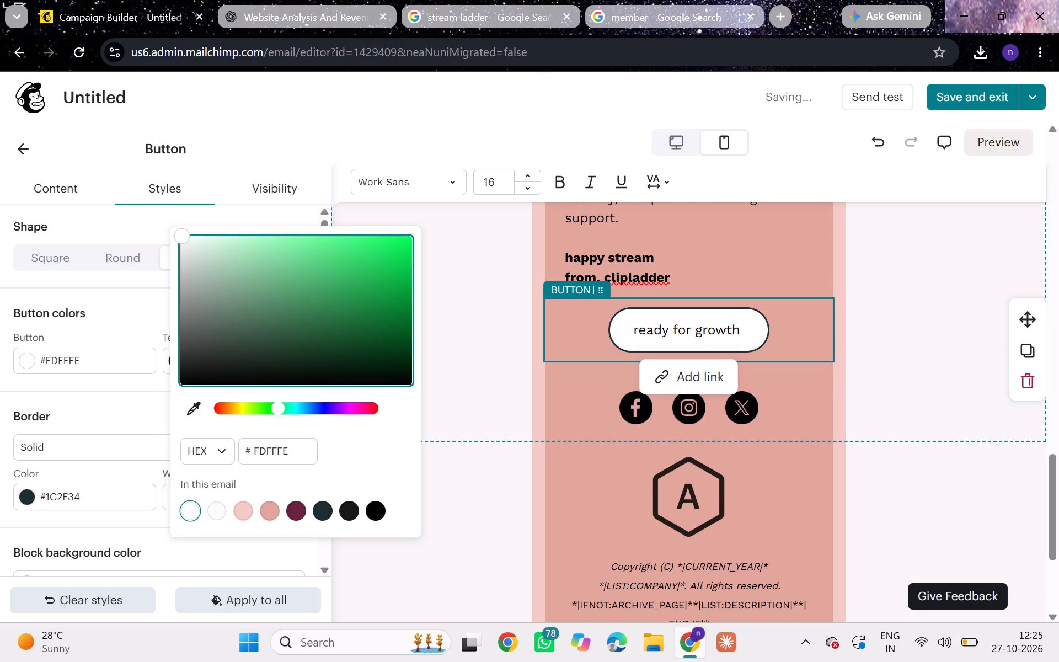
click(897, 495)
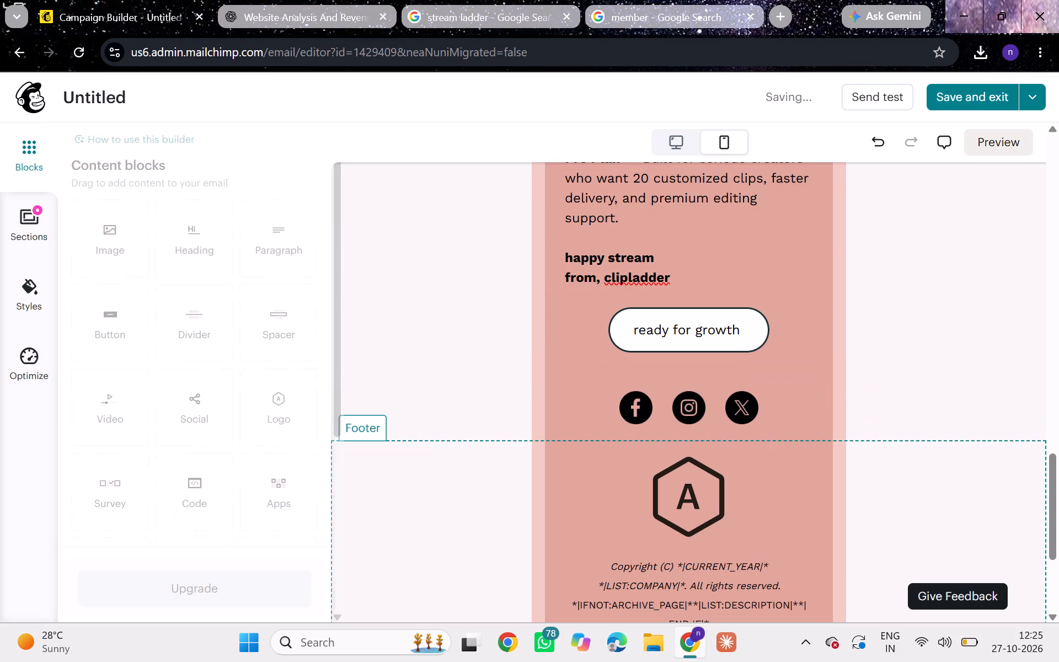
Reopen the "ready for growth" button's styles and set its fill colour to a muted medium green, #48966F.
scroll(750, 414, up, 2)
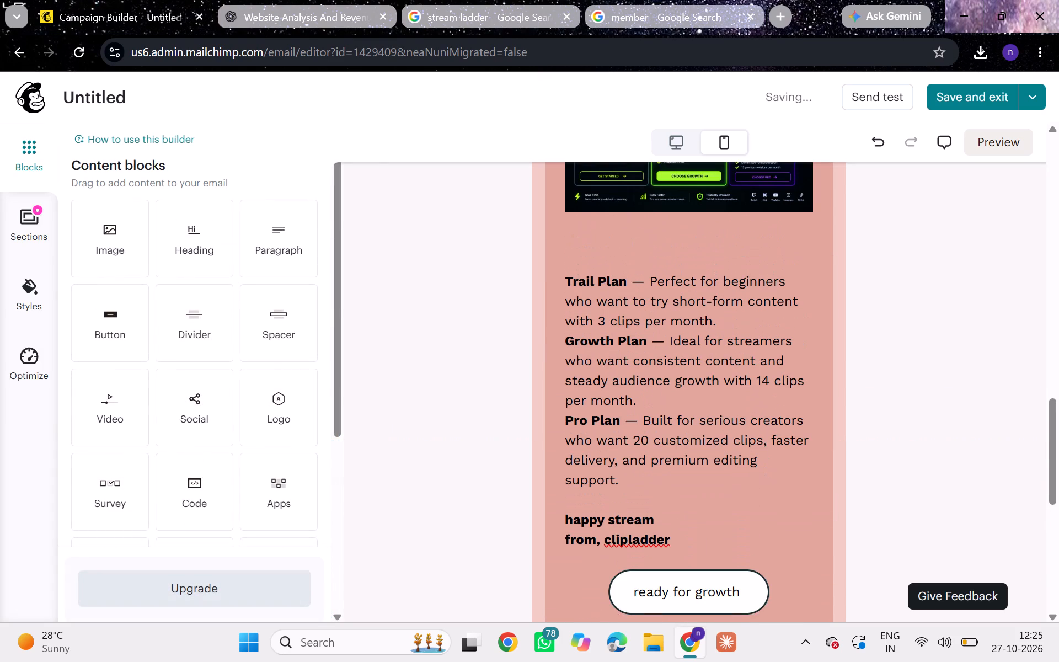
scroll(750, 414, down, 1)
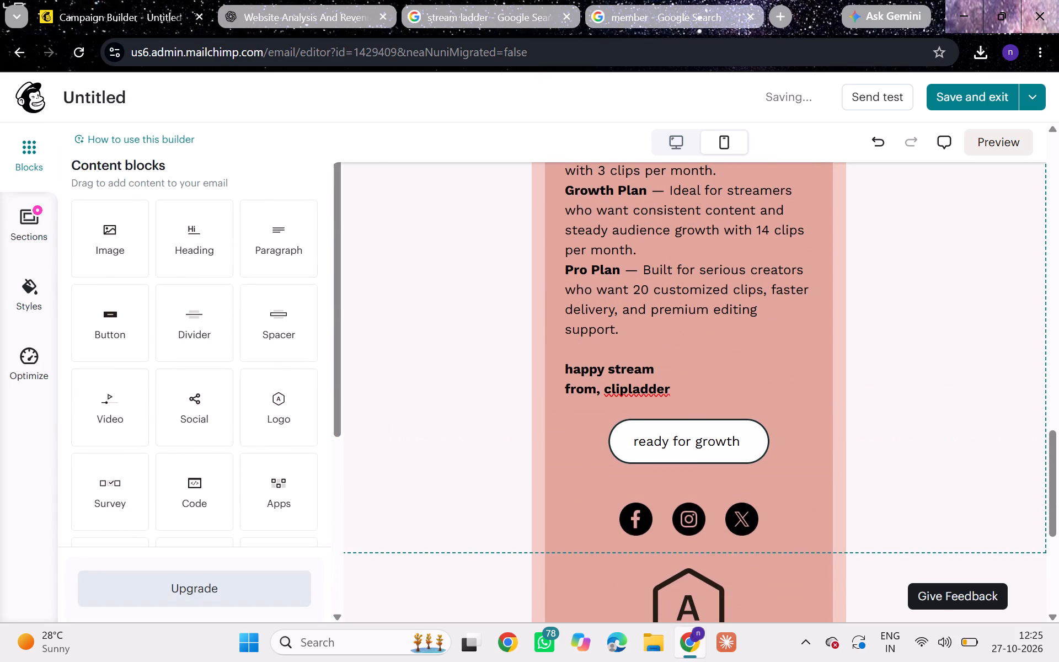
click(646, 443)
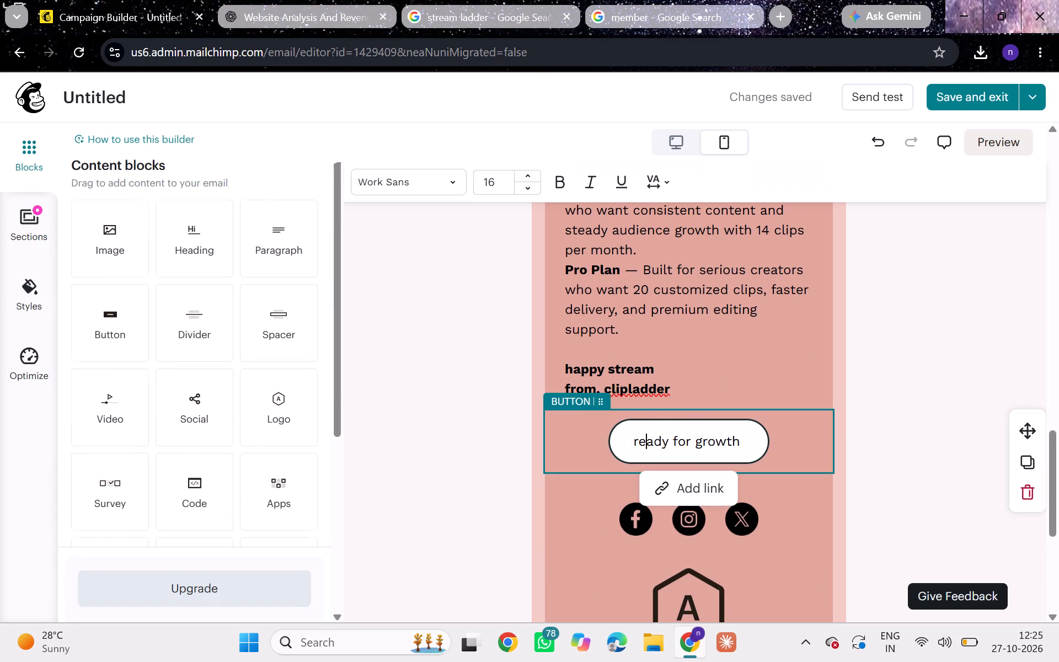
drag(170, 174, 173, 186)
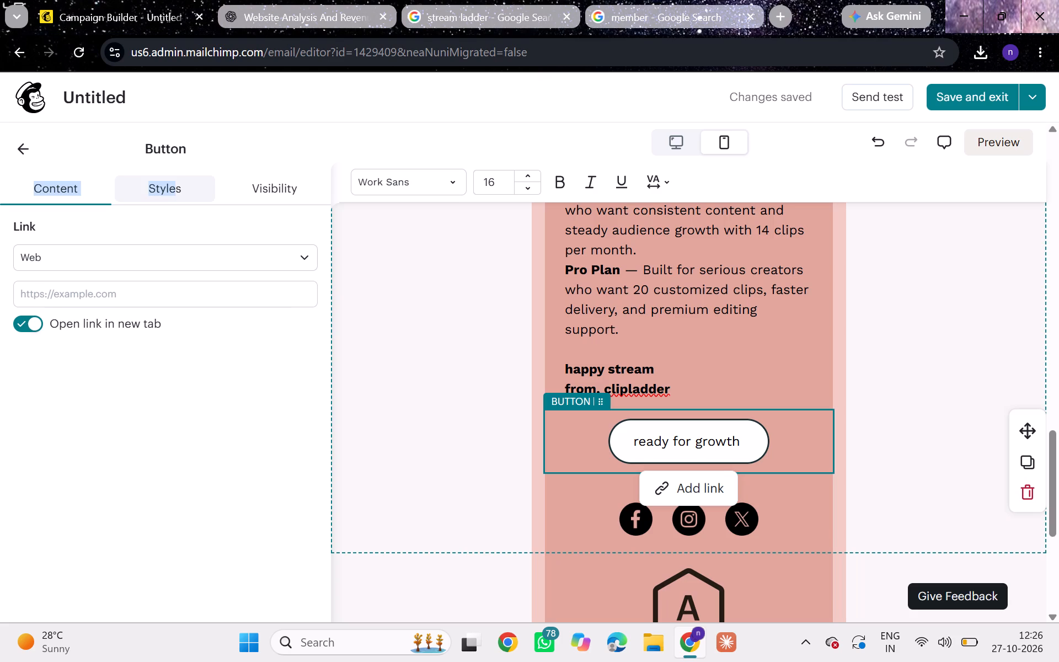
click(173, 186)
click(80, 363)
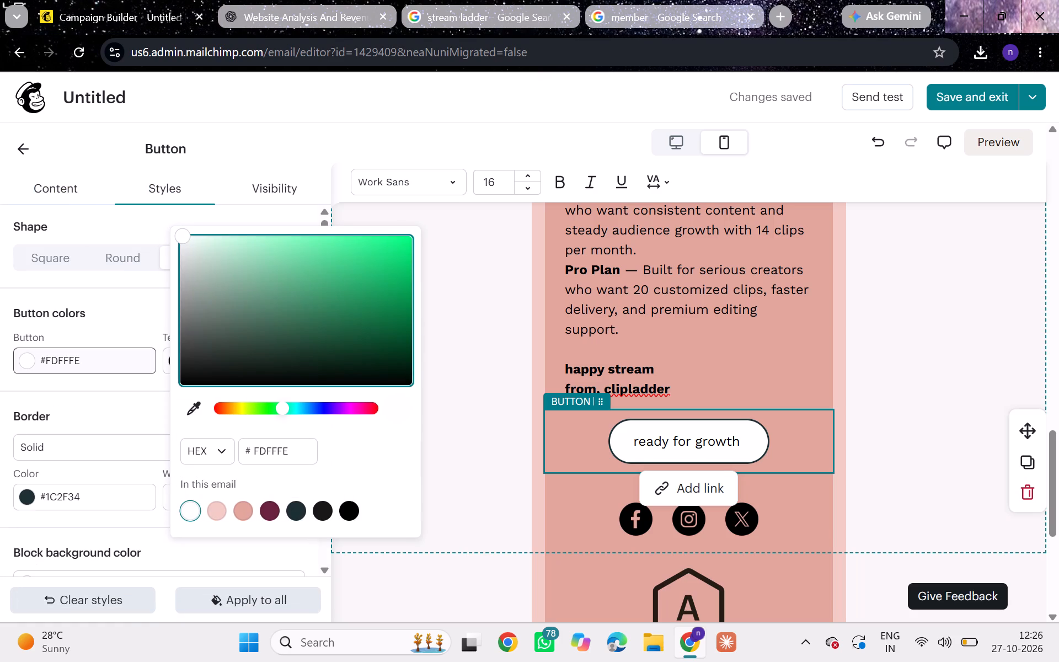
drag(180, 233, 274, 274)
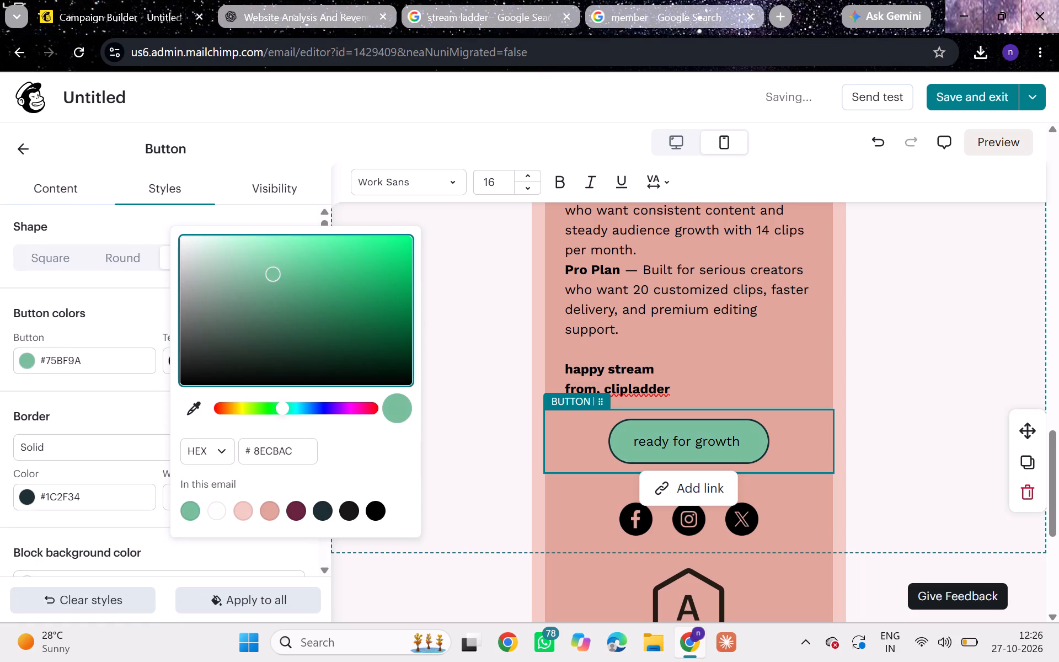
drag(274, 274, 294, 287)
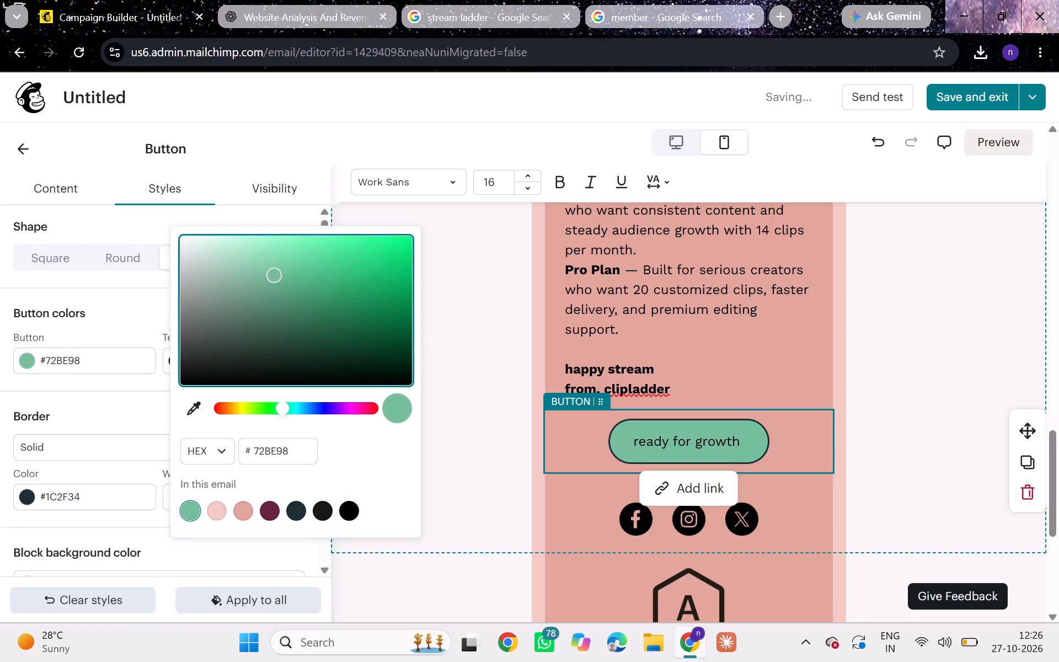
drag(294, 287, 312, 331)
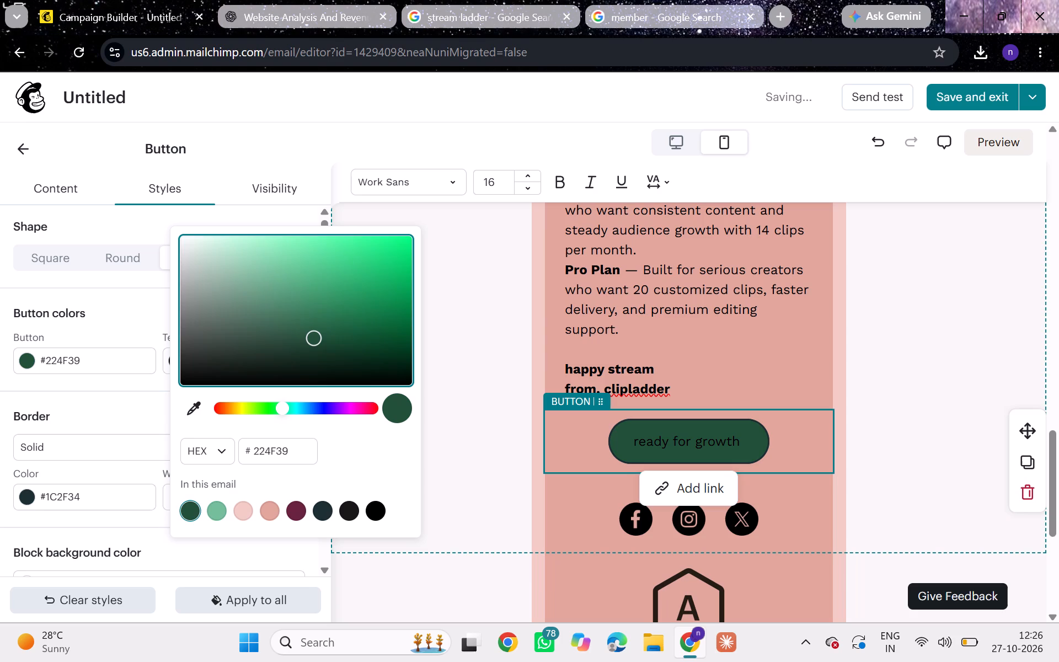
drag(312, 331, 296, 301)
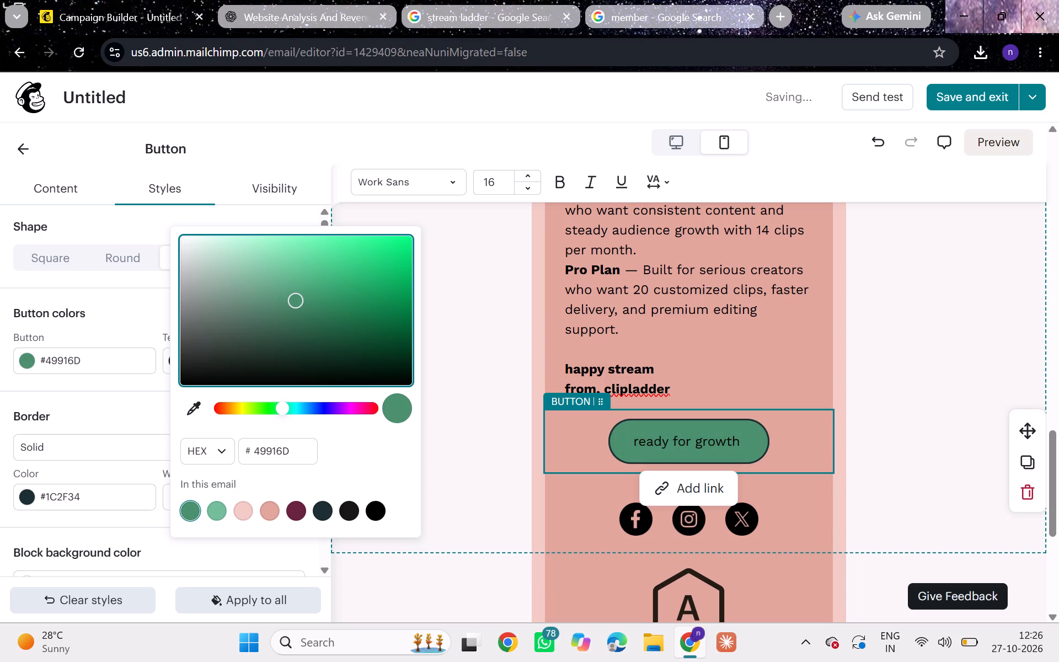
drag(296, 301, 297, 295)
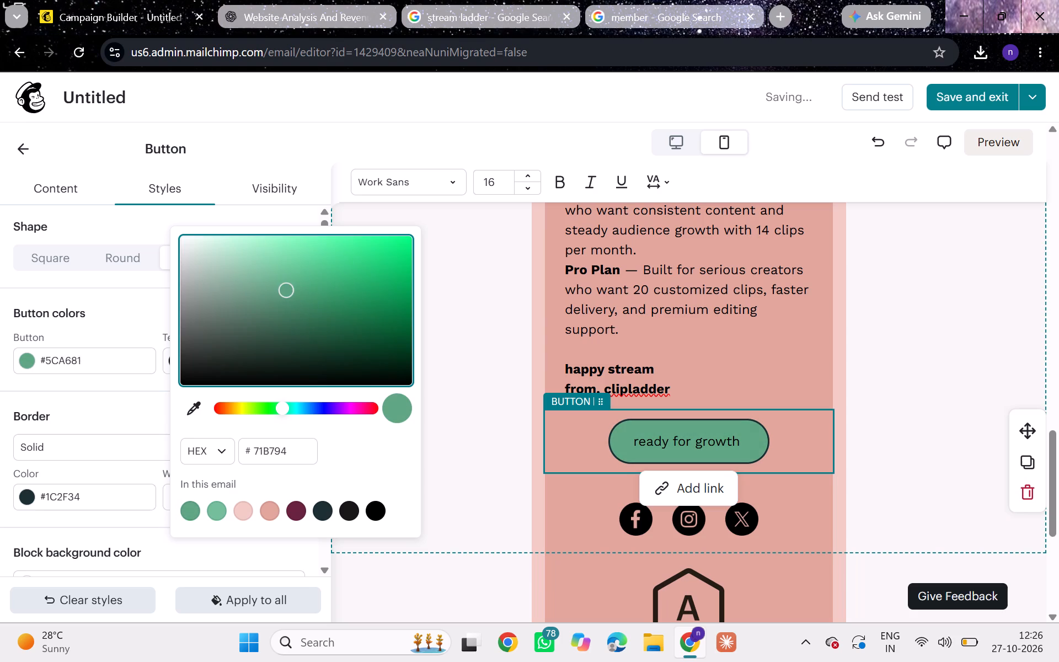
drag(297, 295, 301, 297)
click(488, 282)
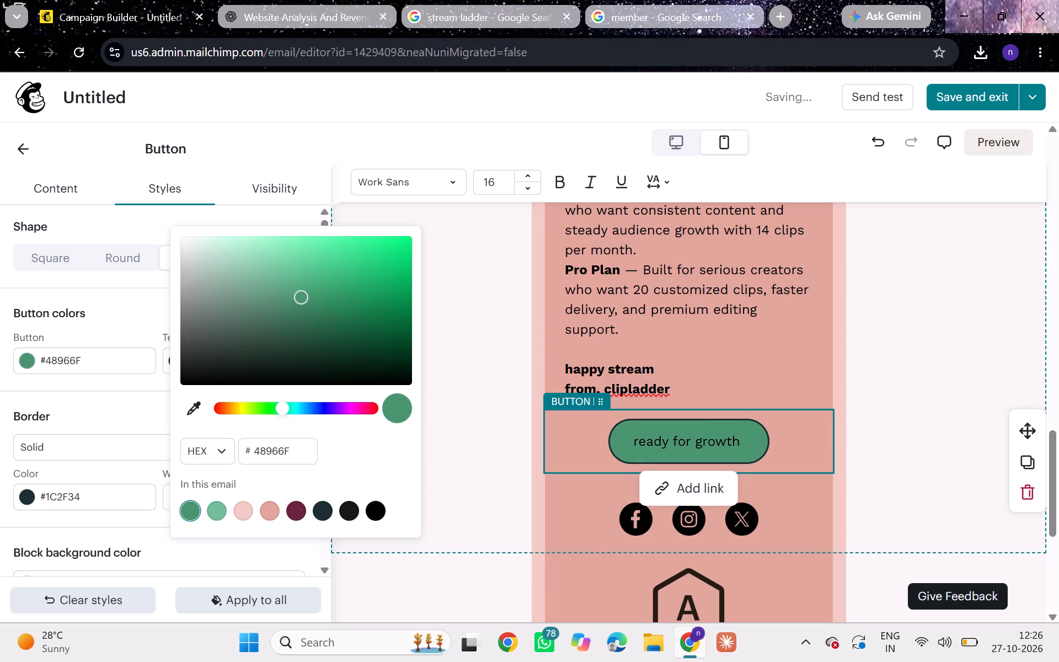
scroll(722, 335, down, 1)
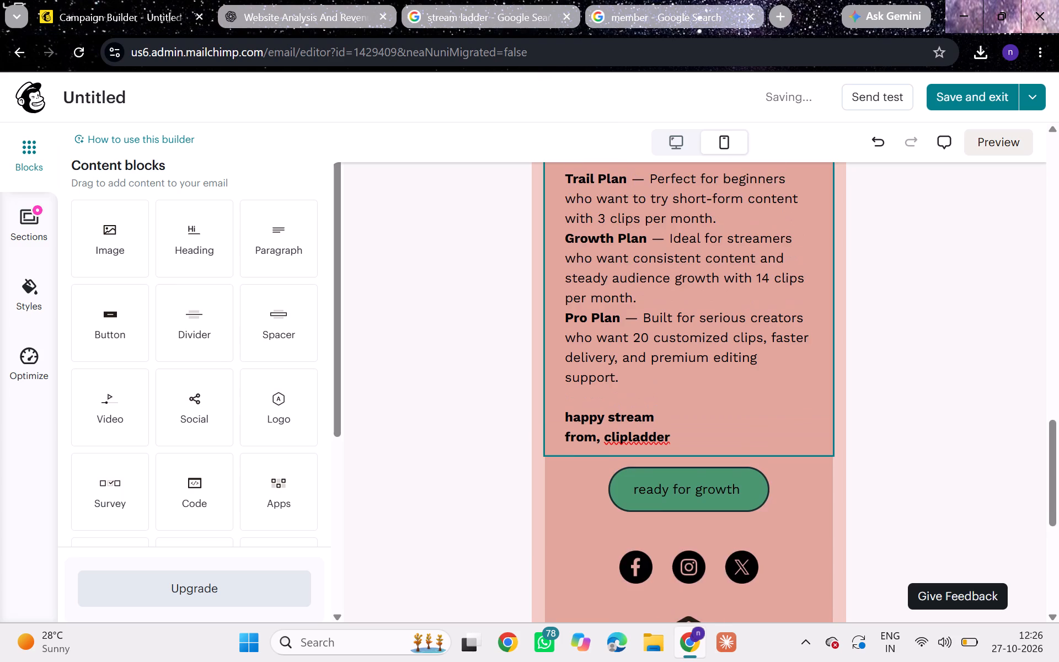
scroll(722, 335, down, 1)
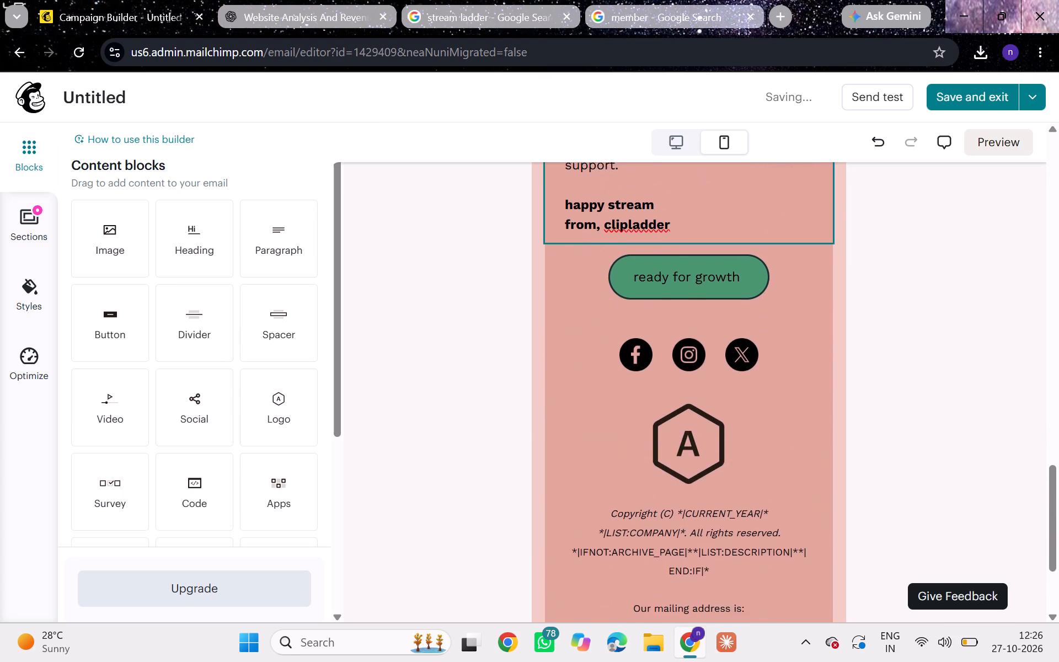
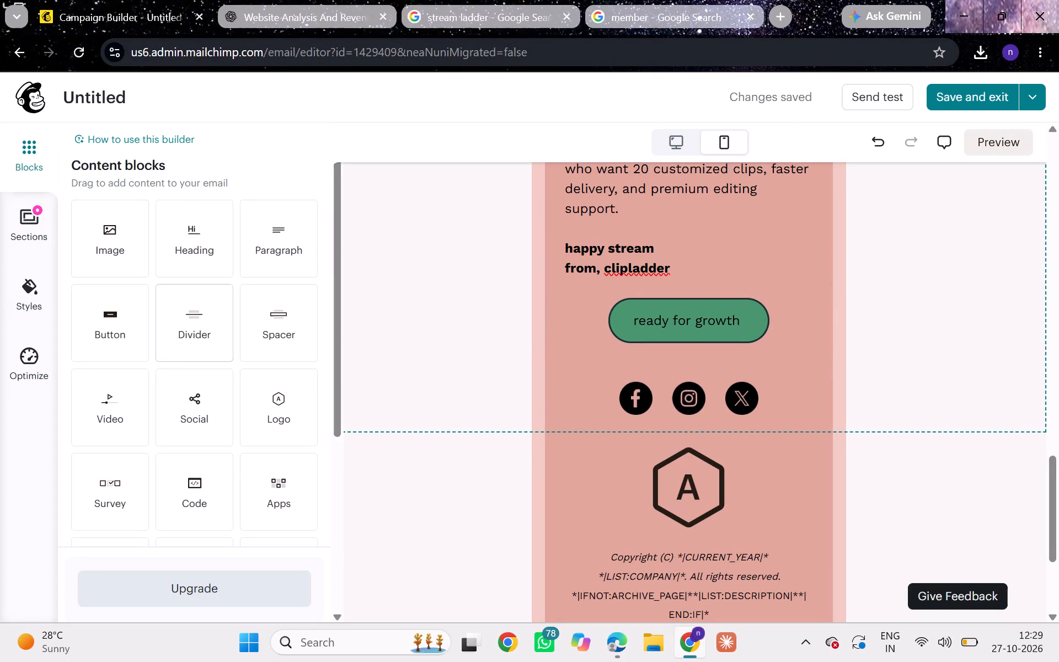
Insert an image block between the "ready for growth" button and the social icons and upload "Ready to Climb with Clipladder_" from Downloads.
drag(119, 250, 561, 390)
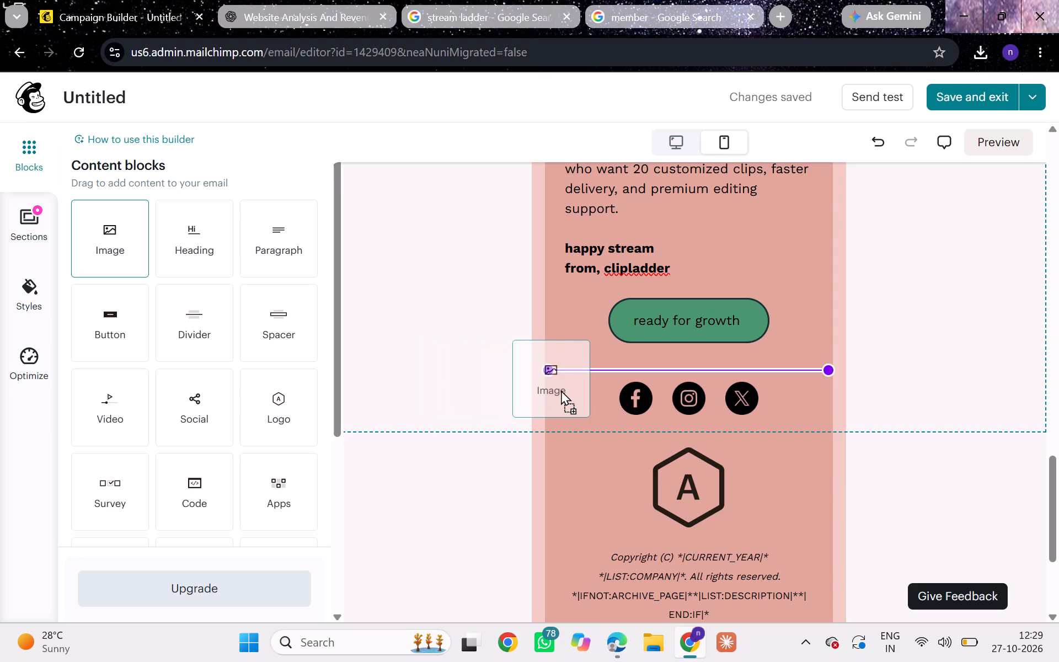
drag(561, 390, 567, 390)
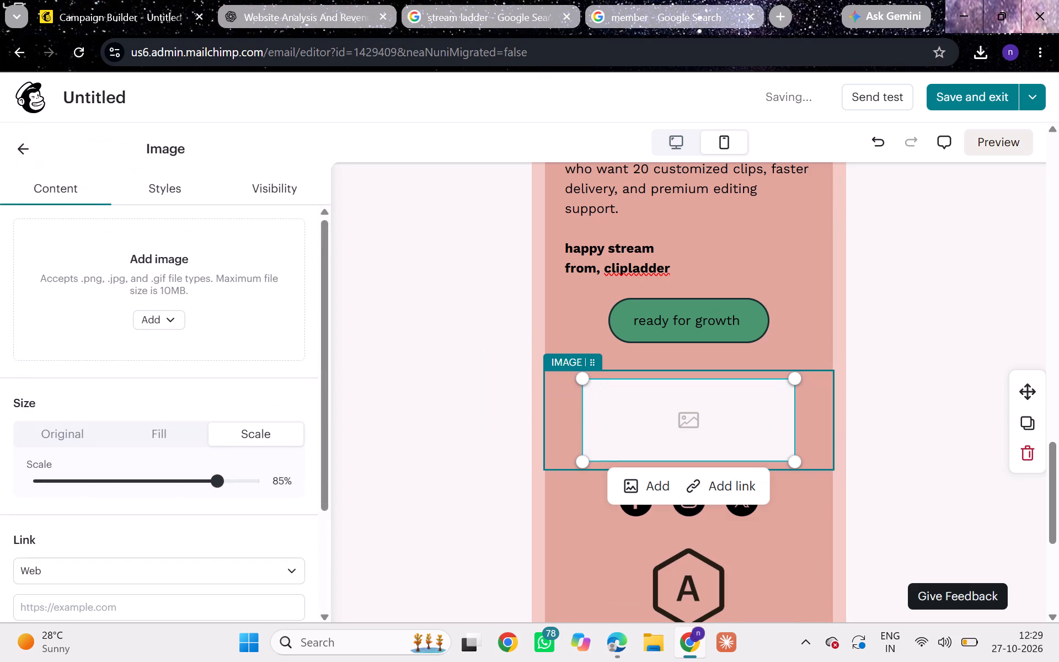
click(173, 319)
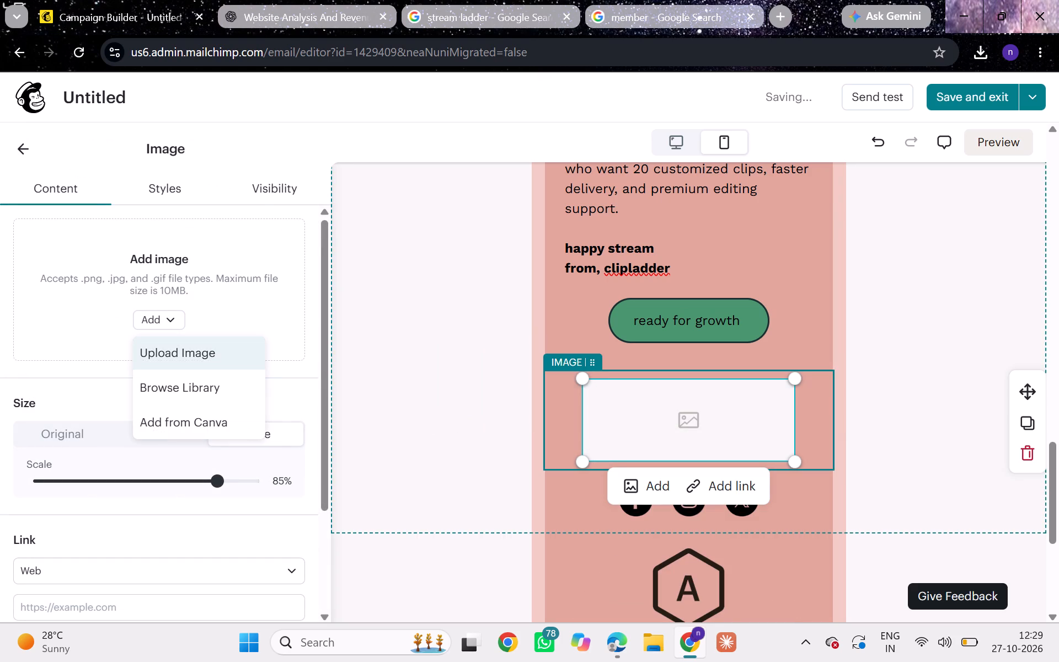
click(173, 353)
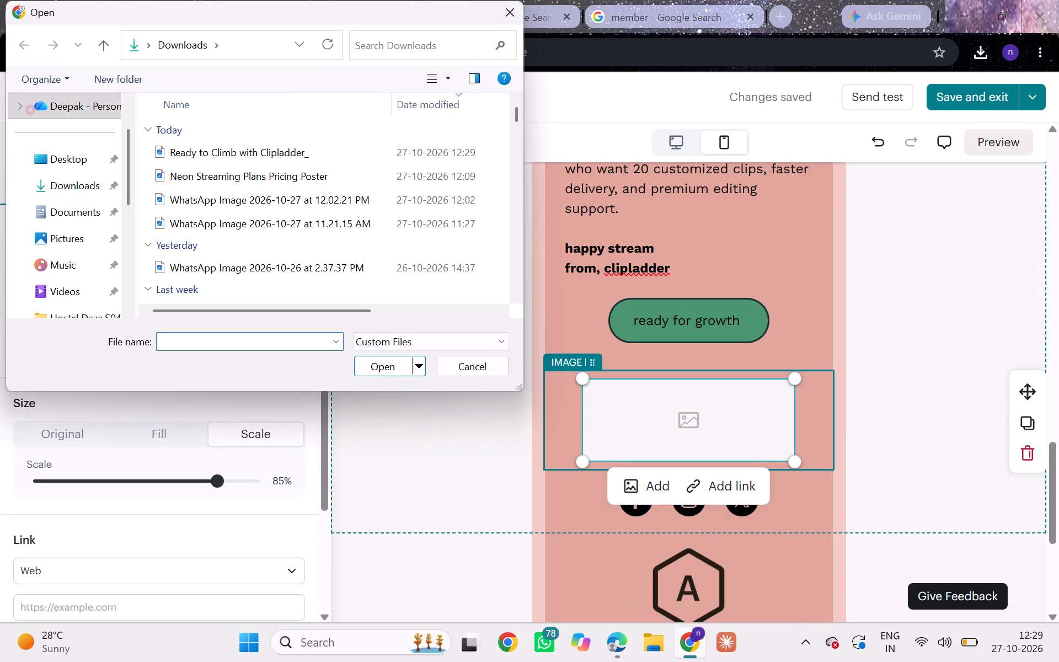
click(247, 144)
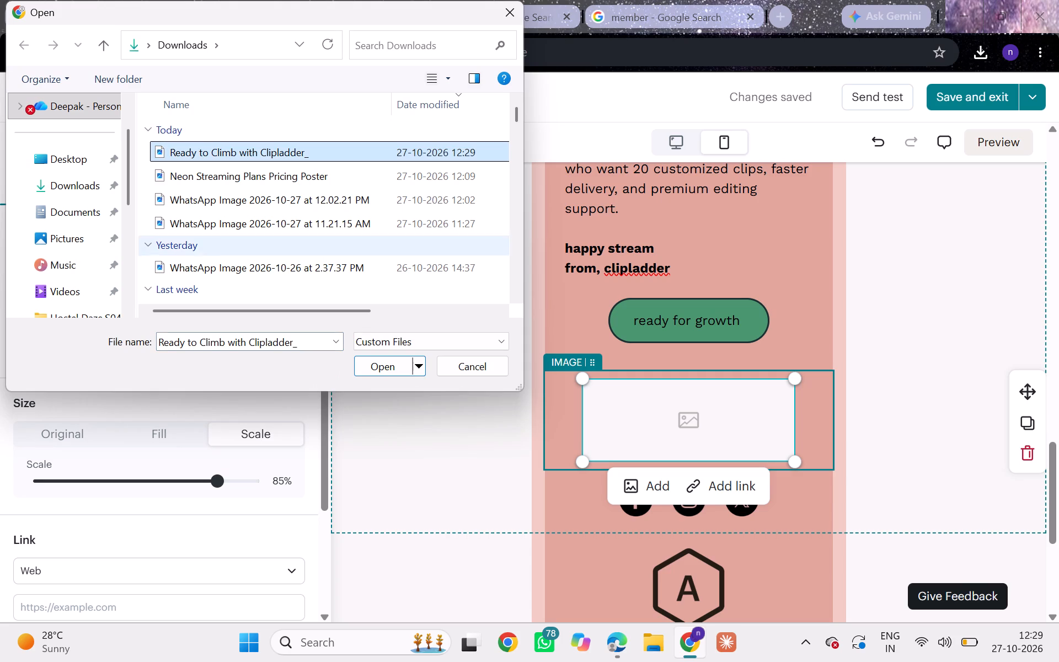
click(384, 359)
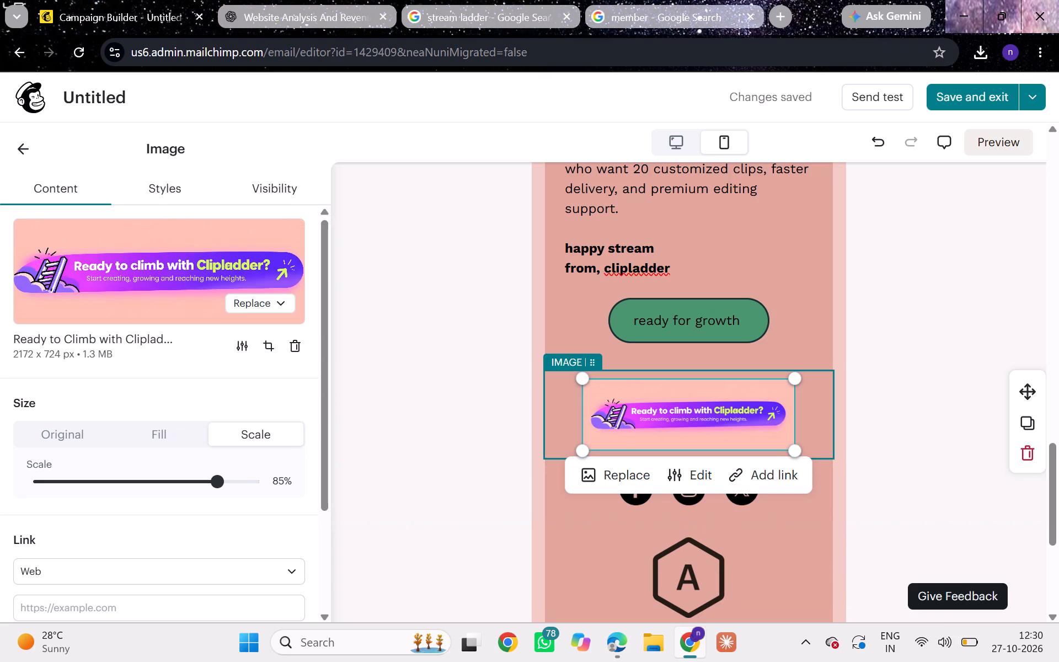
Enlarge the "Ready to climb with Clipladder?" banner to fill the full content width of its block.
drag(584, 380, 530, 366)
Delete the spacer block between the "ready for growth" button and the banner image.
drag(648, 414, 654, 367)
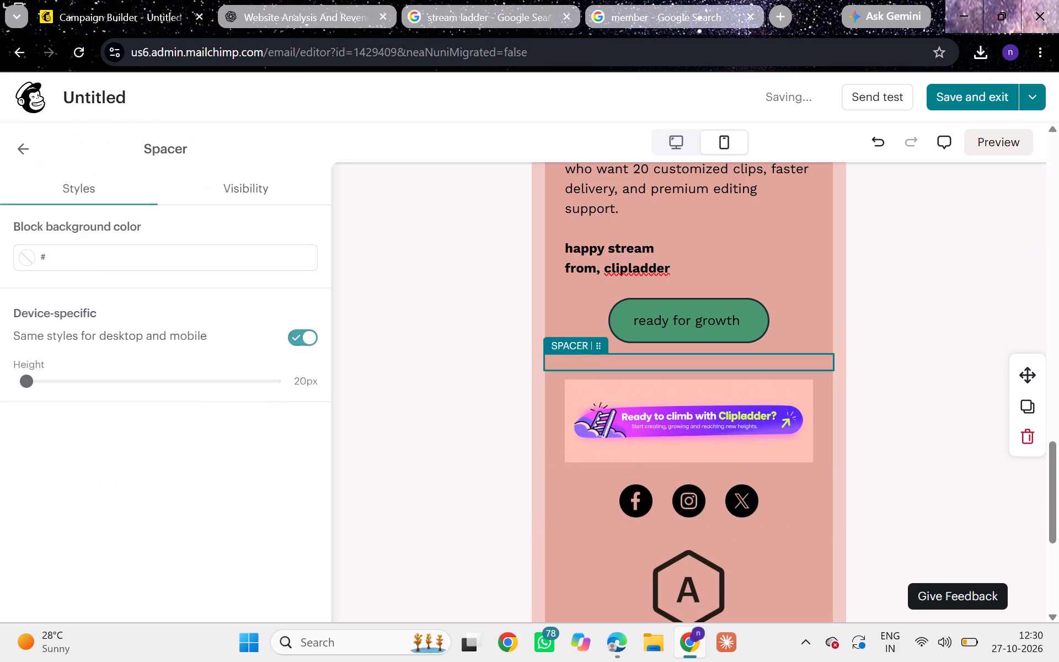
click(1030, 426)
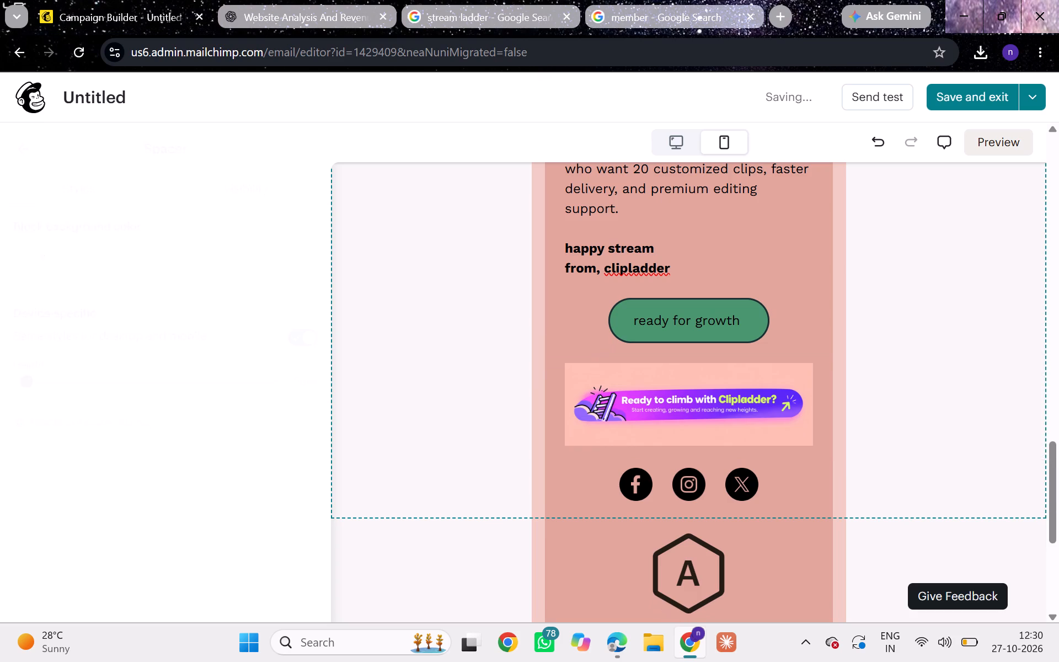
Review the mobile email layout from the plan descriptions and banner down through the footer.
click(934, 425)
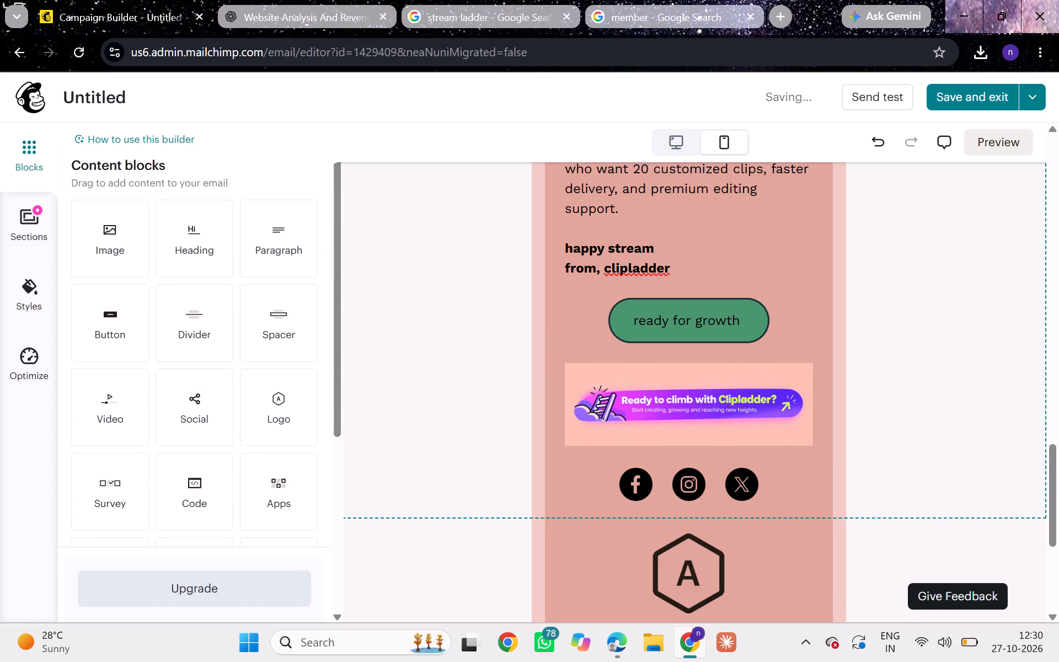
click(904, 540)
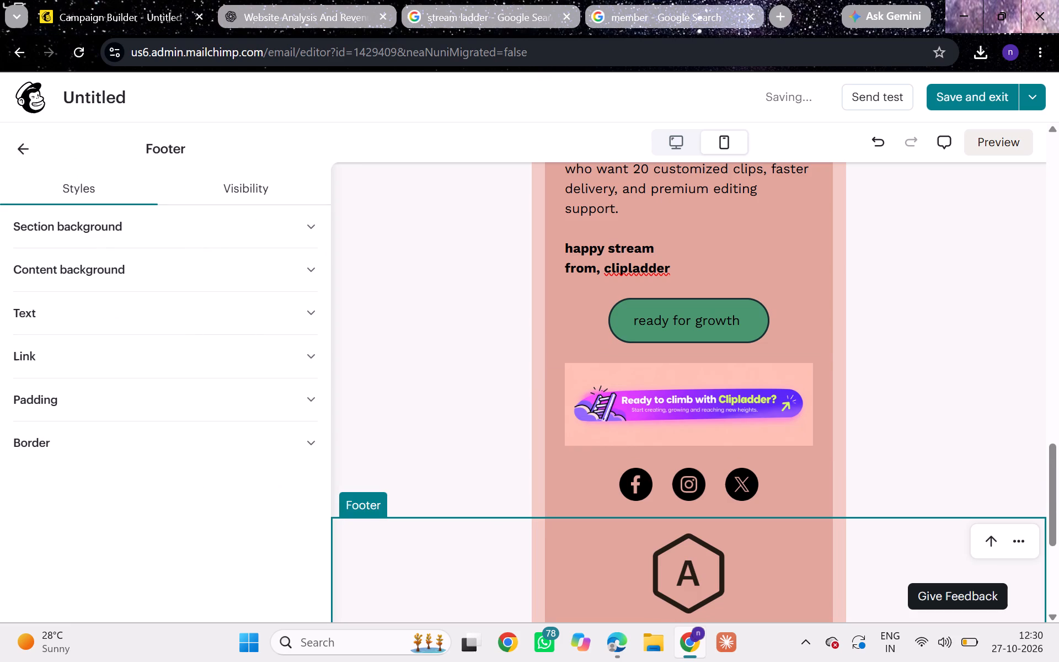
scroll(684, 346, up, 1)
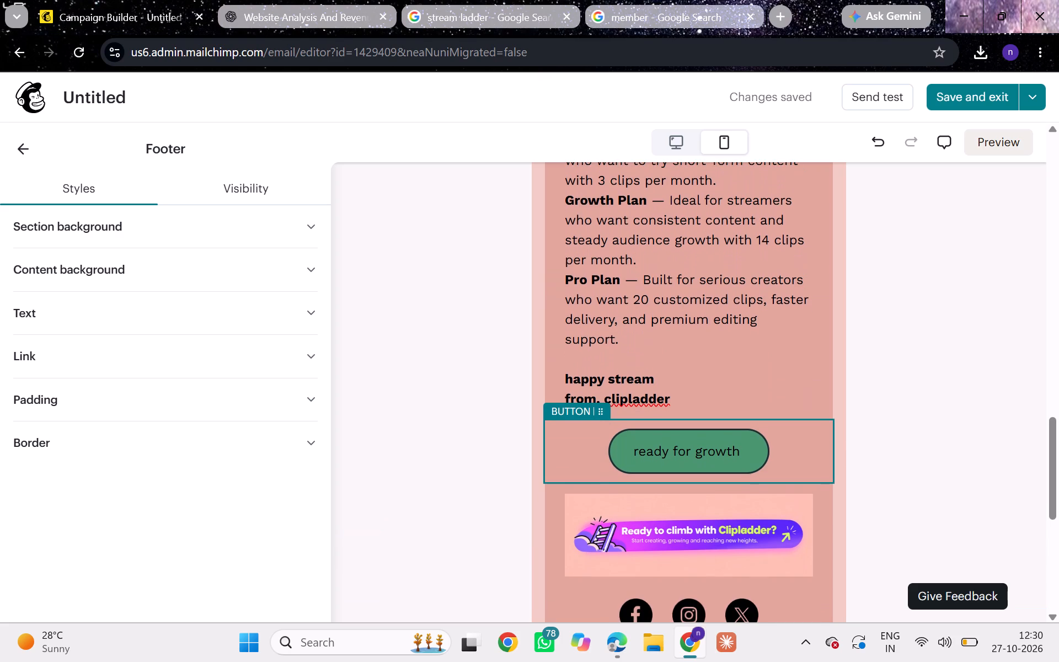
scroll(684, 346, up, 4)
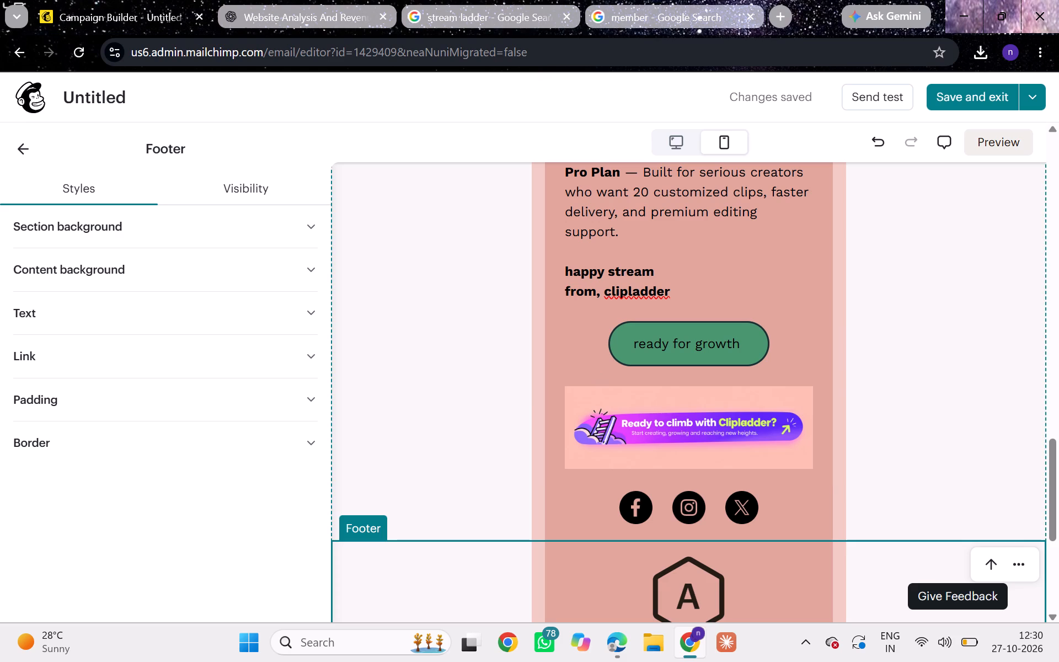
scroll(644, 435, down, 4)
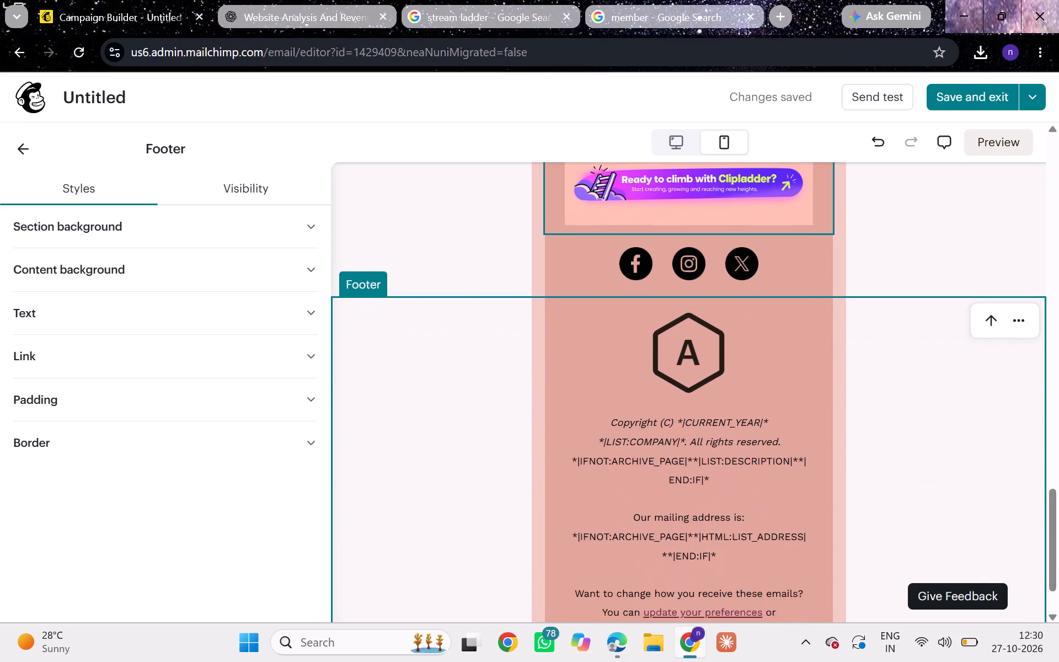
scroll(644, 435, down, 5)
scroll(644, 435, up, 1)
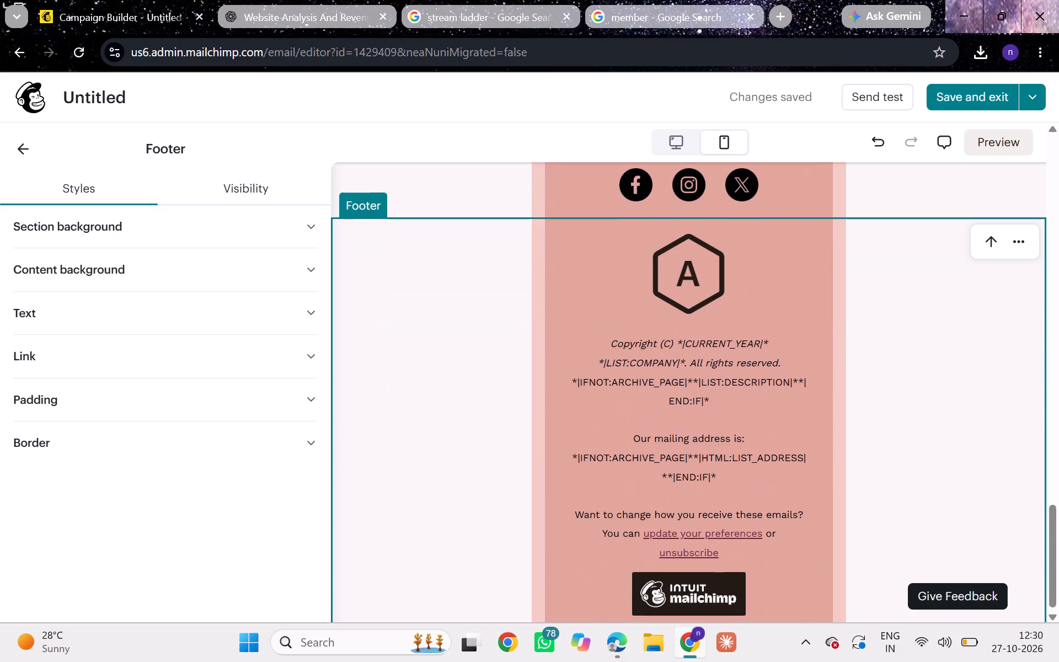
scroll(644, 435, up, 1)
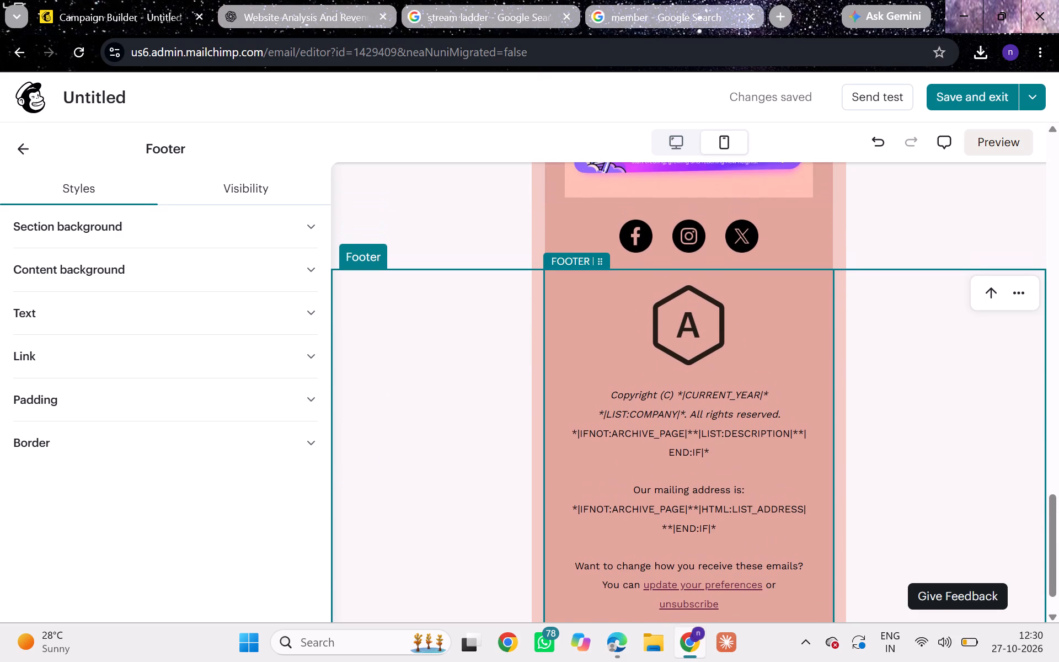
scroll(748, 453, down, 2)
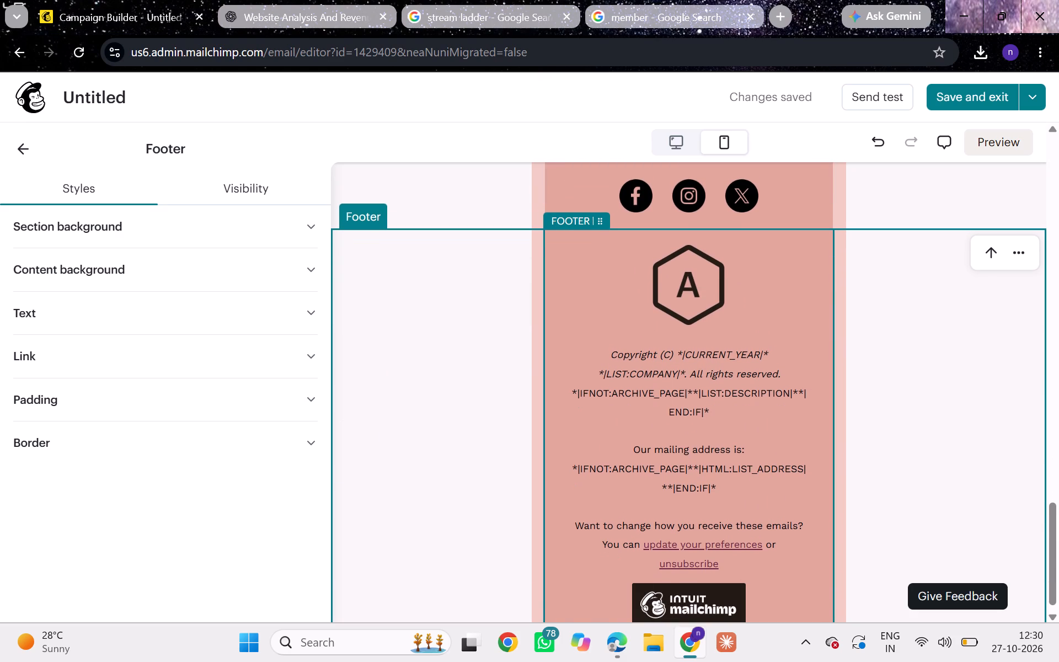
Delete all of the footer text, including the copyright, mailing address and preference and unsubscribe lines.
click(753, 401)
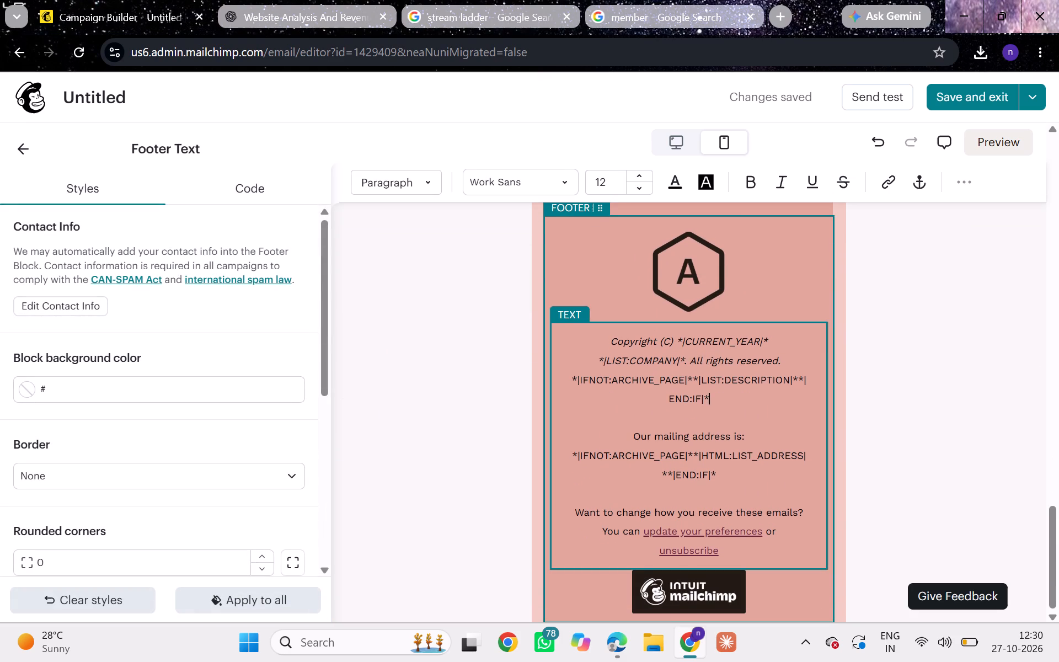
scroll(753, 401, down, 2)
click(729, 547)
click(613, 334)
drag(613, 334, 753, 575)
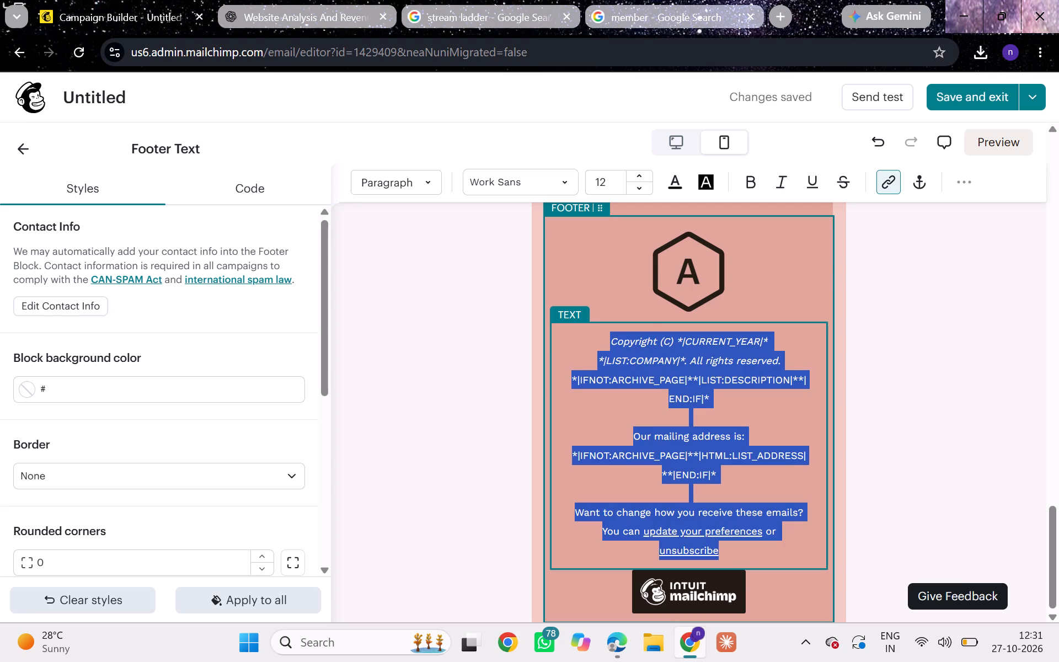
drag(753, 575, 753, 578)
key(BackSpace)
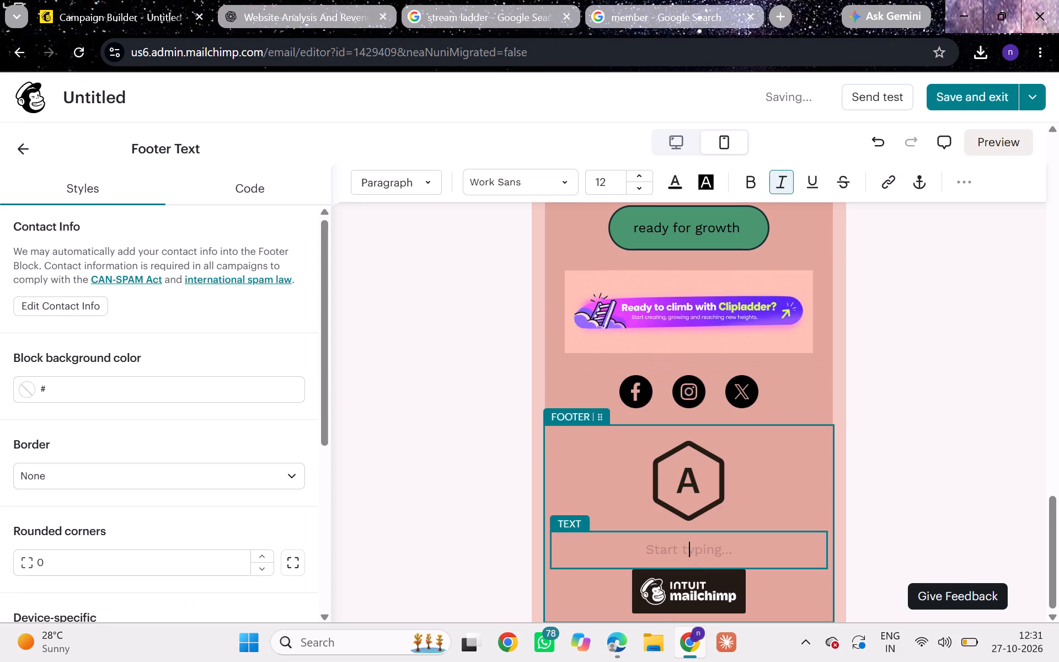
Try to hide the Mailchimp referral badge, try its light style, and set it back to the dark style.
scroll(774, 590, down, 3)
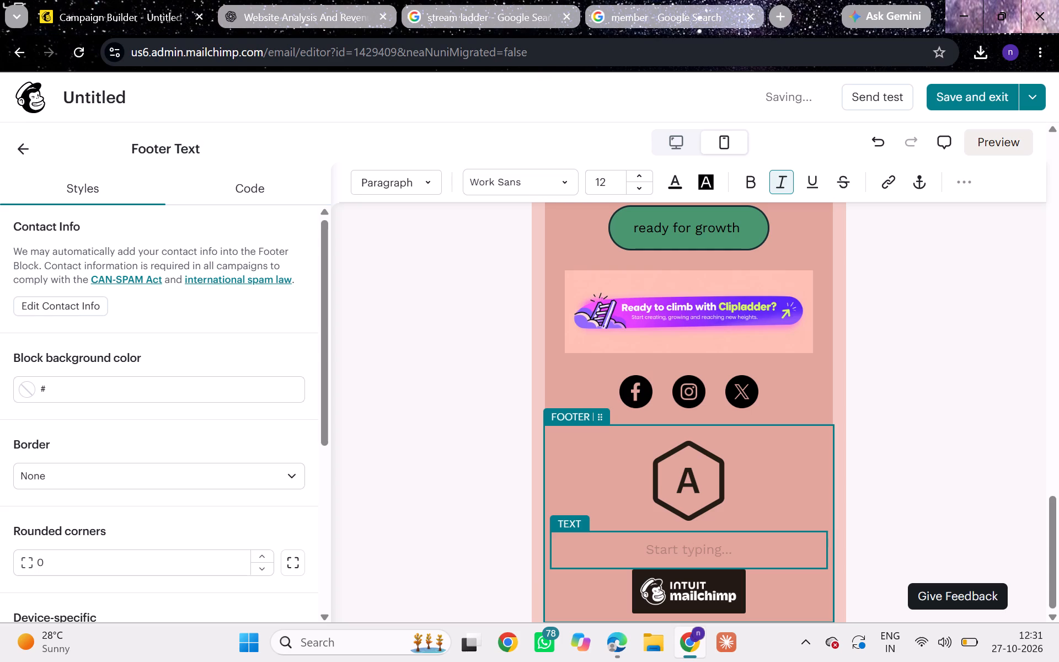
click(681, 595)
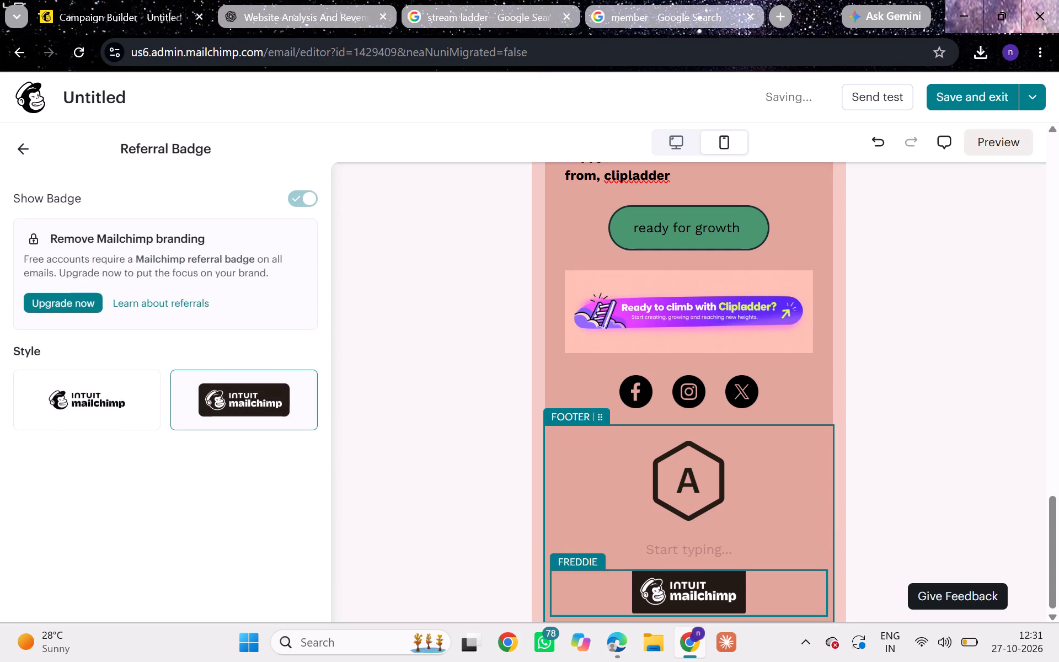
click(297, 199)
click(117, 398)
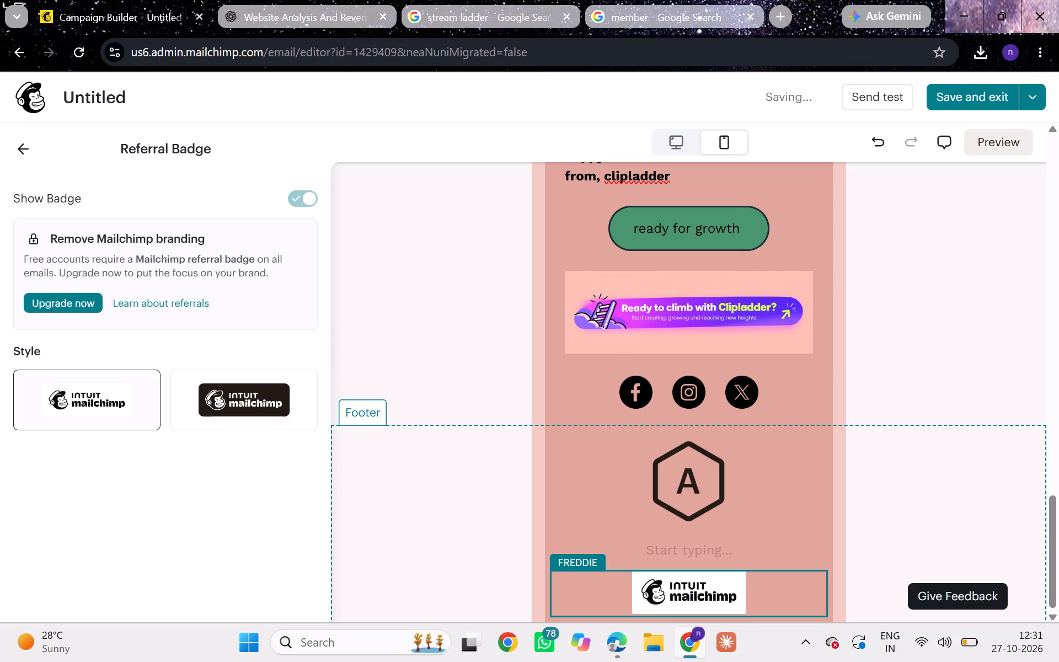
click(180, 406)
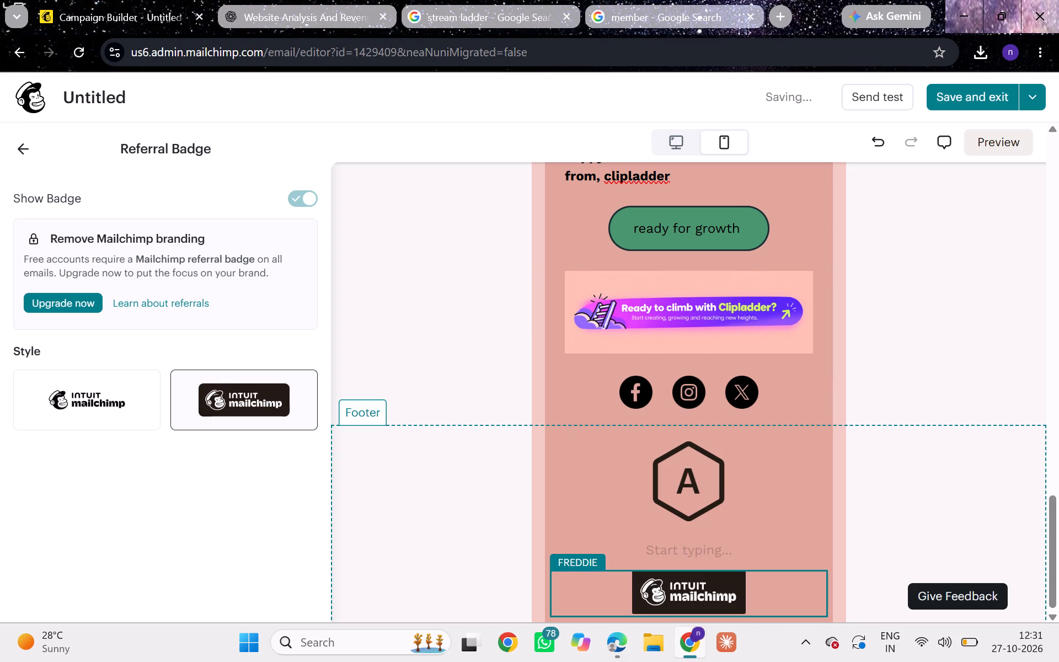
Replace the placeholder footer logo with the image file "logo" uploaded from Downloads.
click(708, 487)
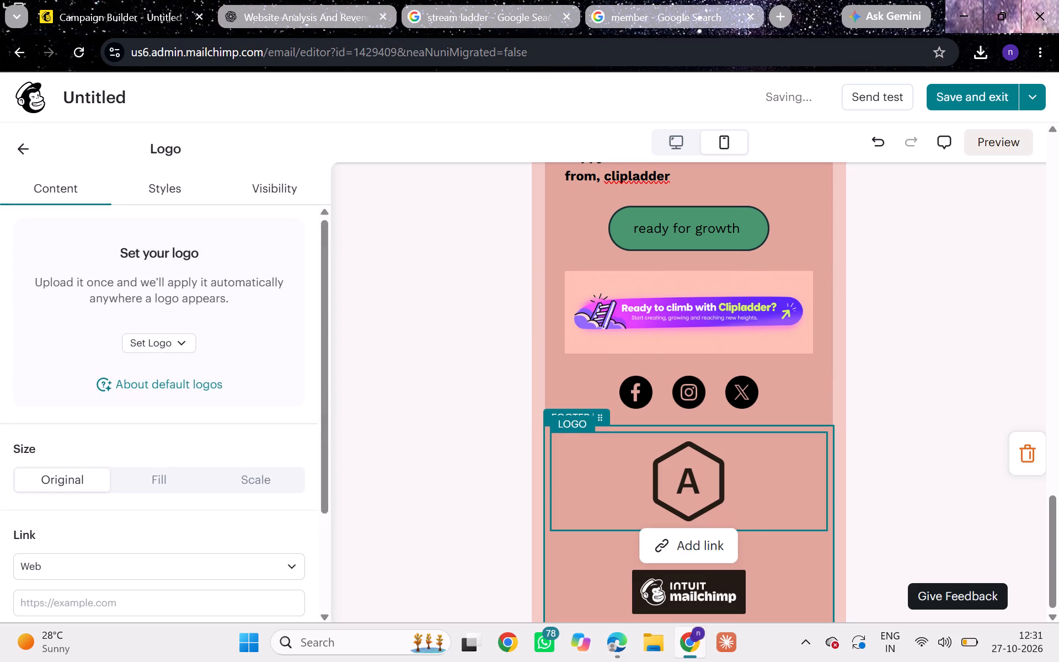
click(186, 341)
click(183, 367)
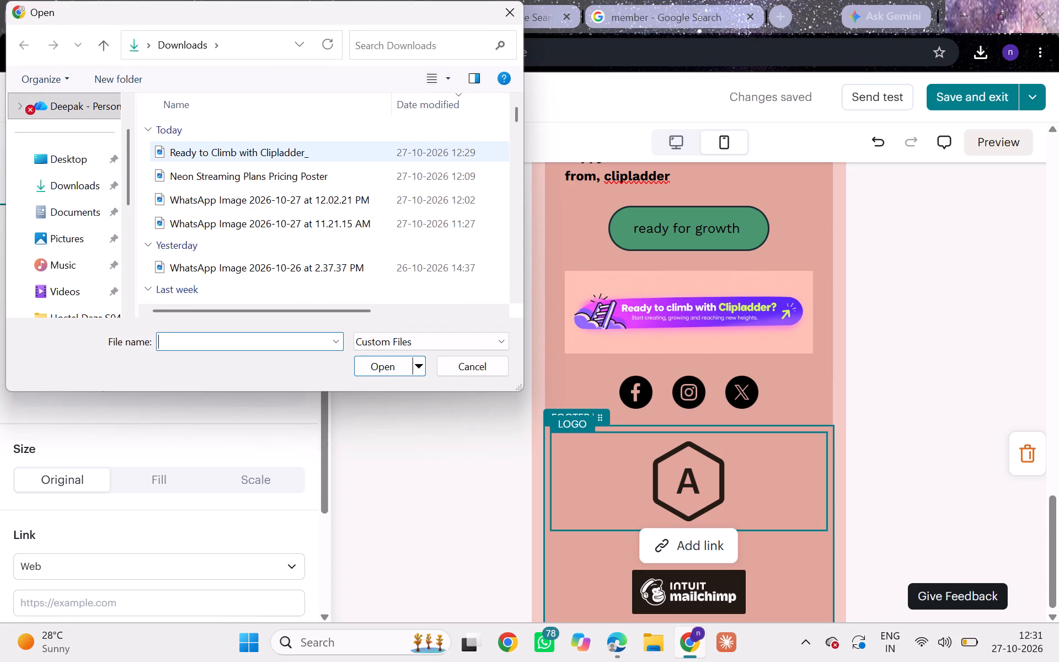
scroll(234, 194, down, 2)
click(228, 195)
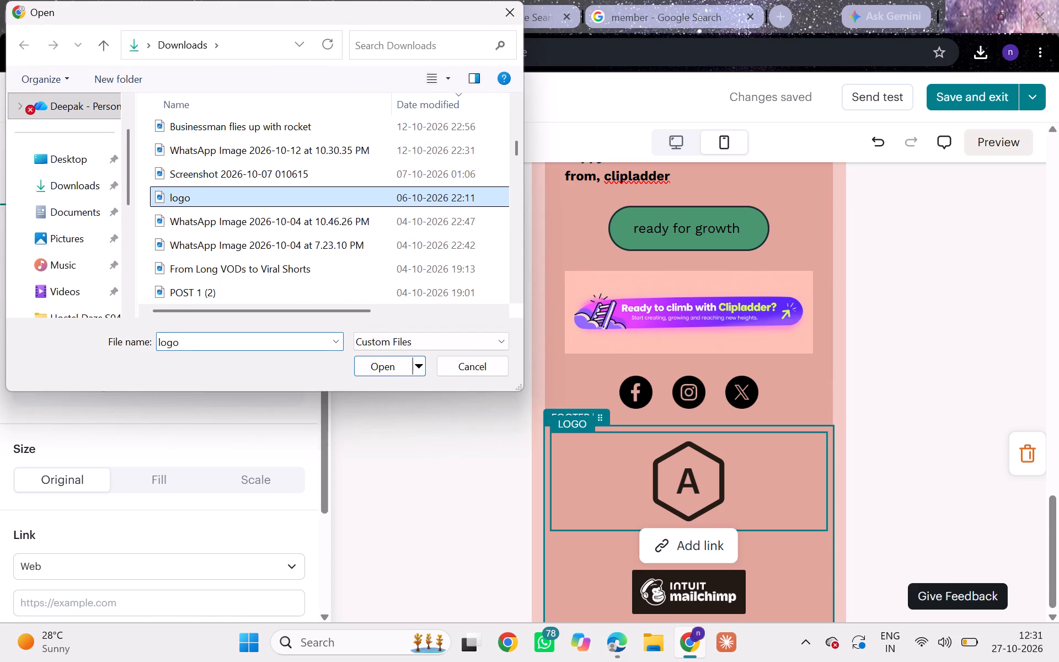
click(379, 370)
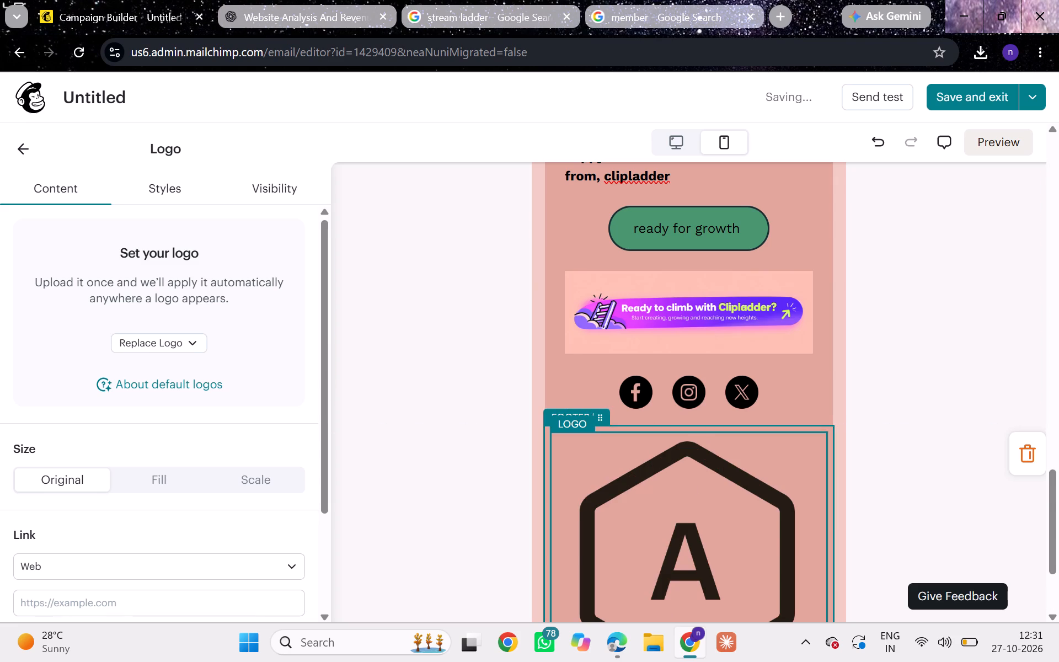
scroll(695, 453, down, 3)
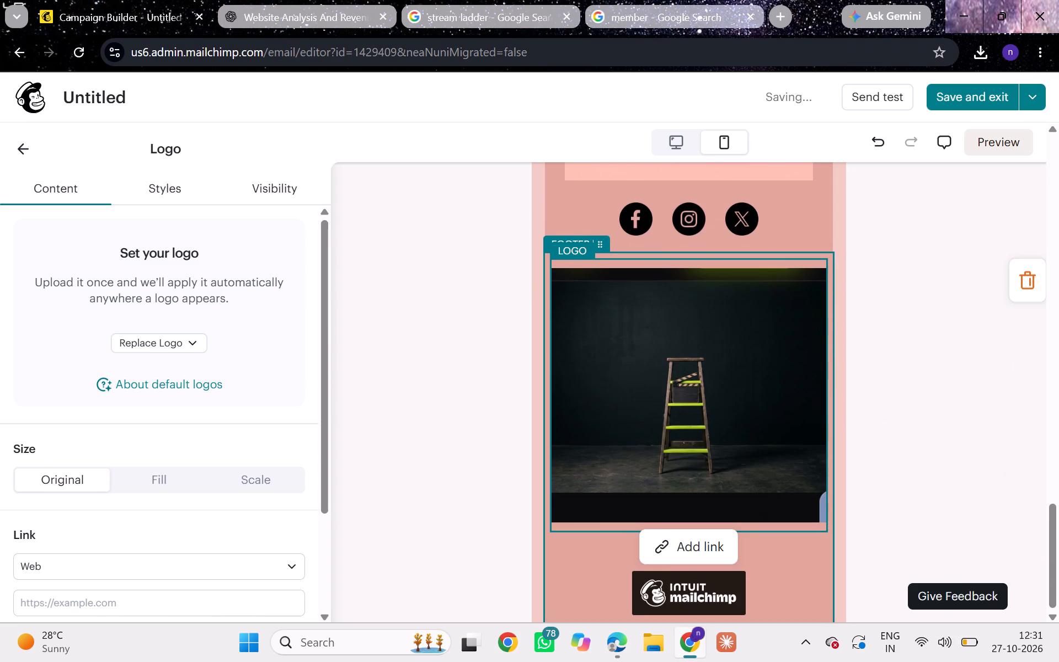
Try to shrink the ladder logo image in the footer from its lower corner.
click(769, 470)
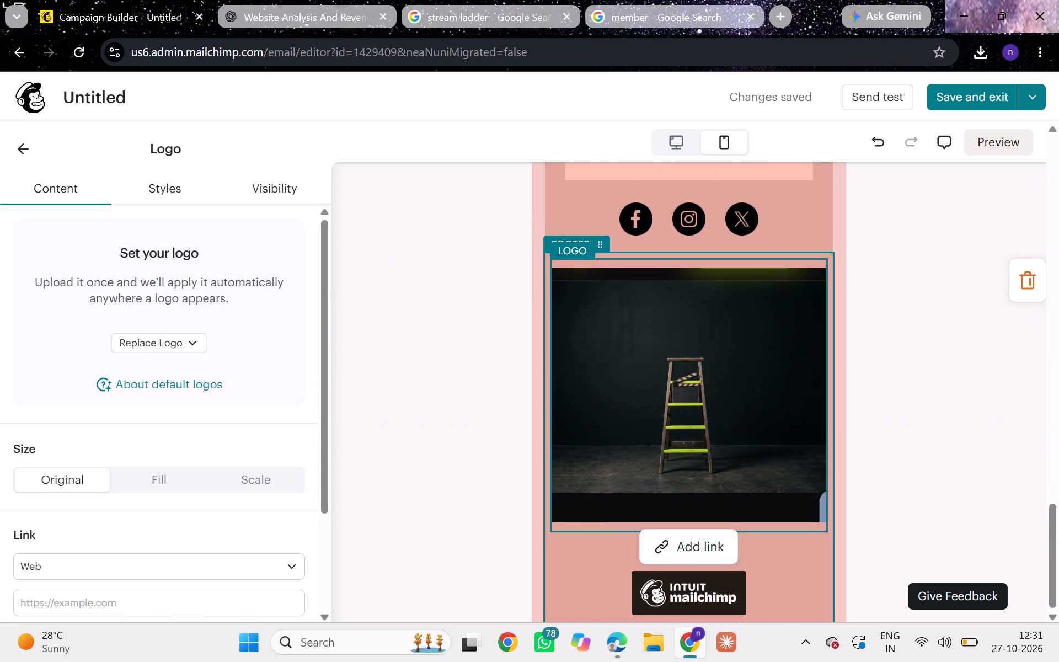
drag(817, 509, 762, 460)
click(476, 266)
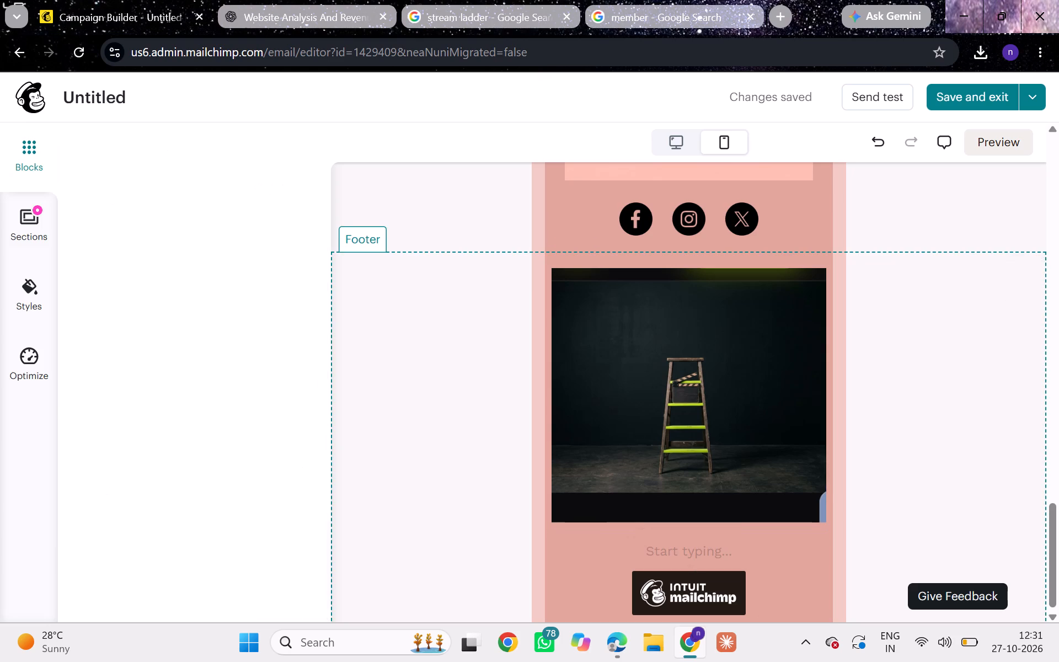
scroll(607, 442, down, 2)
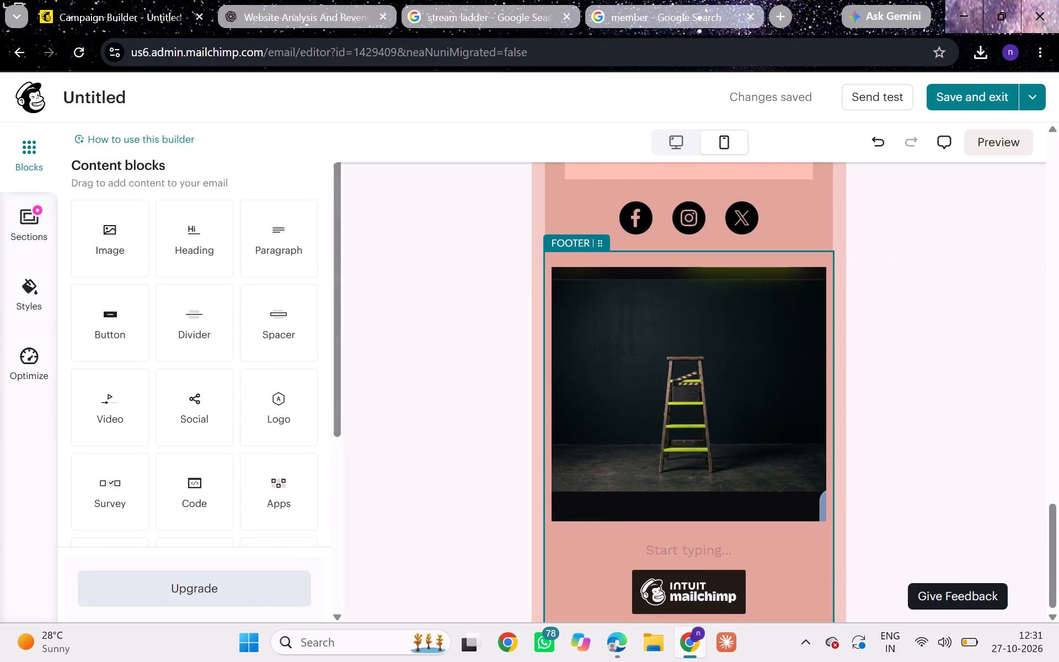
Examine the lower part of the mobile layout, from the 'ready for growth' button and banner to the social icons and footer logo.
scroll(665, 543, down, 1)
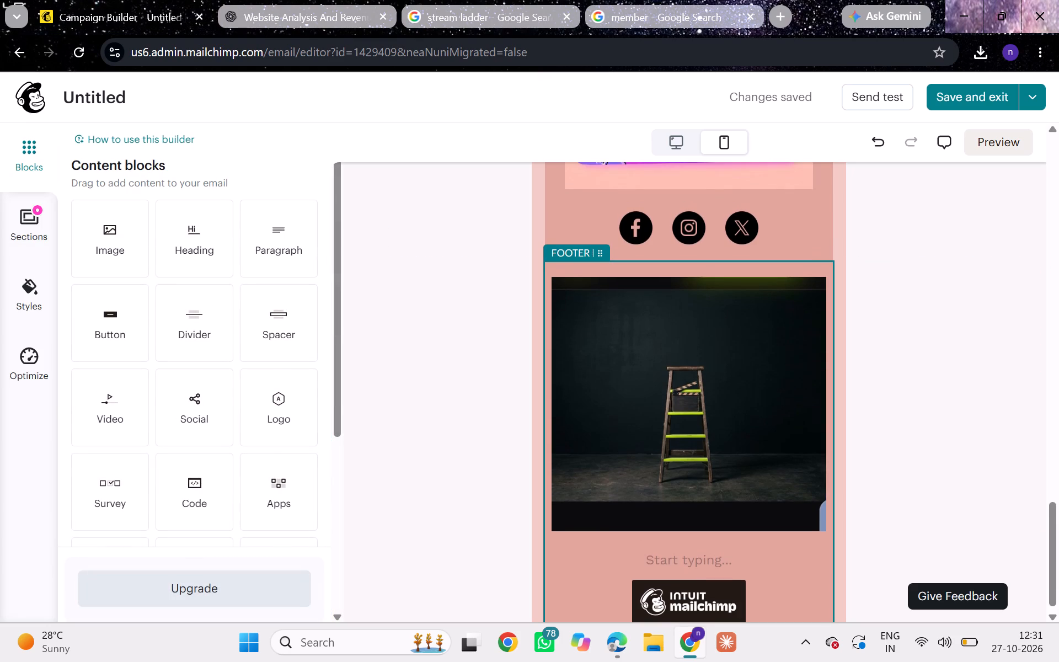
scroll(665, 543, up, 2)
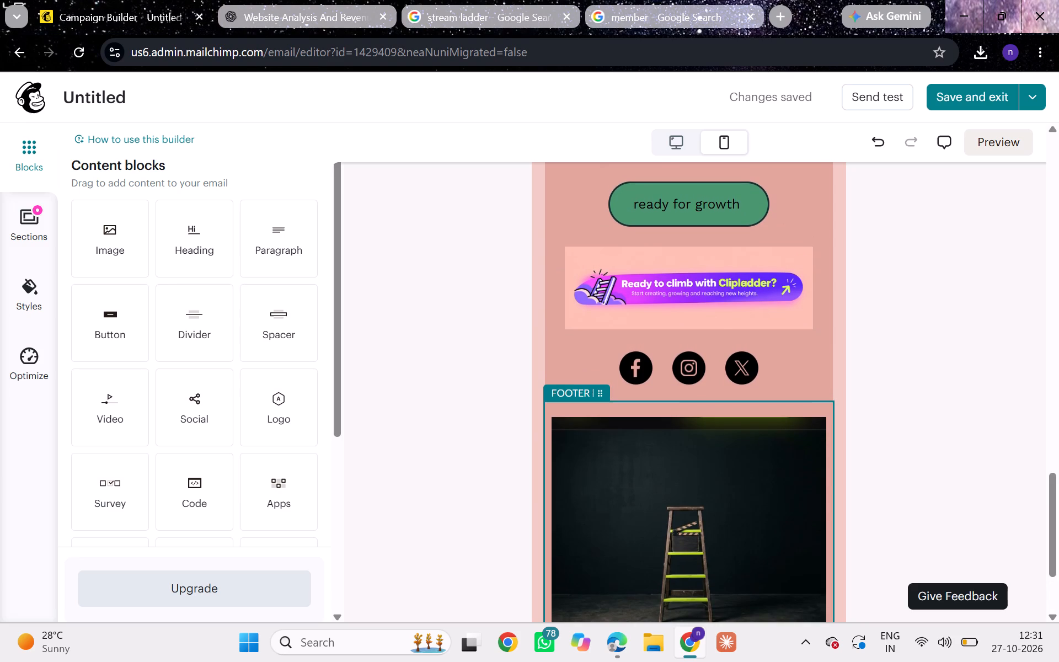
scroll(665, 543, up, 1)
drag(665, 543, 650, 464)
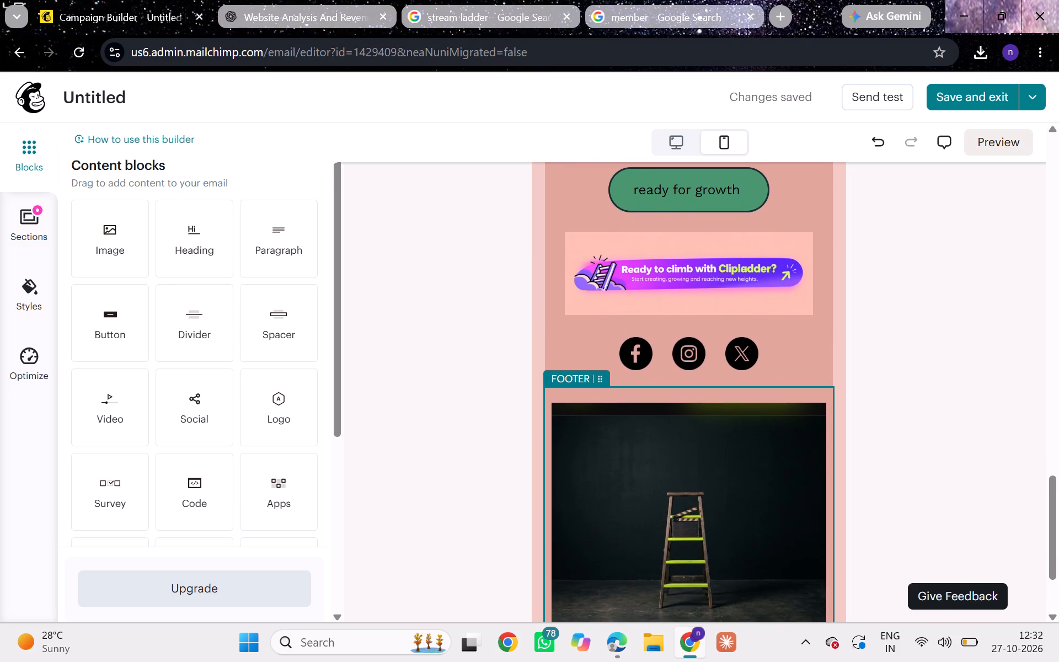
drag(650, 464, 659, 338)
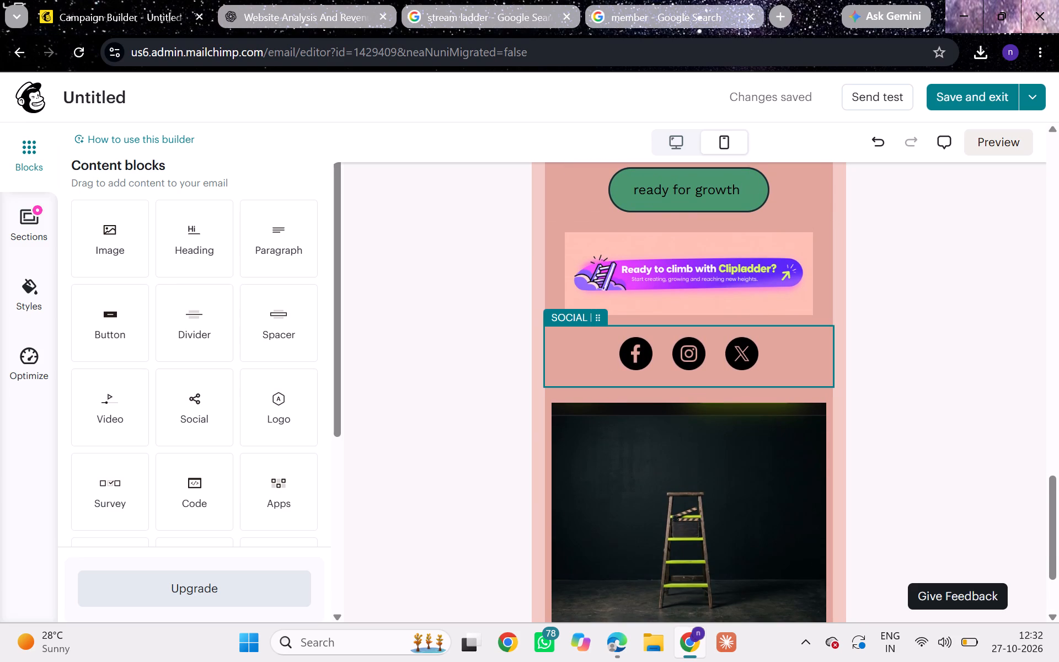
drag(659, 338, 681, 403)
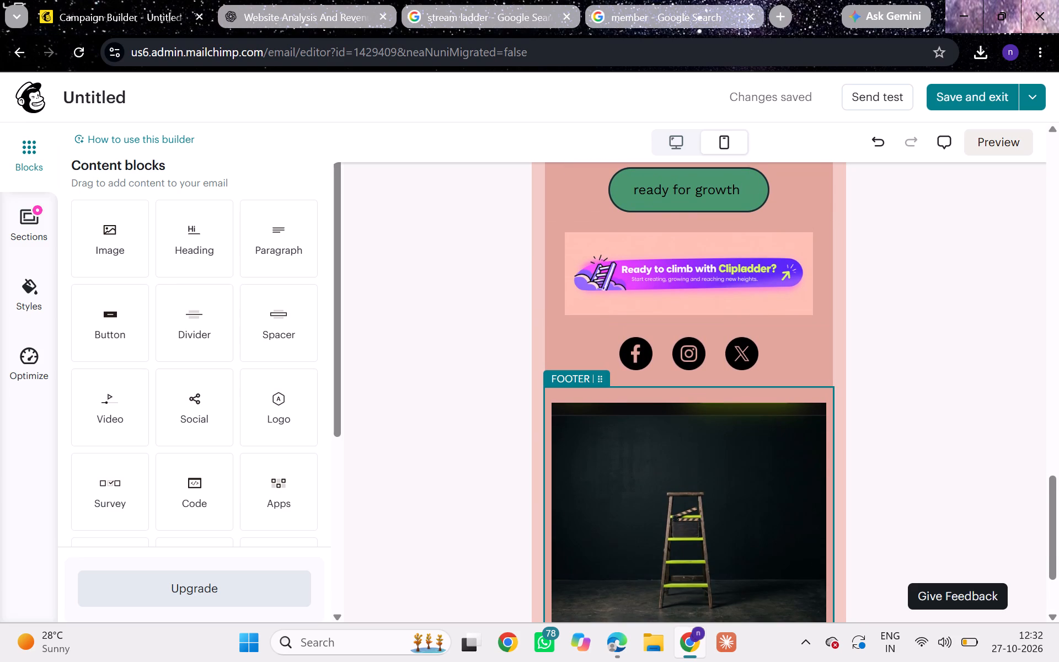
drag(681, 403, 937, 347)
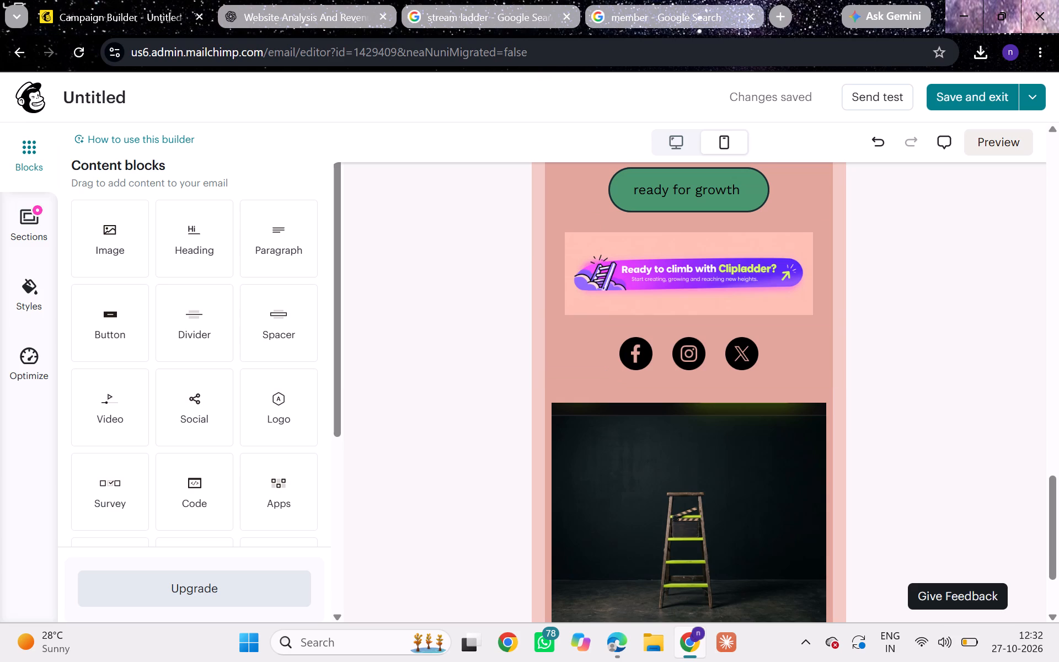
drag(937, 347, 947, 342)
scroll(947, 342, down, 4)
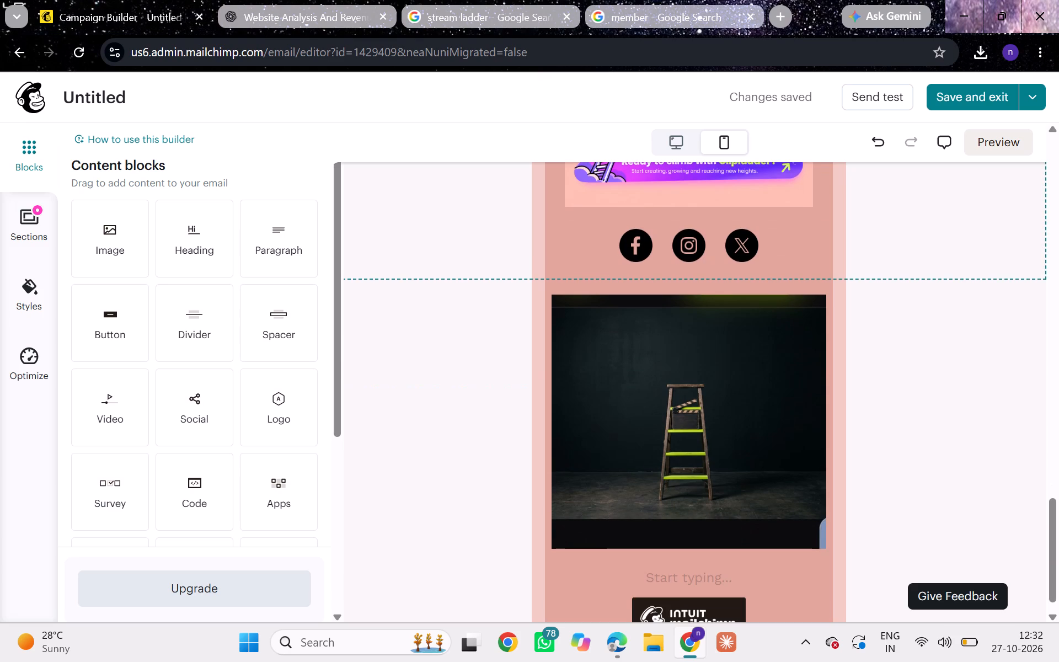
scroll(947, 342, up, 2)
scroll(947, 342, down, 1)
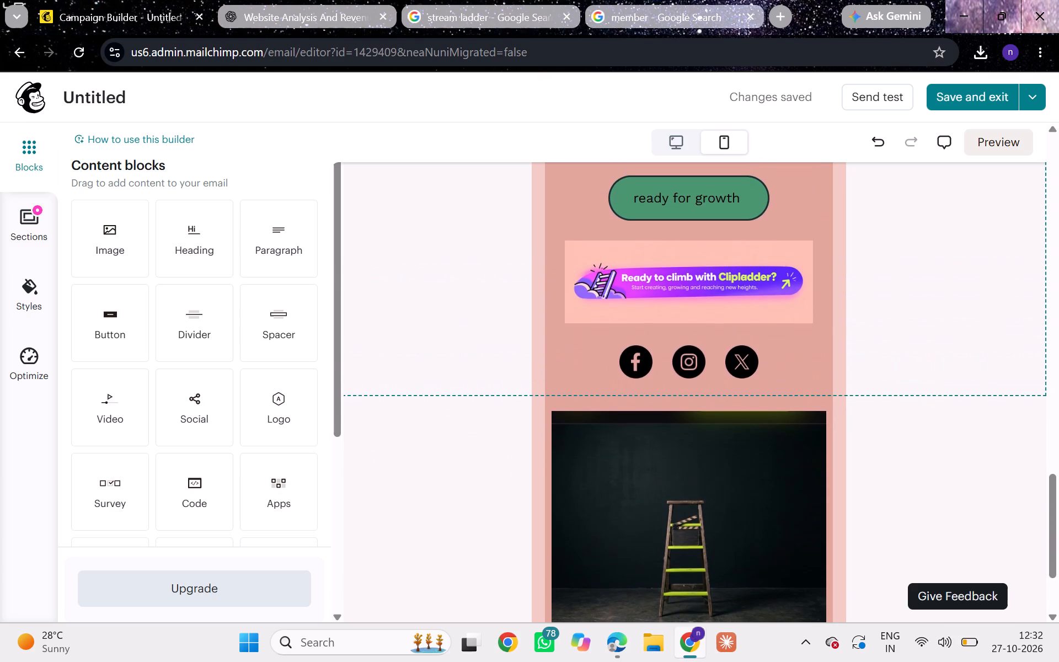
scroll(947, 342, down, 3)
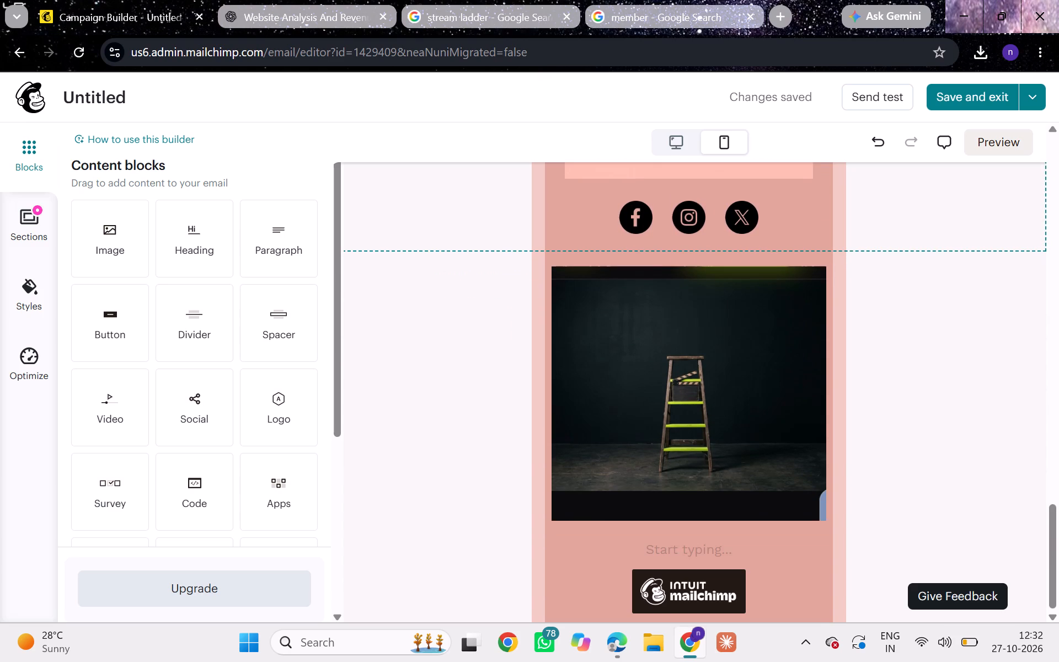
Delete the ladder logo block from the footer.
click(756, 398)
click(1027, 275)
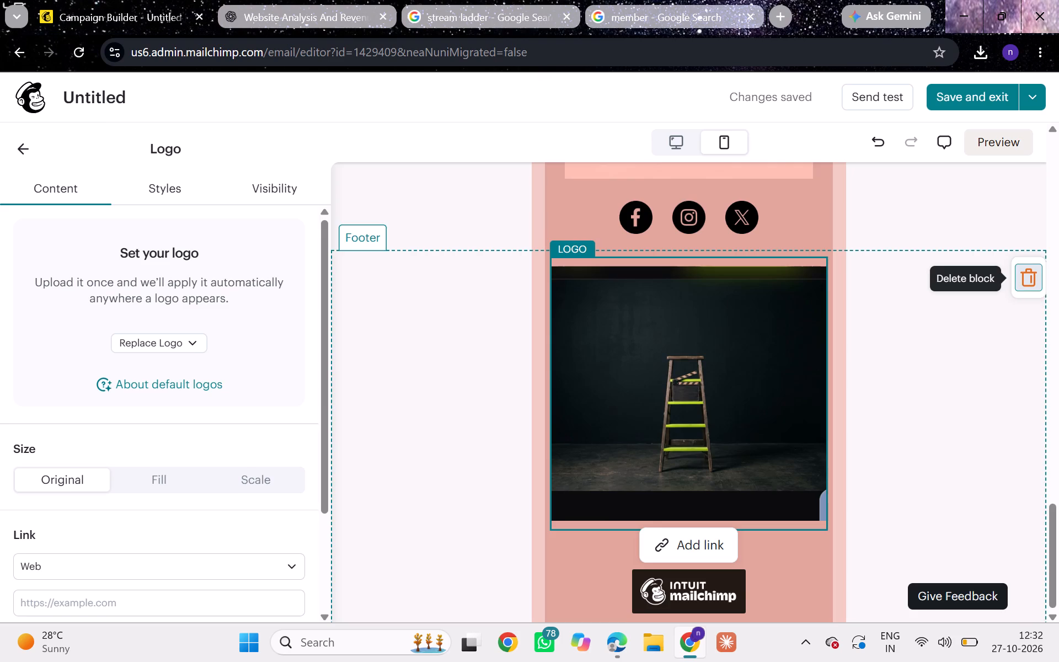
Review the mobile layout, checking the remaining footer blocks, the plan section, the body text and the hero image.
scroll(828, 392, down, 2)
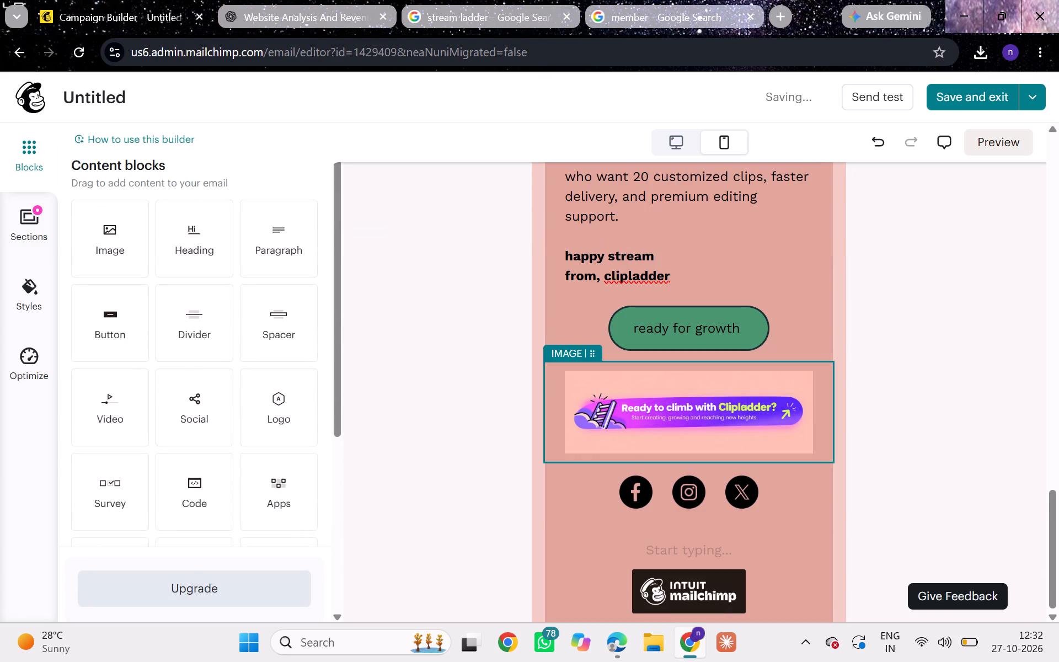
scroll(771, 553, down, 2)
click(723, 552)
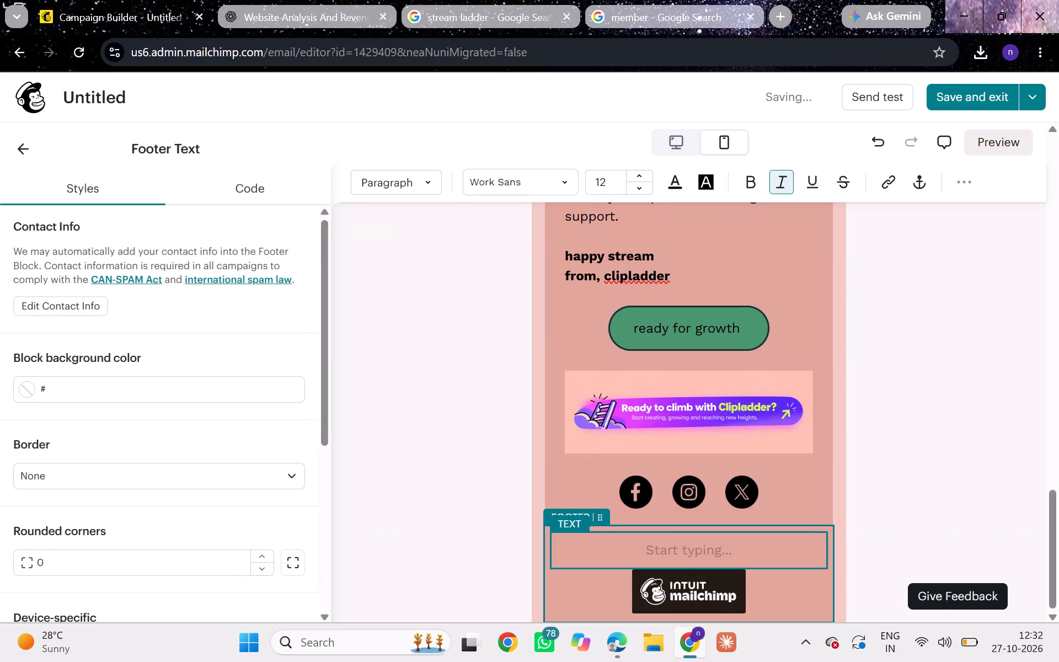
click(772, 602)
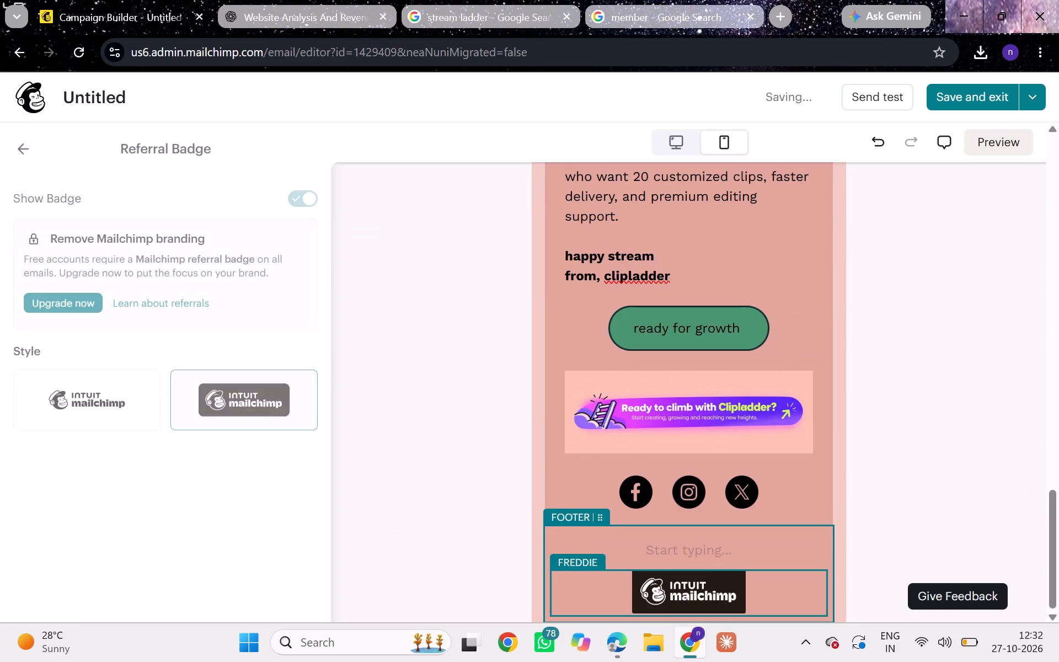
scroll(781, 383, up, 2)
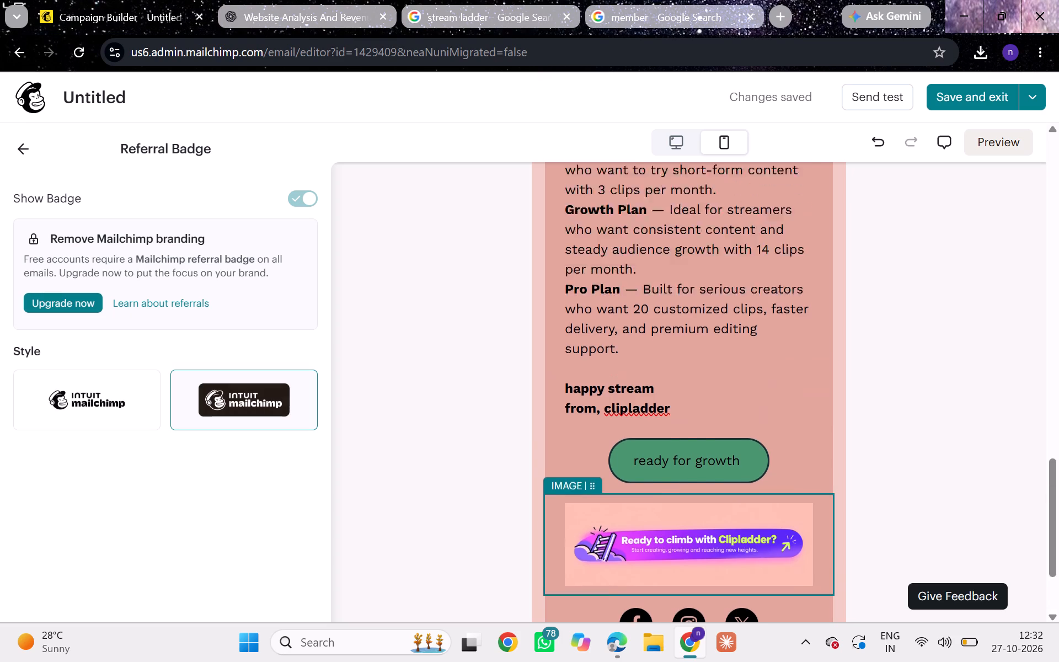
scroll(781, 383, up, 11)
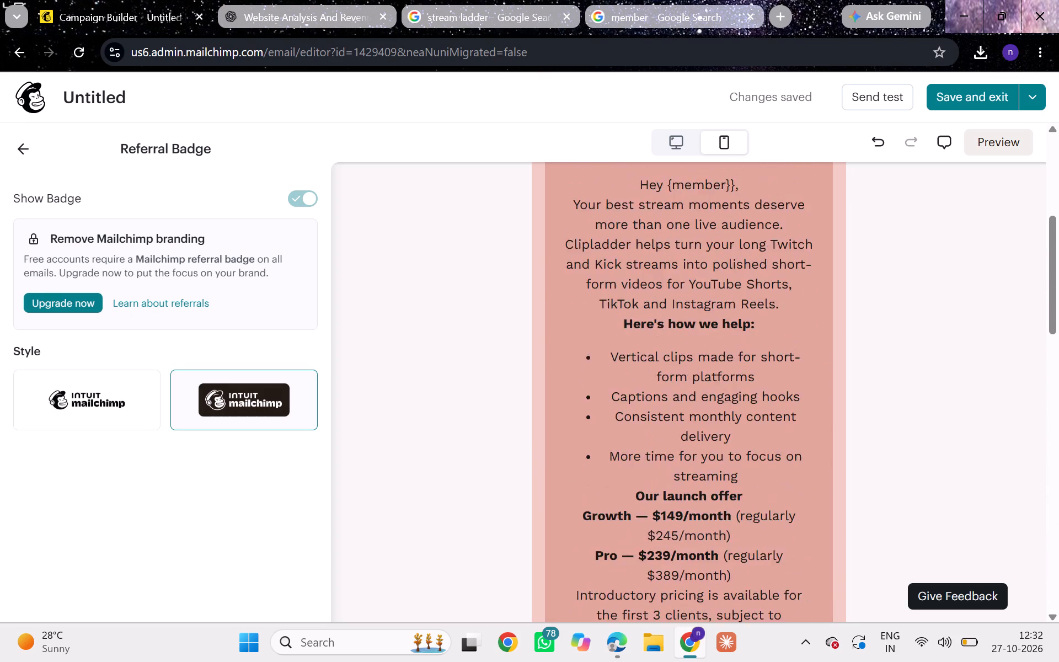
scroll(781, 383, up, 3)
scroll(781, 383, down, 7)
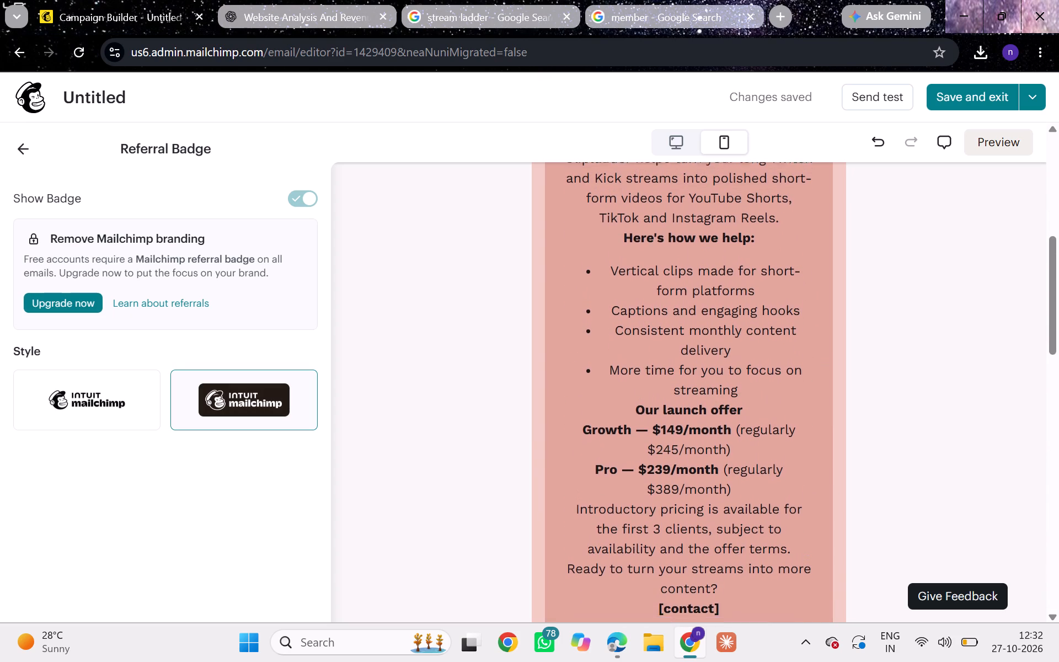
scroll(781, 383, down, 2)
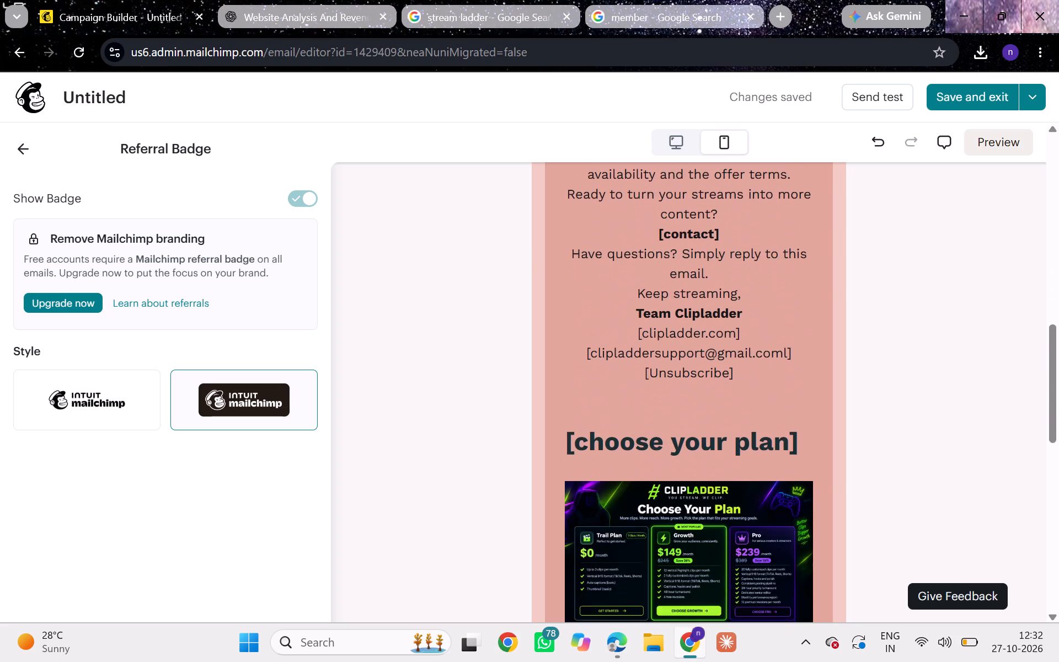
scroll(781, 383, down, 1)
scroll(781, 383, up, 9)
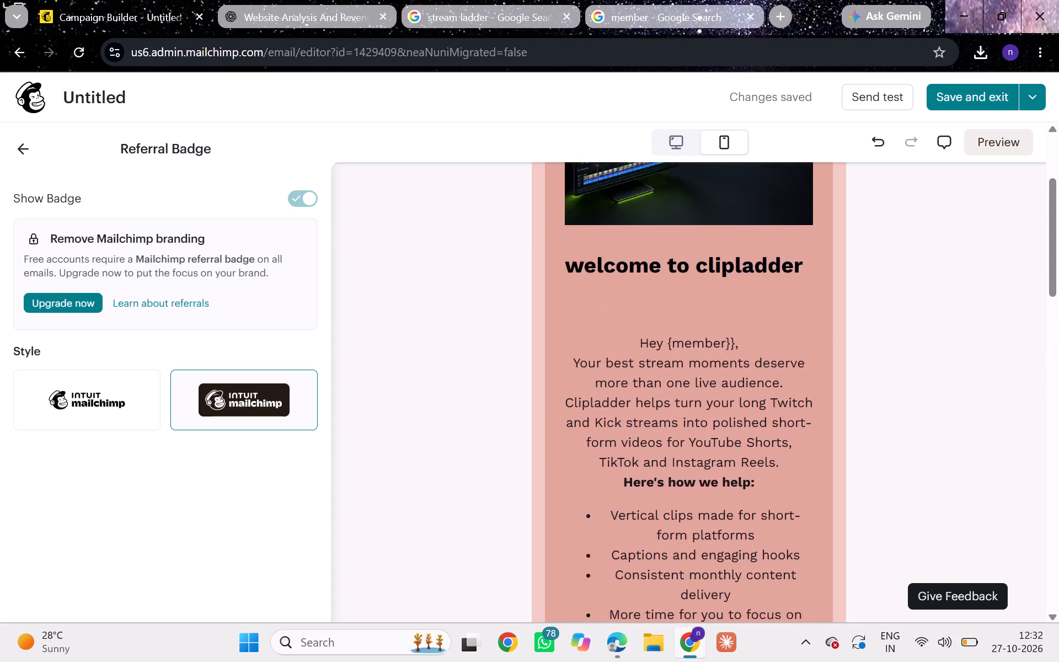
scroll(781, 383, up, 4)
scroll(781, 383, down, 4)
scroll(781, 383, up, 2)
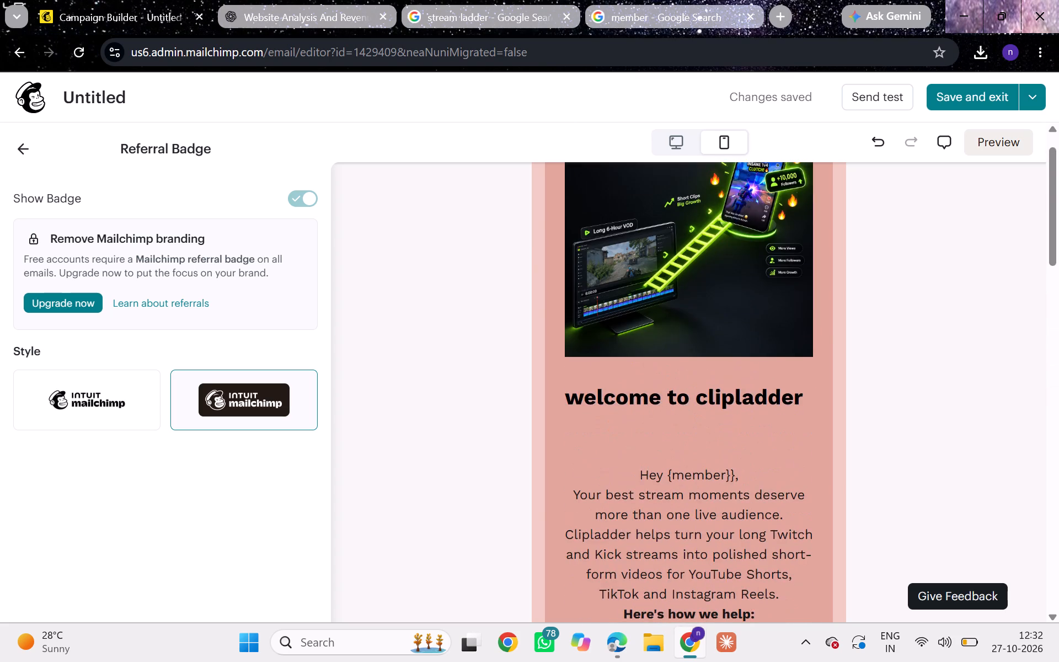
scroll(781, 383, down, 3)
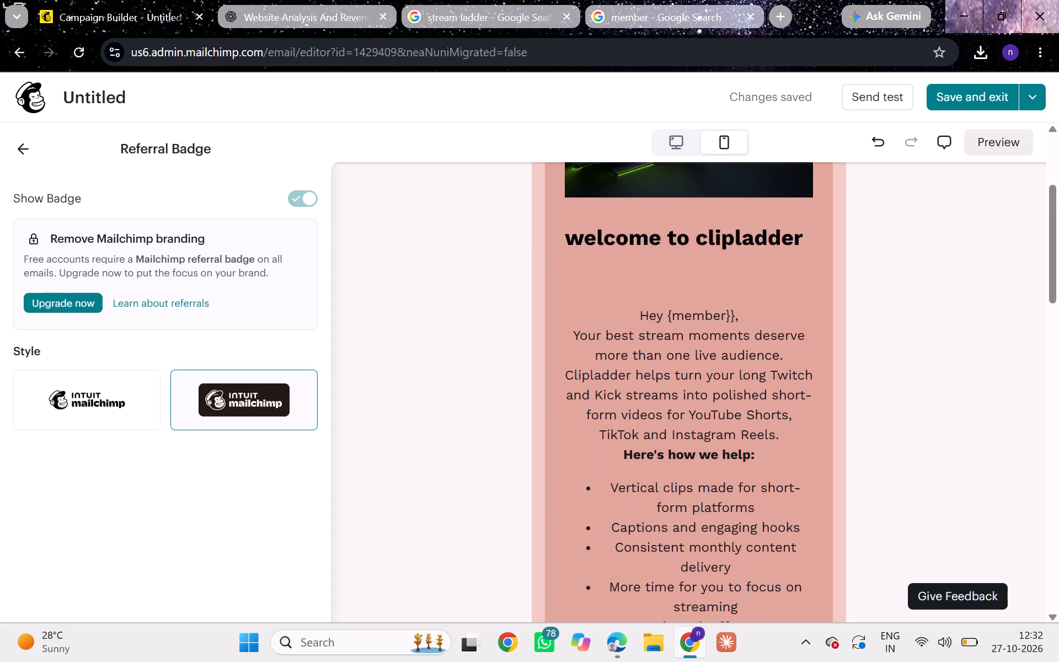
scroll(781, 383, down, 3)
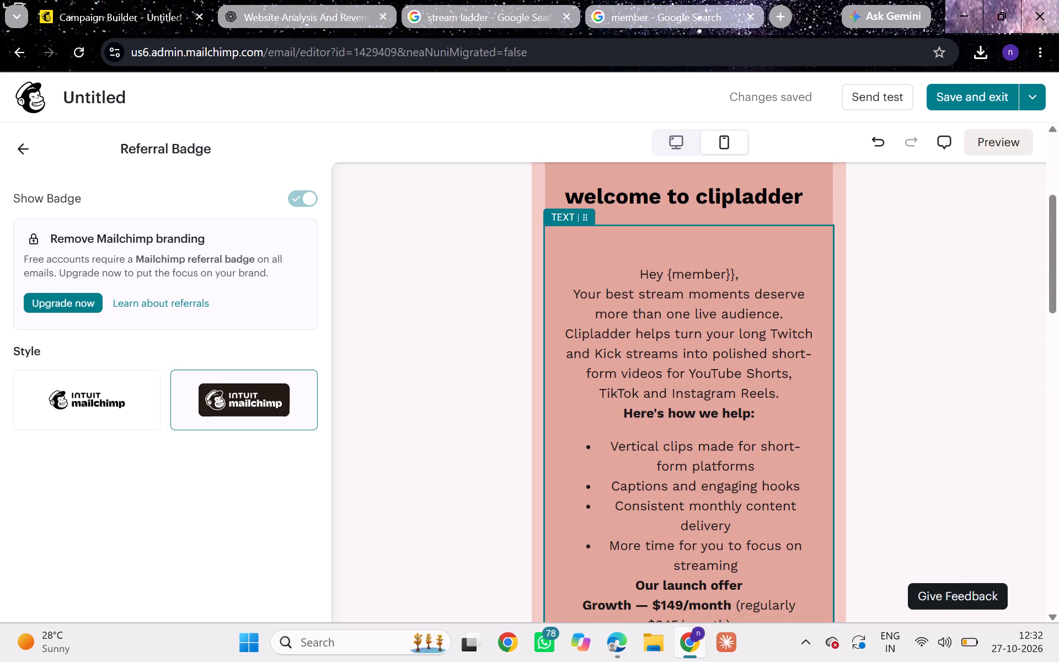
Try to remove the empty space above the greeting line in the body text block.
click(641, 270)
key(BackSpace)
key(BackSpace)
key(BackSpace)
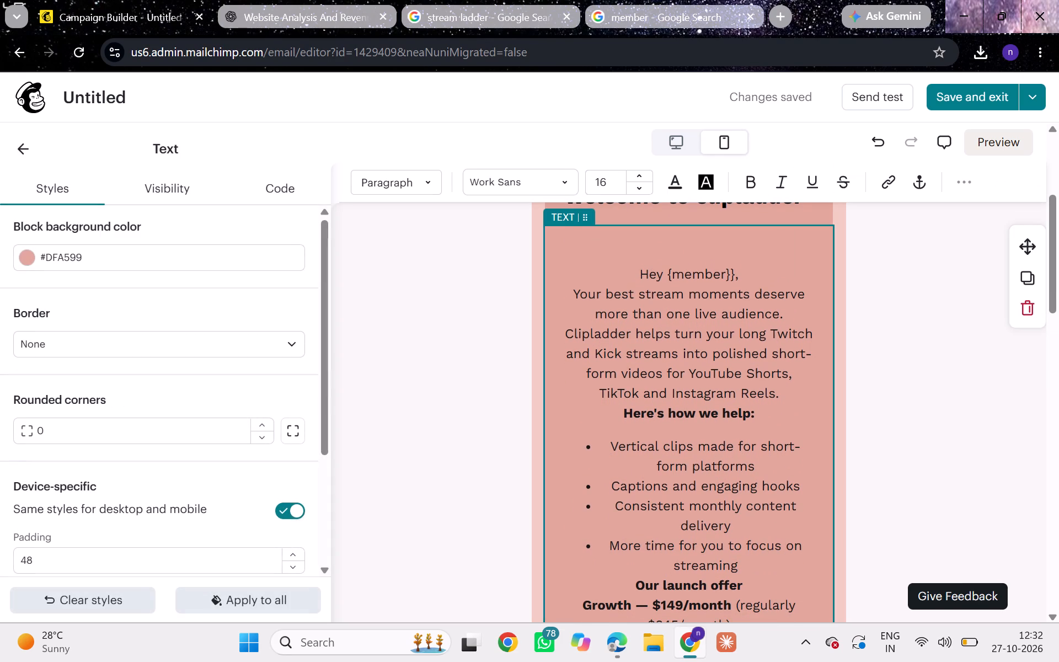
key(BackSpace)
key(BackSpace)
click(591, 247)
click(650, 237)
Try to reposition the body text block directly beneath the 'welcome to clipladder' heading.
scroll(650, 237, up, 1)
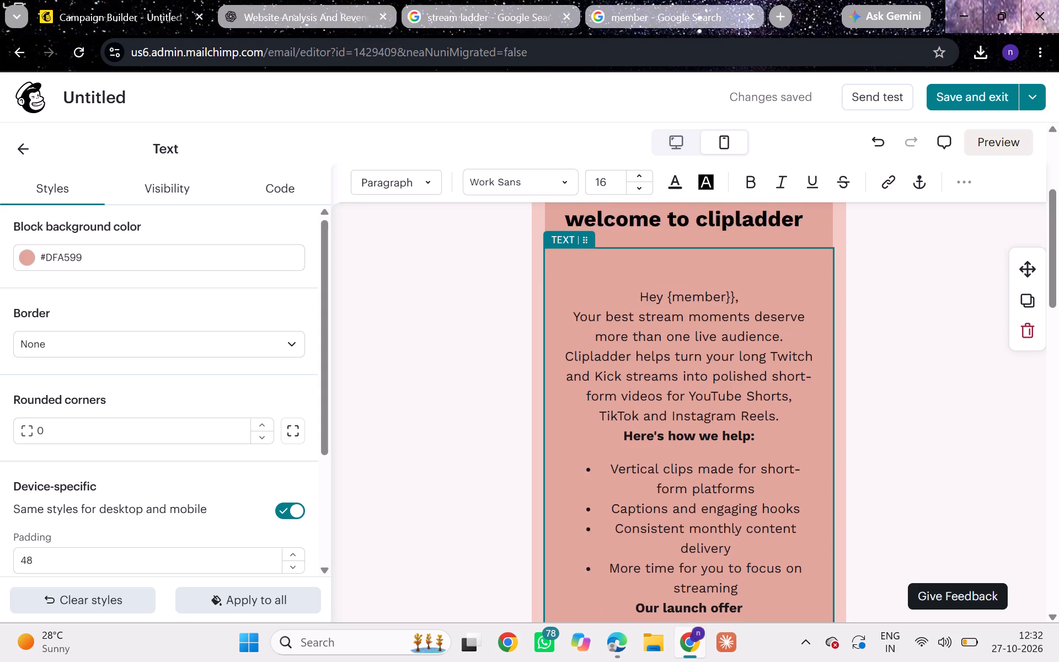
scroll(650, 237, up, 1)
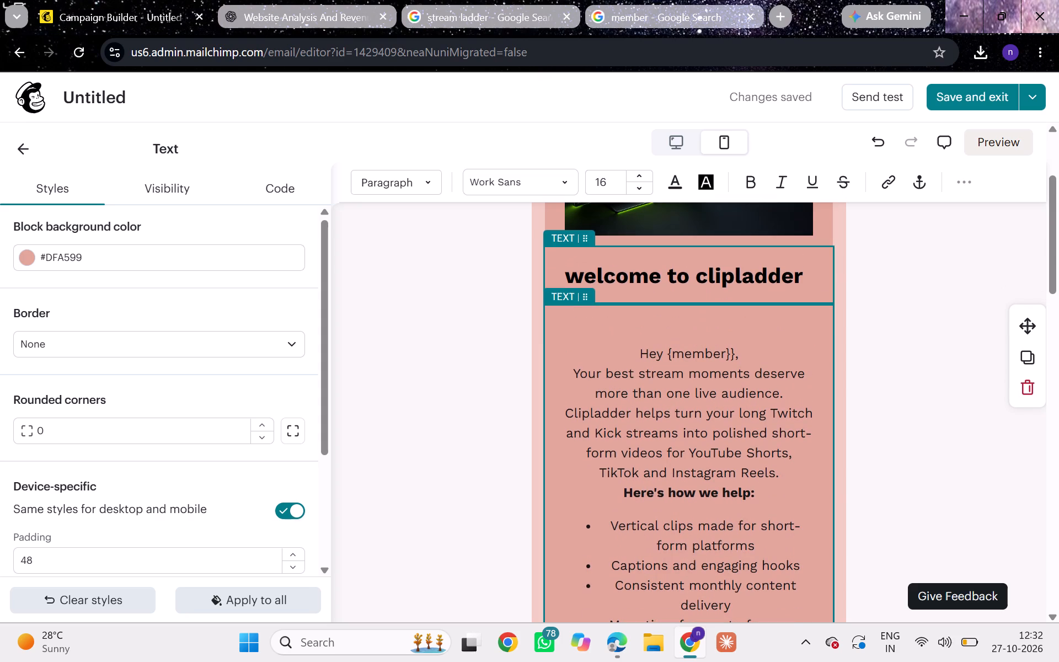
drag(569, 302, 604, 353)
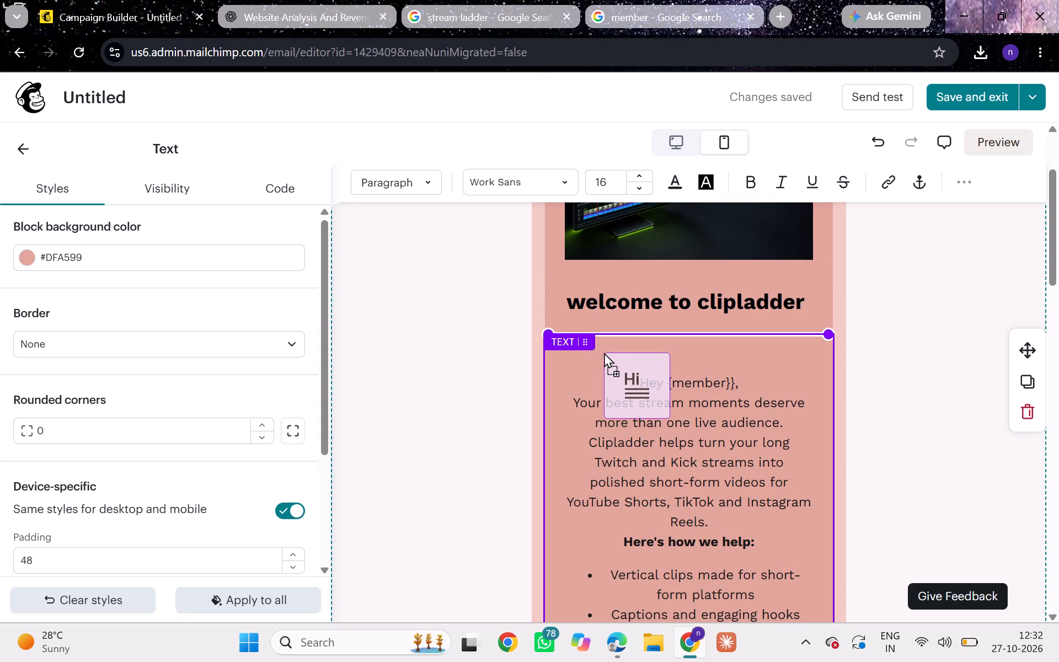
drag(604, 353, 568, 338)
Check the email once more in the mobile layout, from the hero image and heading through to the banner and social icons.
scroll(645, 339, up, 2)
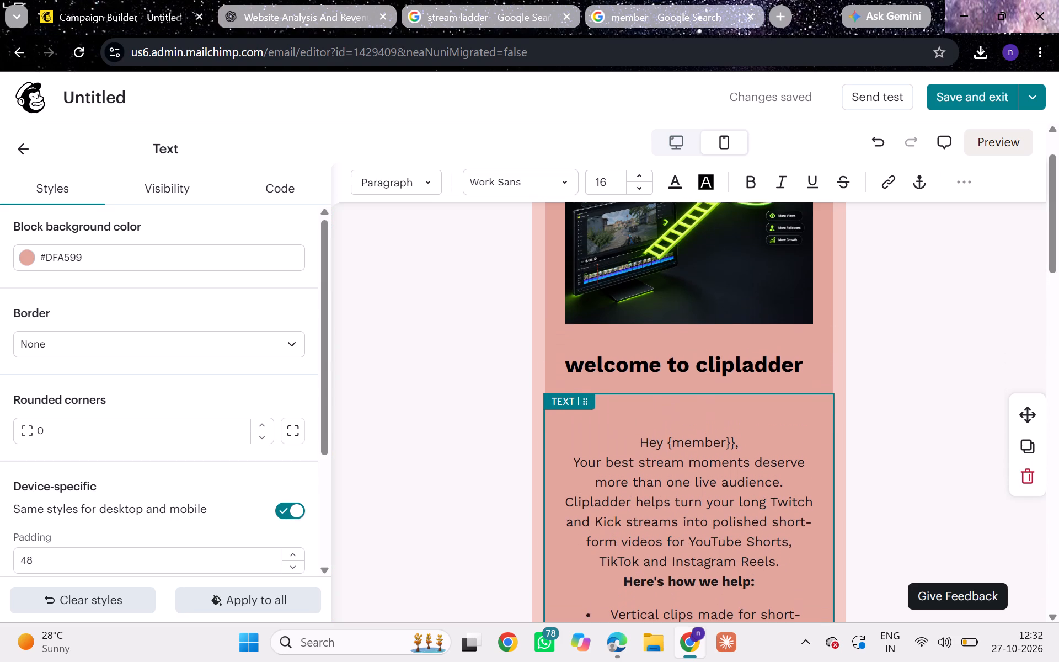
scroll(645, 339, up, 3)
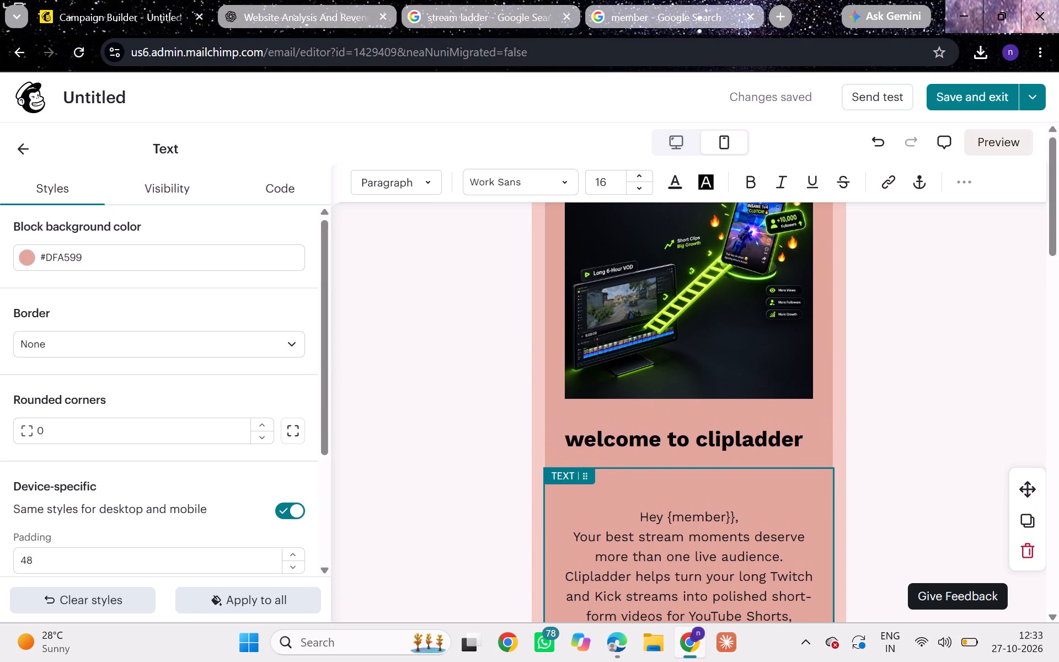
scroll(645, 339, up, 2)
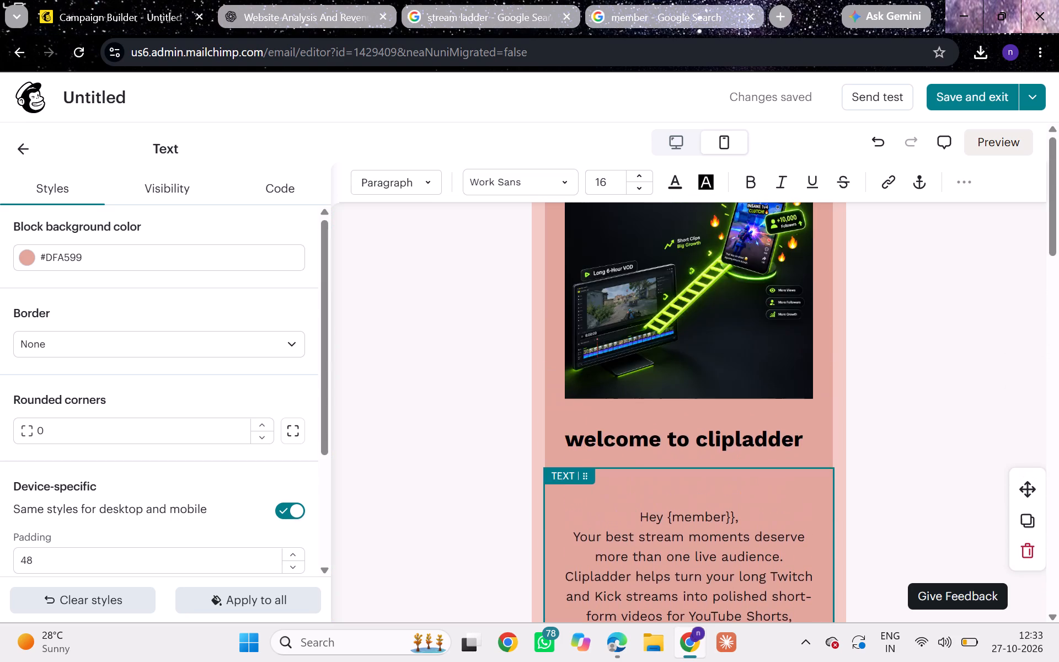
scroll(645, 339, up, 1)
scroll(645, 339, down, 6)
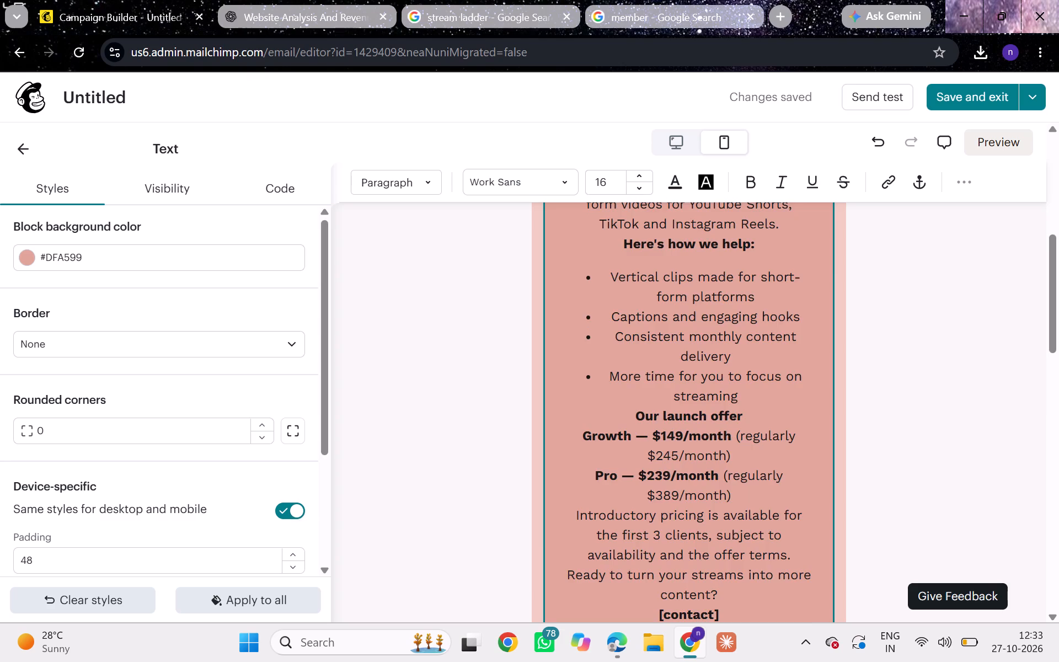
scroll(645, 339, down, 13)
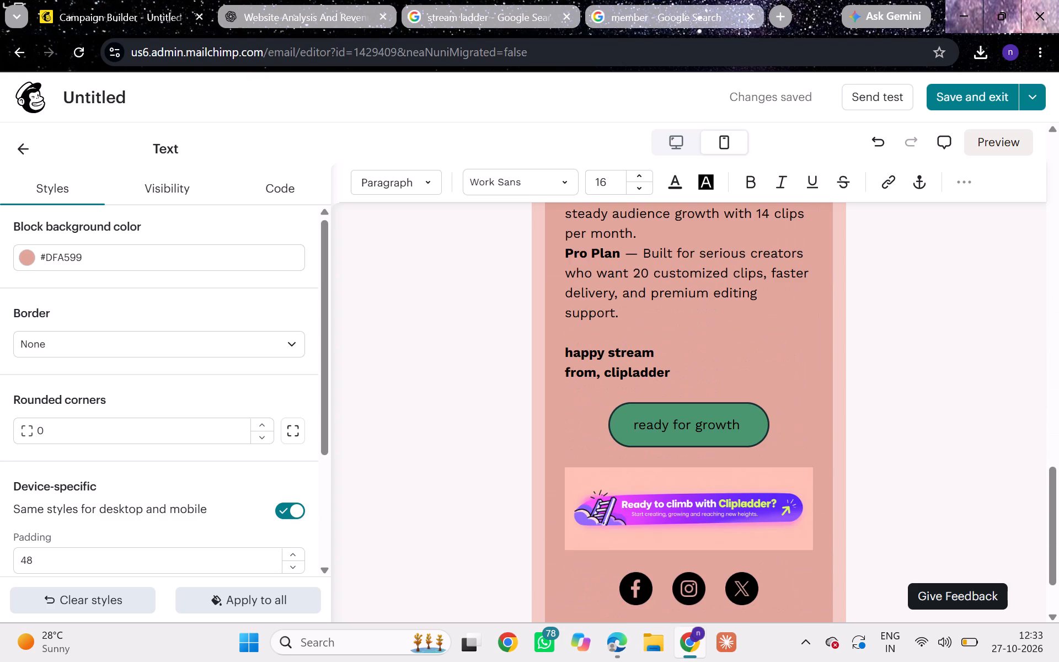
scroll(645, 339, up, 8)
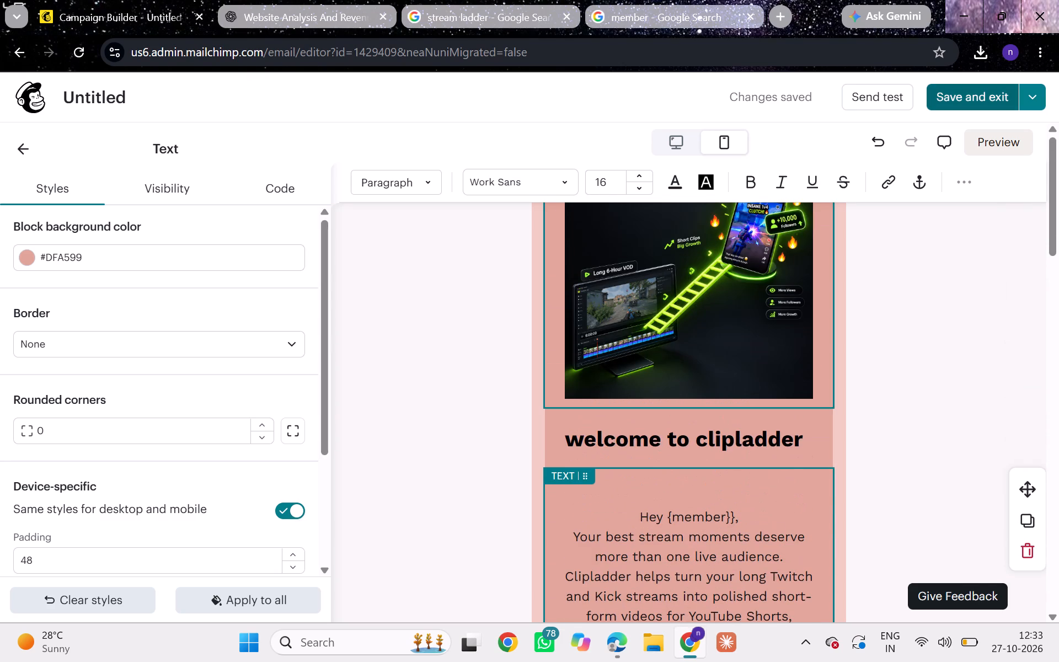
Send a test email of the design to the prefilled recipient address.
click(885, 103)
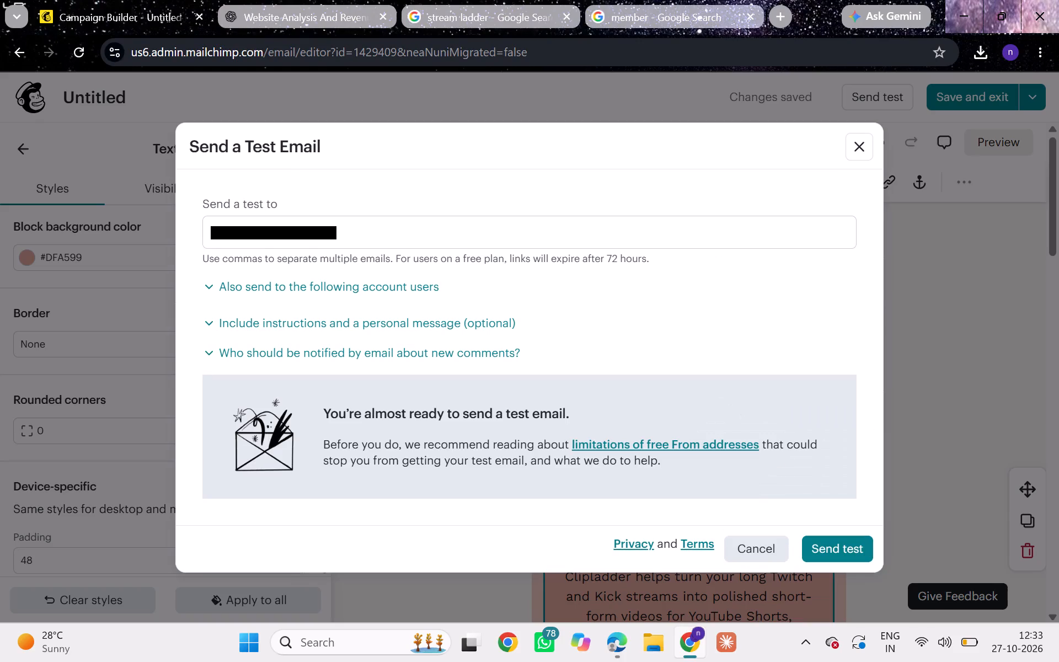
click(822, 549)
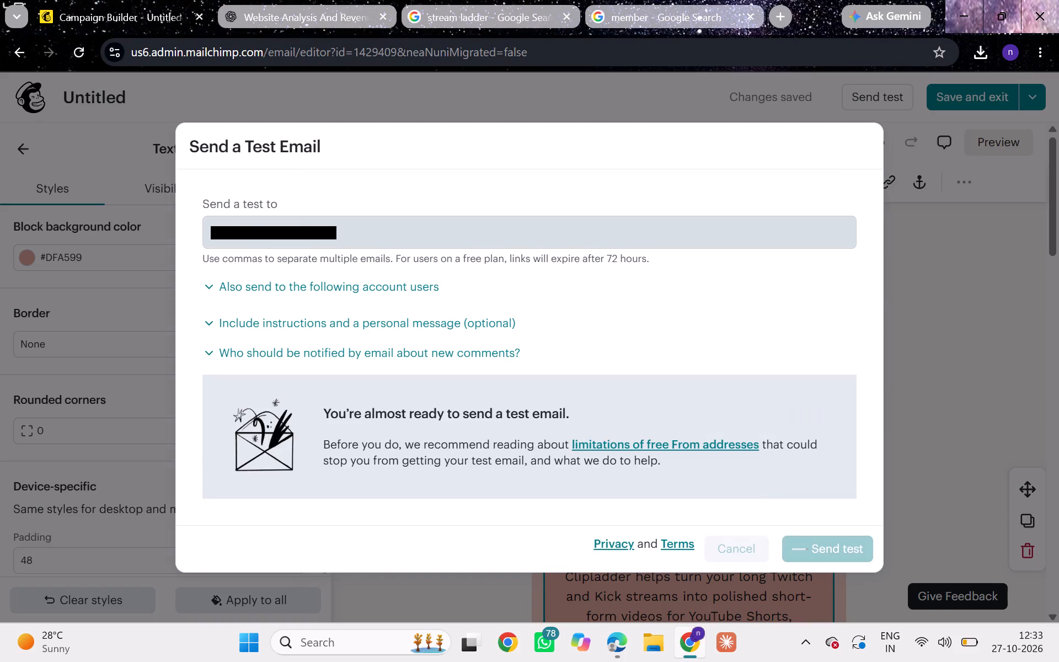
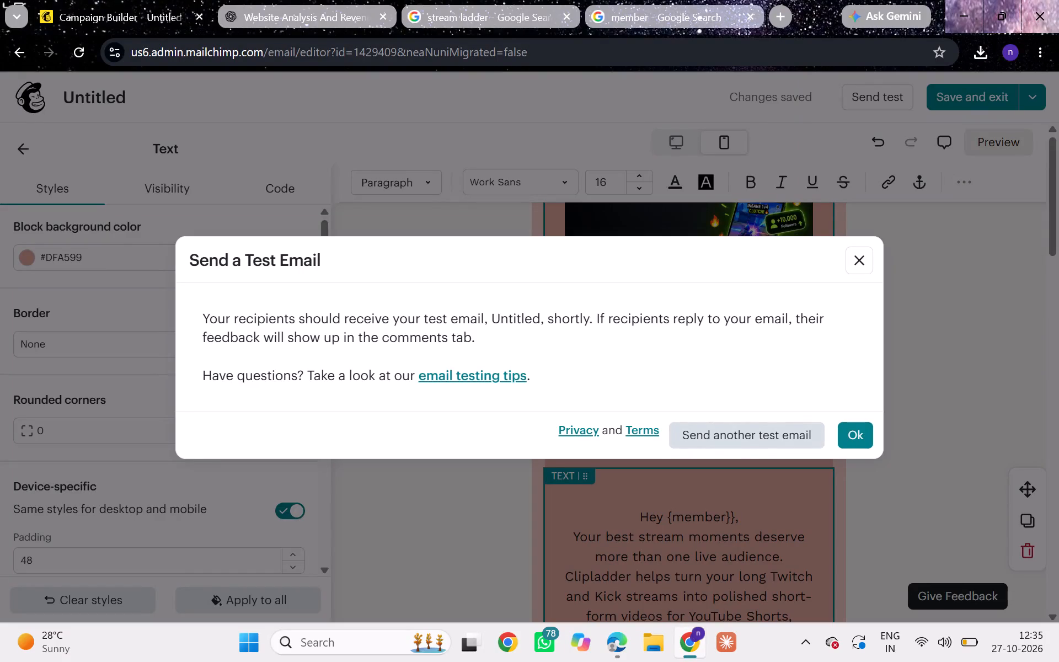
Dismiss the test email confirmation, then save the email design and exit to the campaign checklist.
double_click(857, 271)
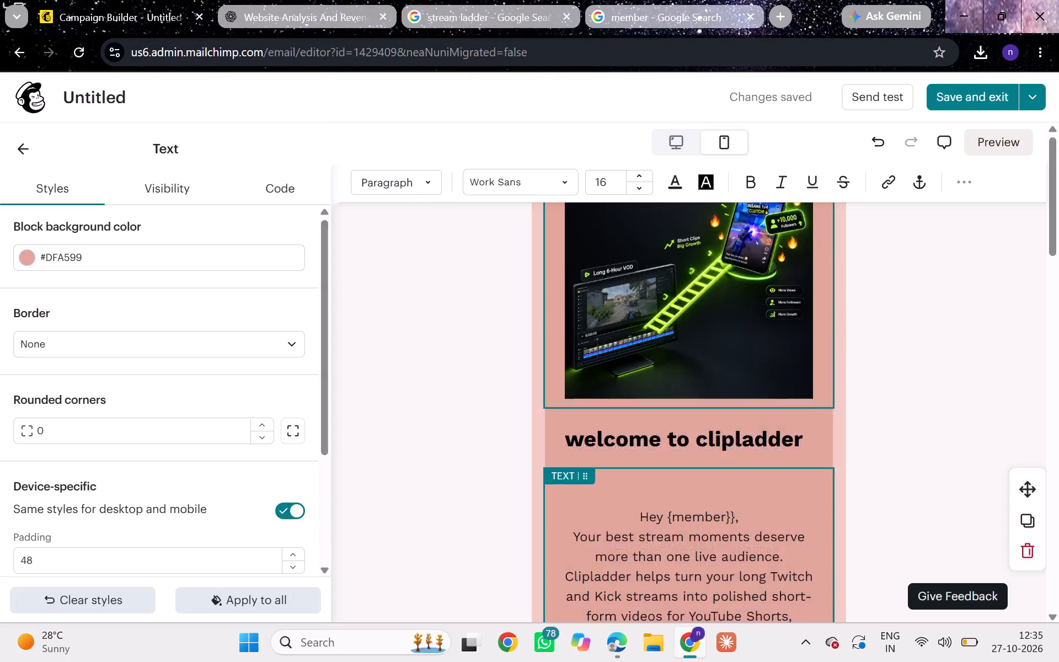
scroll(746, 377, down, 3)
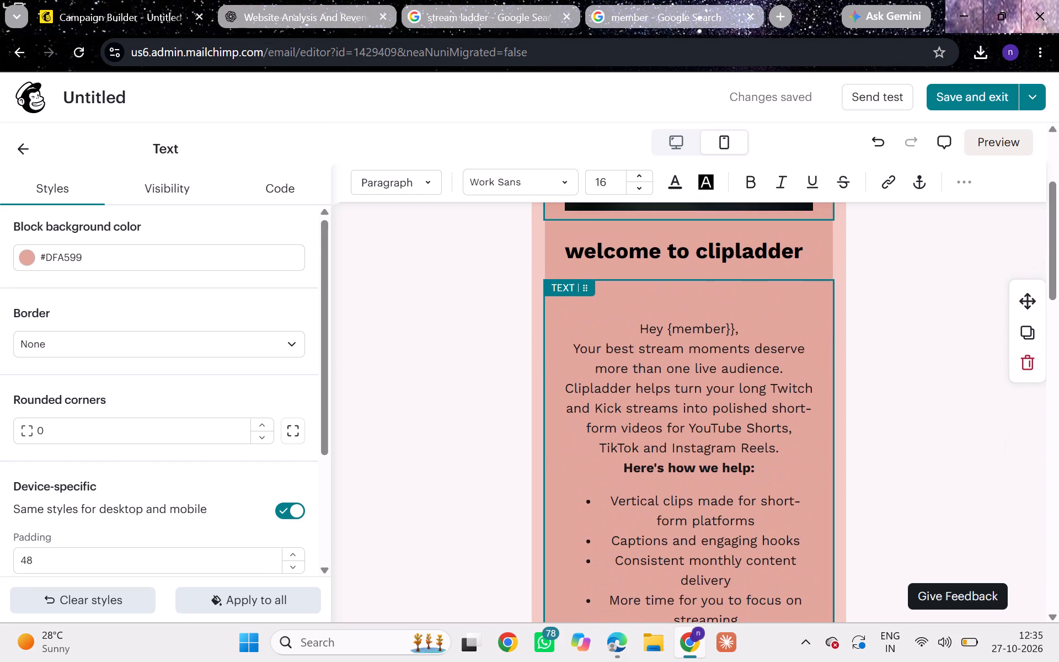
scroll(716, 371, up, 4)
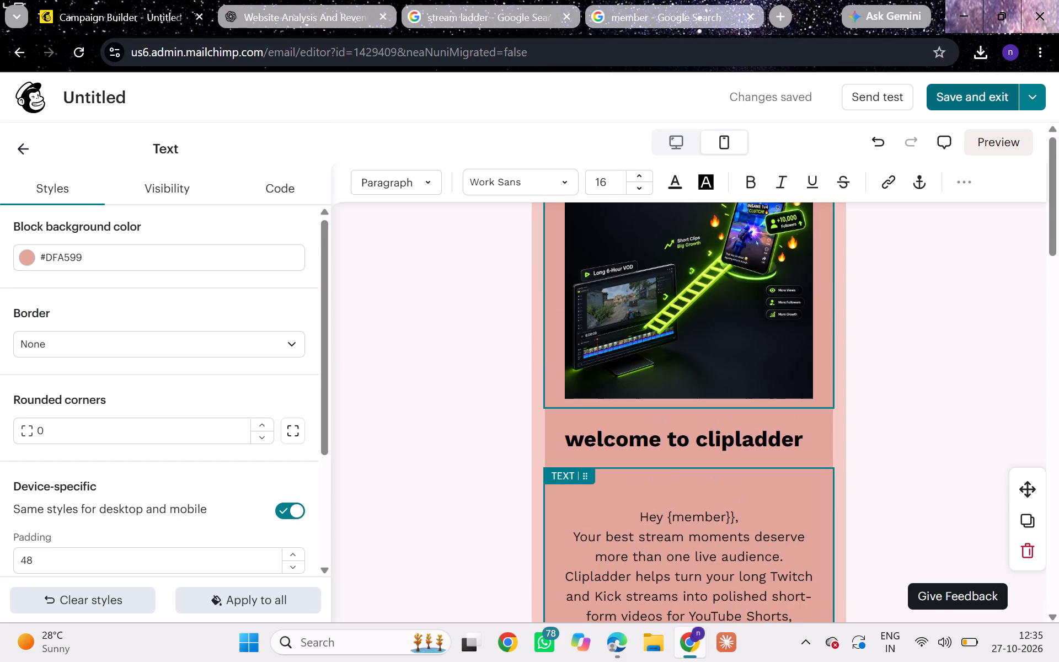
click(955, 103)
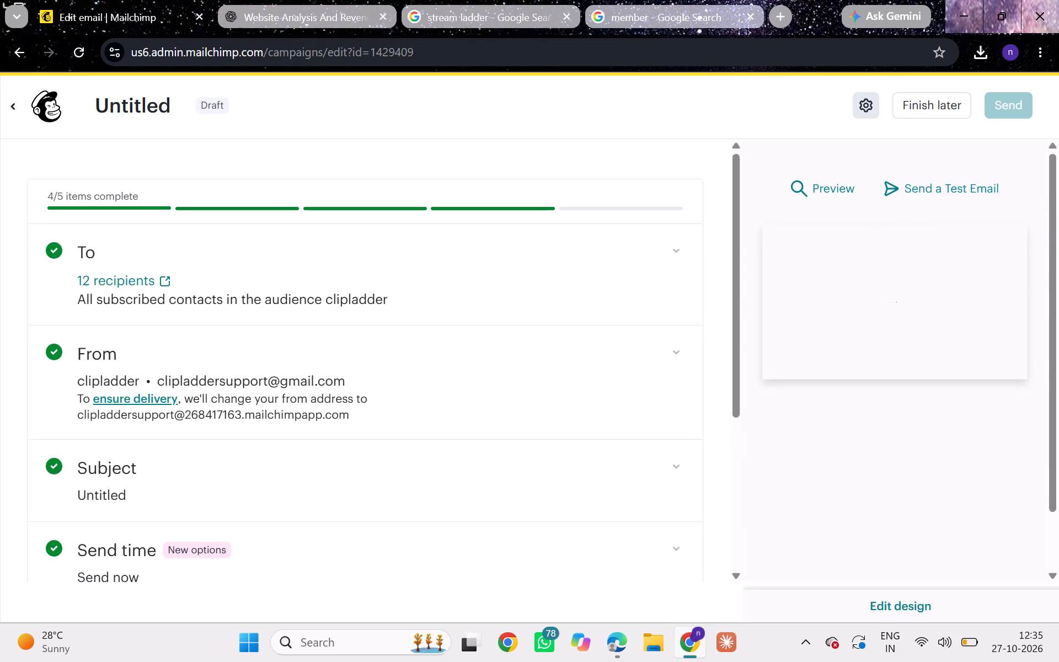
Review the campaign checklist from recipients to sharing, and look through the email preview down to its footer.
scroll(551, 391, down, 3)
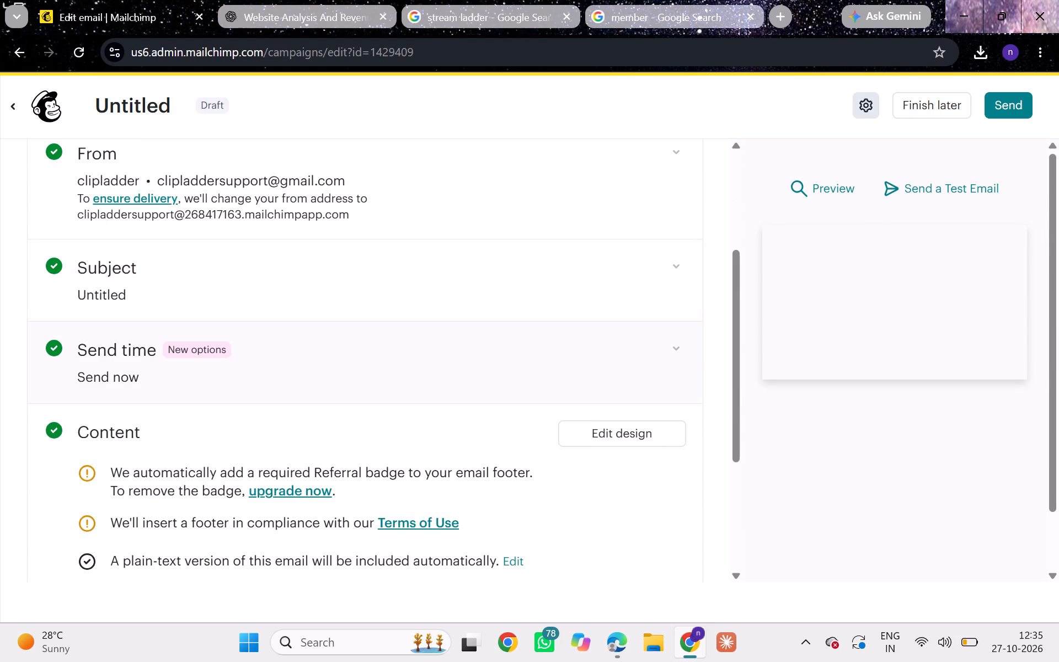
scroll(551, 391, down, 2)
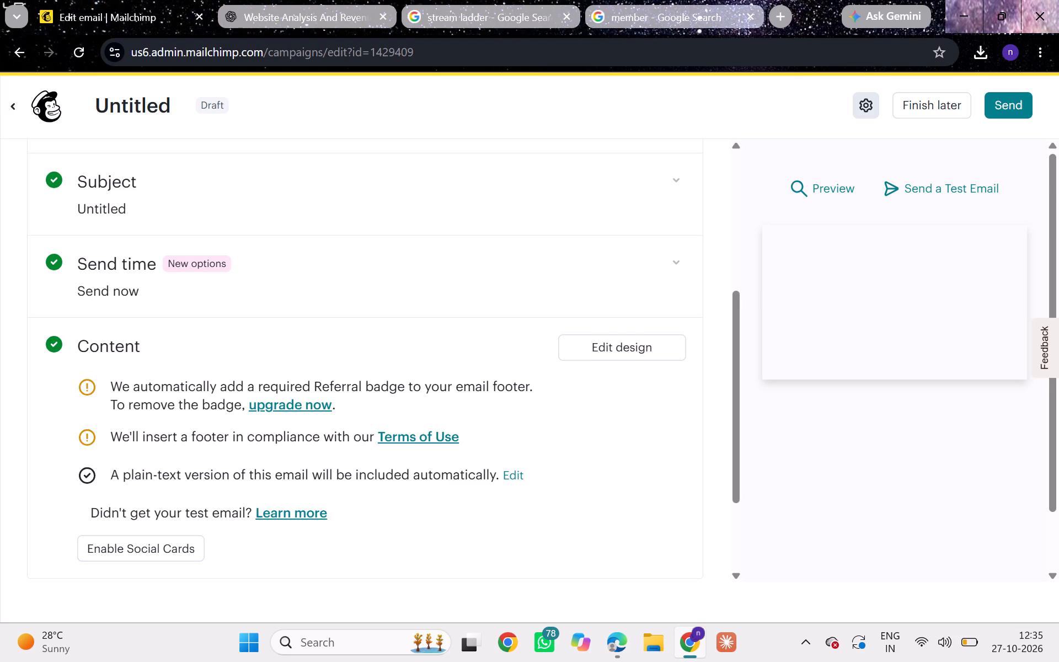
scroll(459, 431, down, 2)
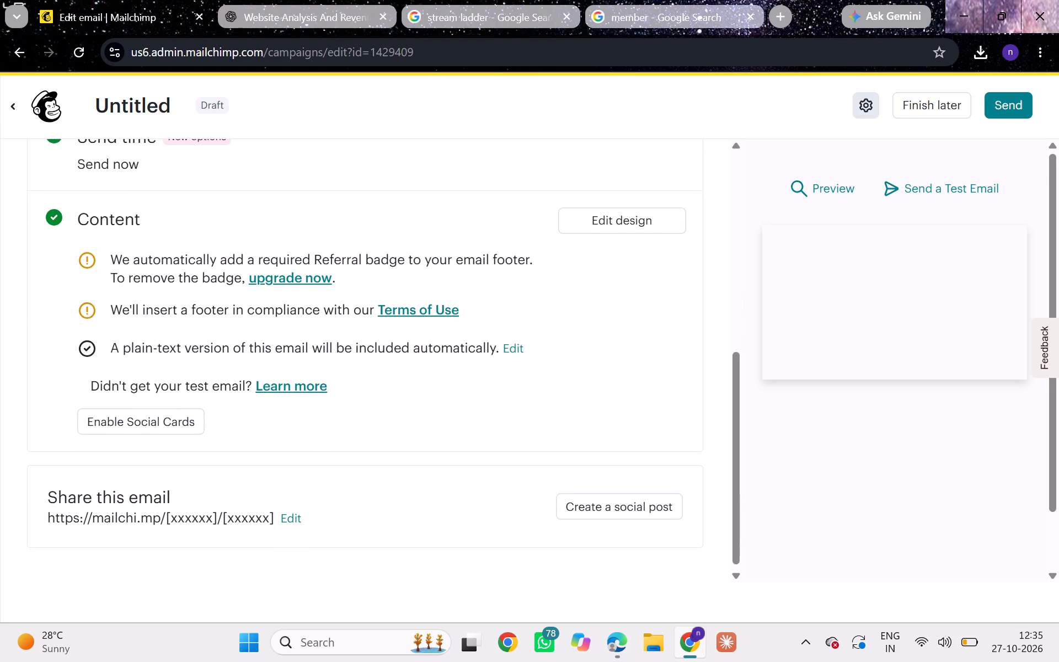
scroll(459, 431, down, 2)
scroll(459, 431, up, 5)
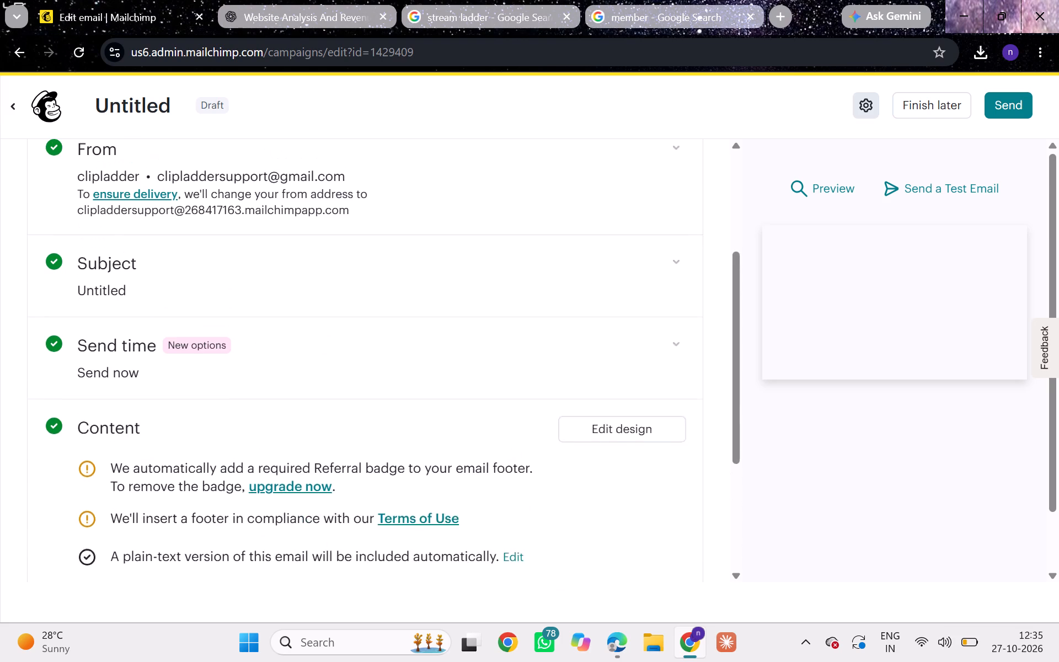
scroll(459, 431, up, 5)
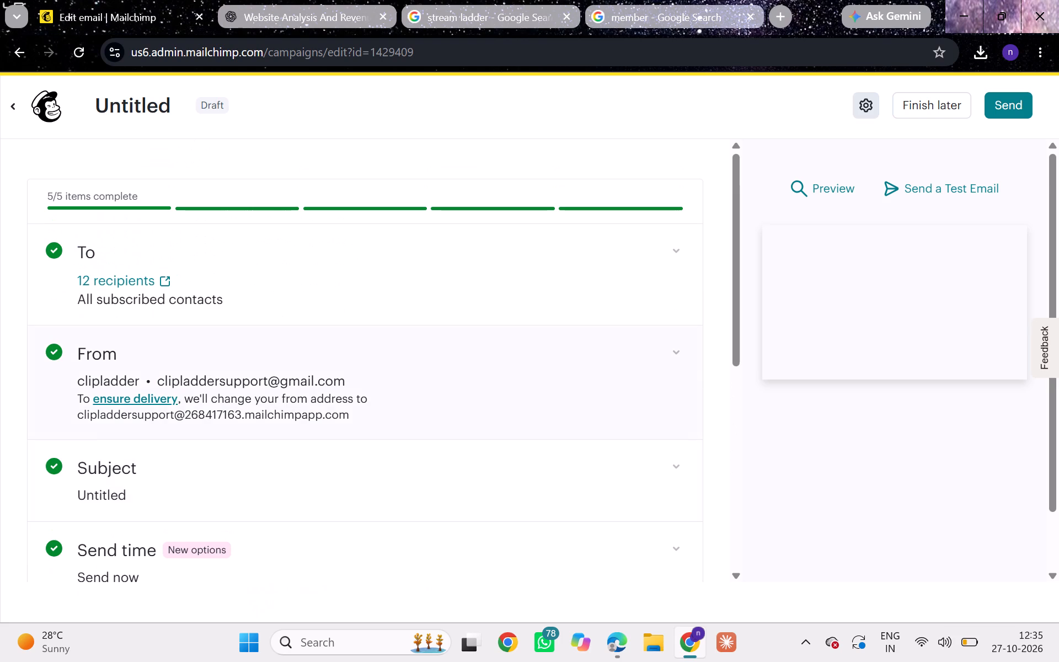
scroll(529, 344, down, 5)
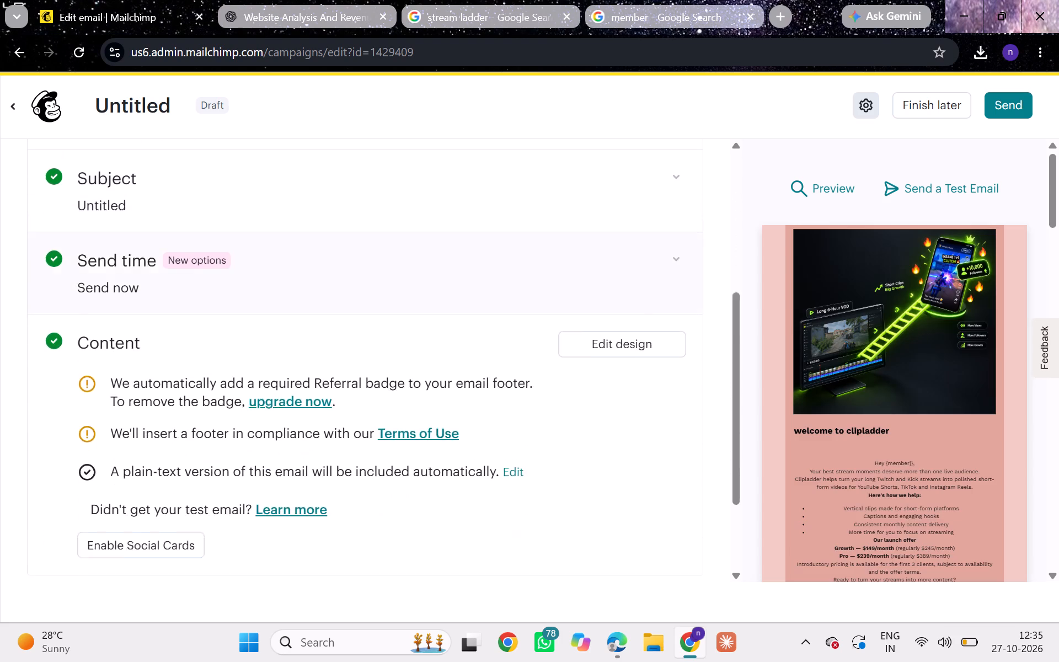
scroll(529, 344, down, 3)
scroll(905, 360, down, 1)
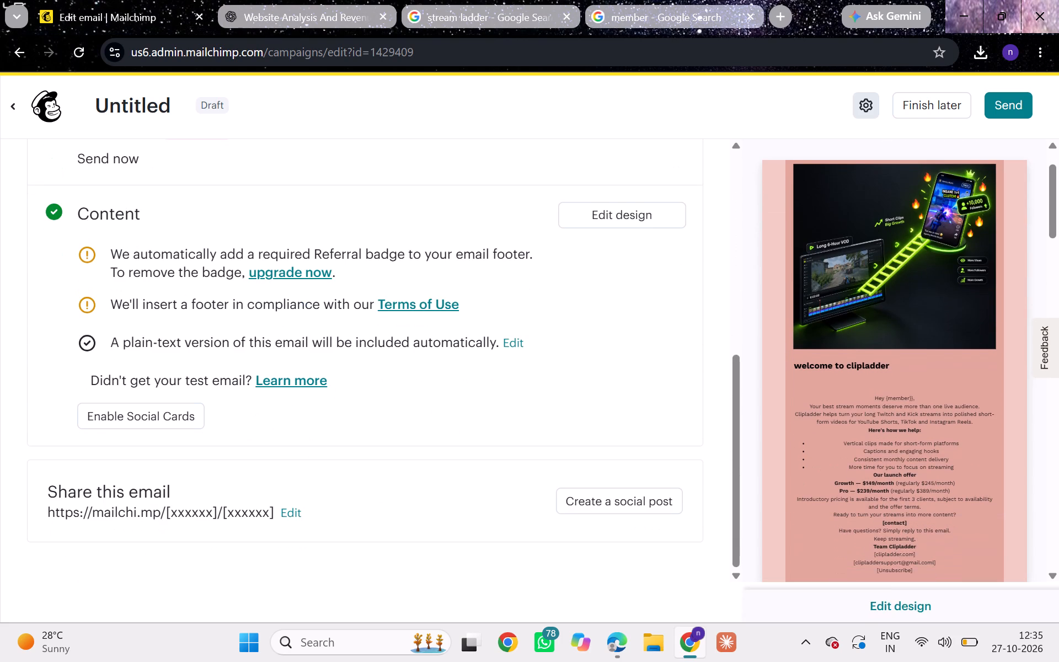
scroll(905, 360, down, 1)
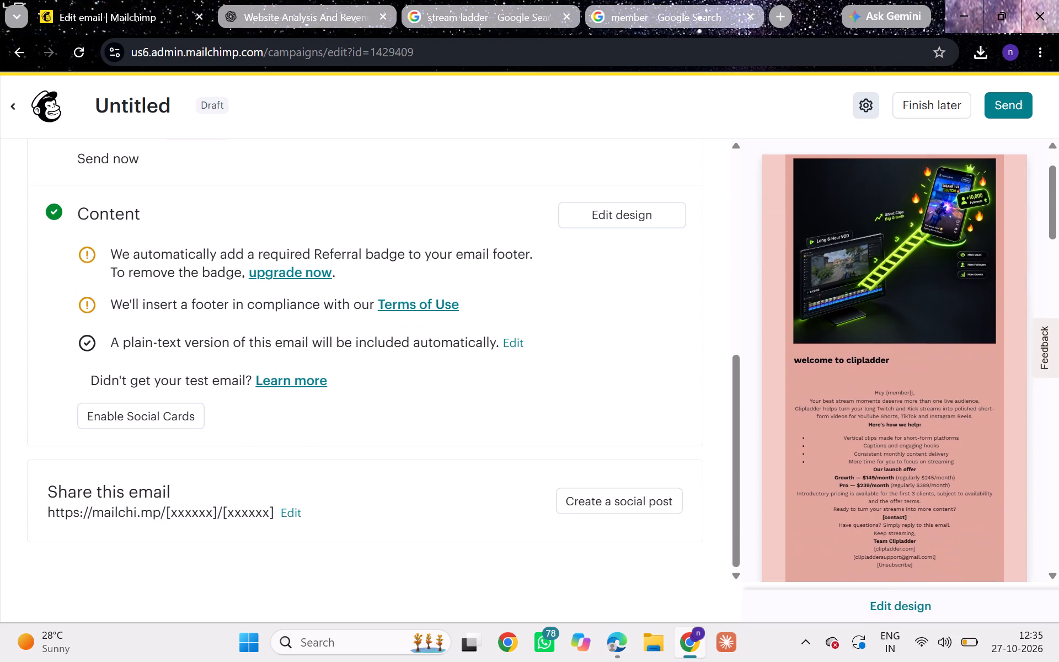
scroll(905, 360, down, 6)
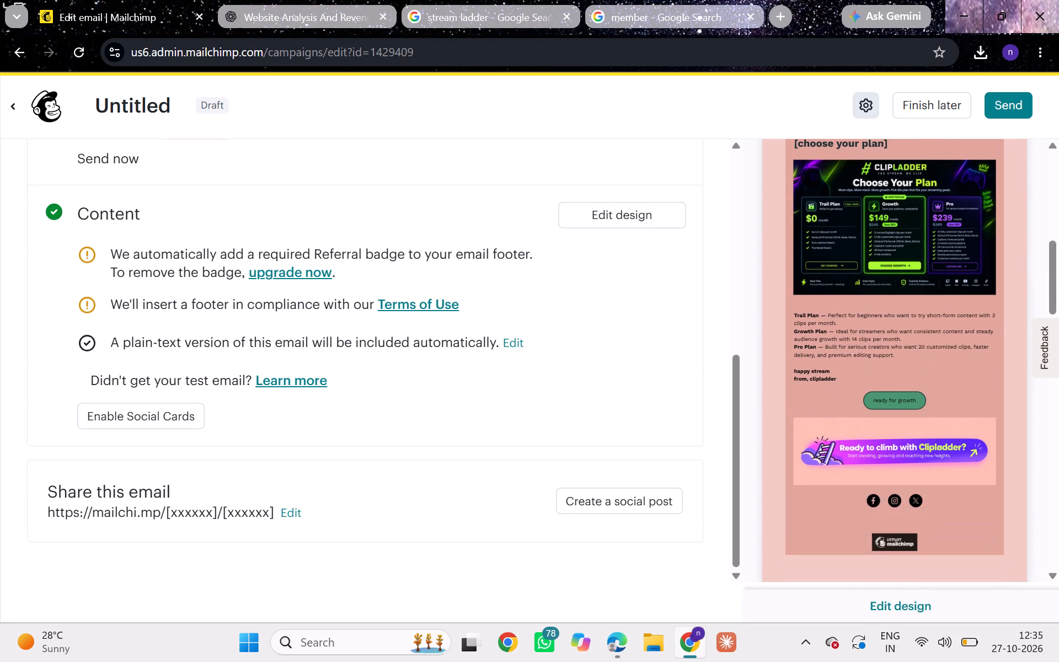
scroll(905, 360, down, 1)
scroll(905, 360, up, 5)
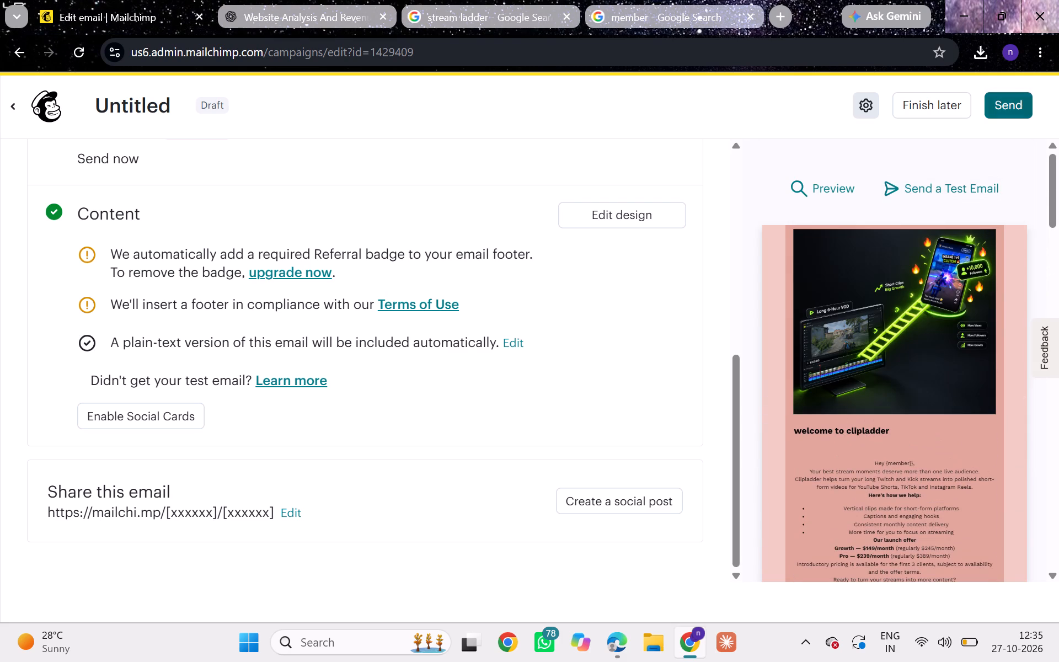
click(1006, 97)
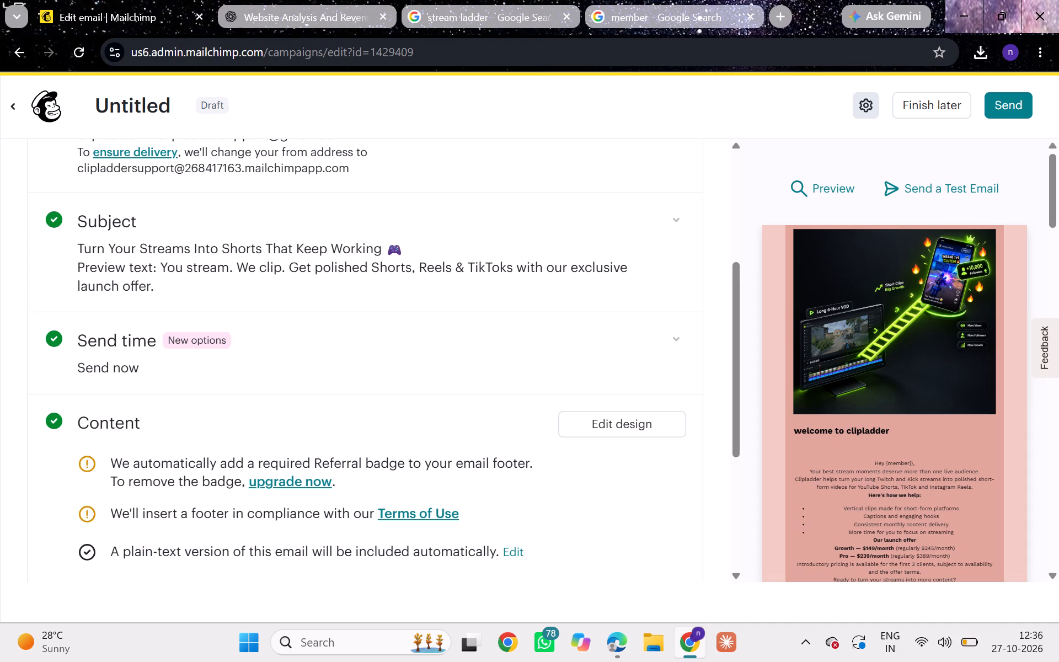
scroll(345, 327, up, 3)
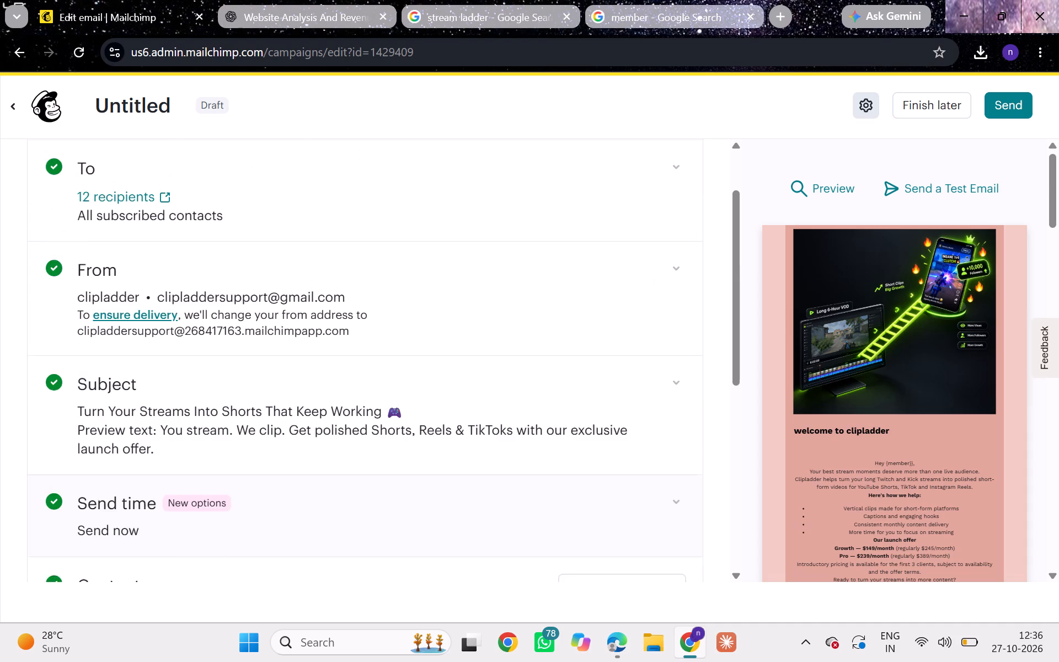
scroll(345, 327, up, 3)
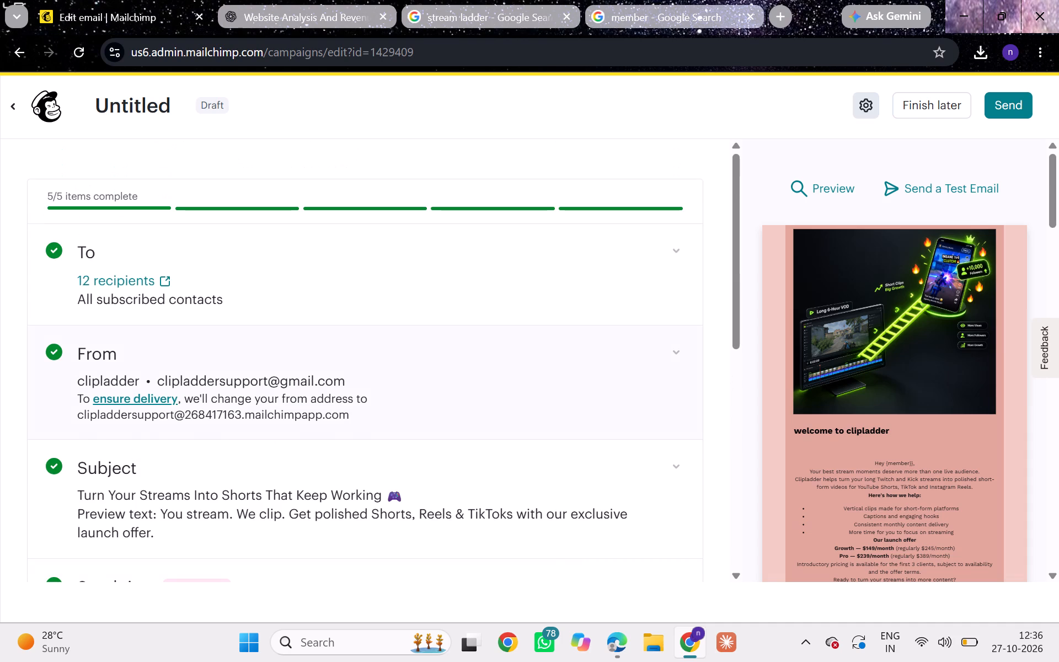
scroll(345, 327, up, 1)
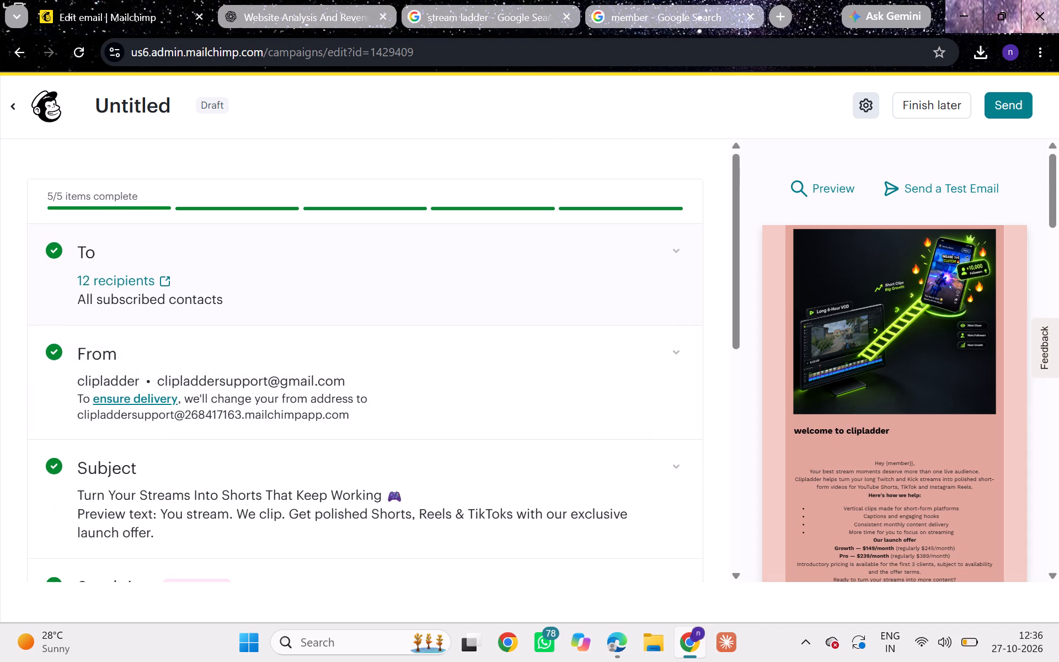
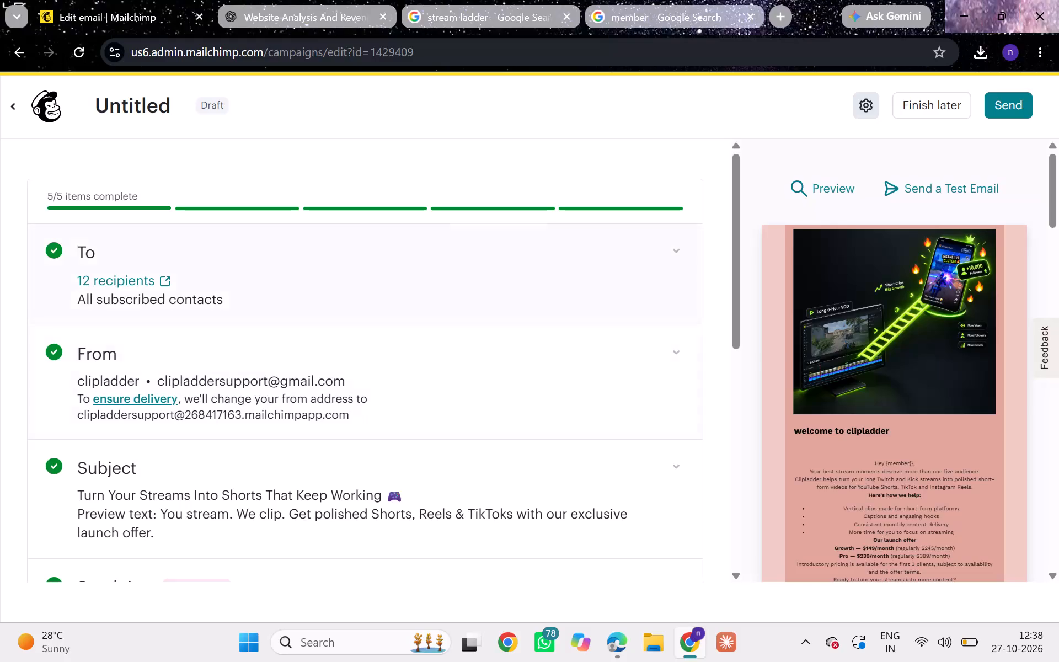
Check over the completed campaign setup, and send the email now to all subscribed contacts in the clipladder audience.
scroll(105, 335, down, 2)
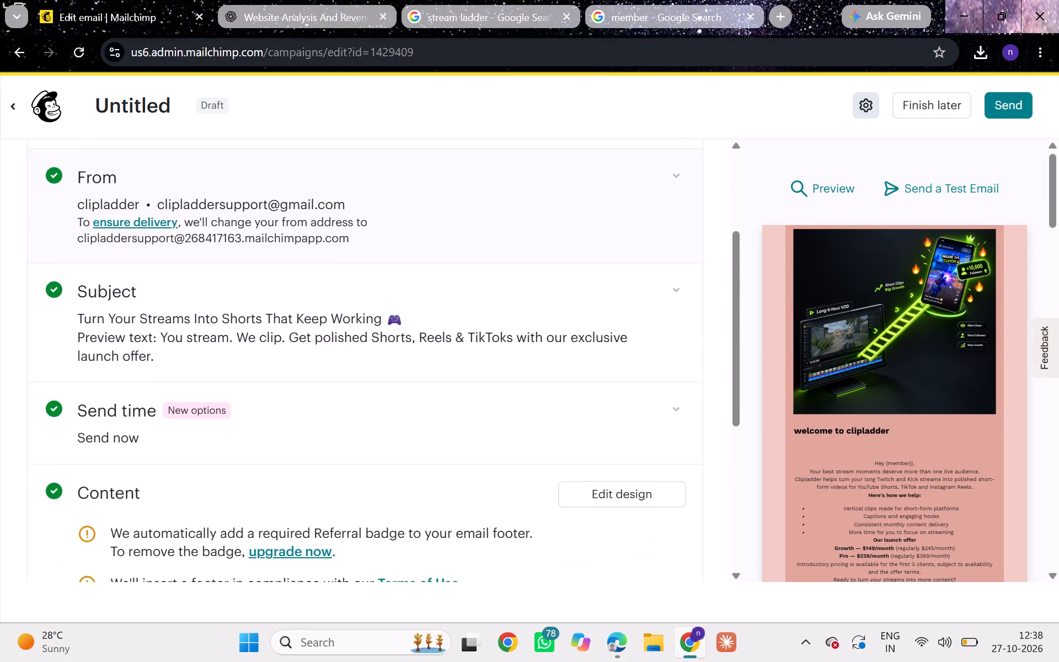
scroll(105, 335, down, 2)
scroll(159, 322, down, 1)
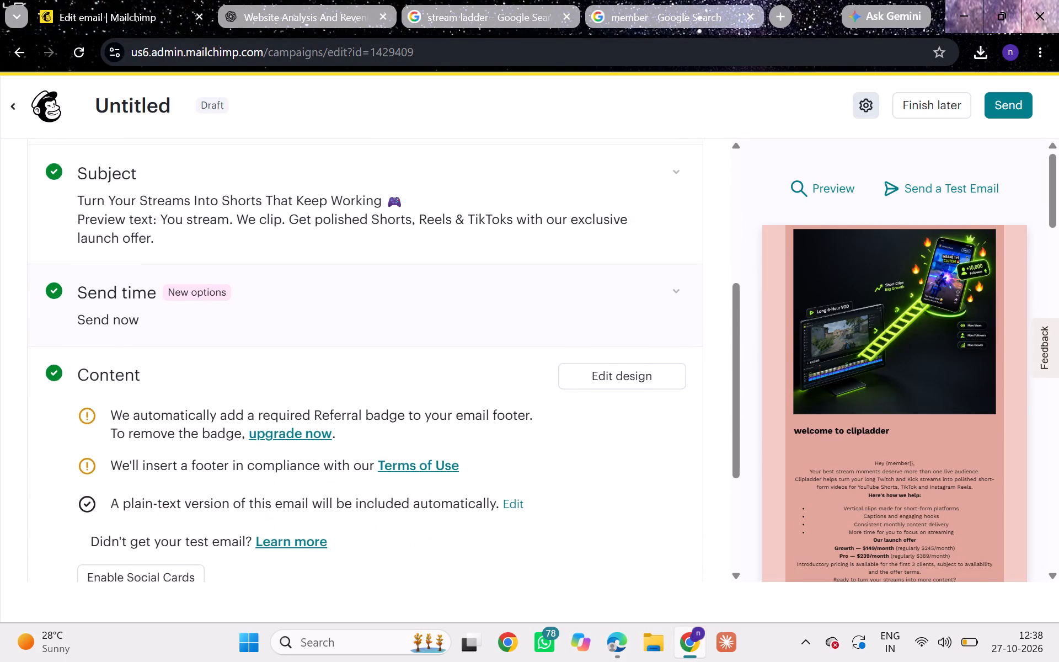
scroll(159, 322, down, 3)
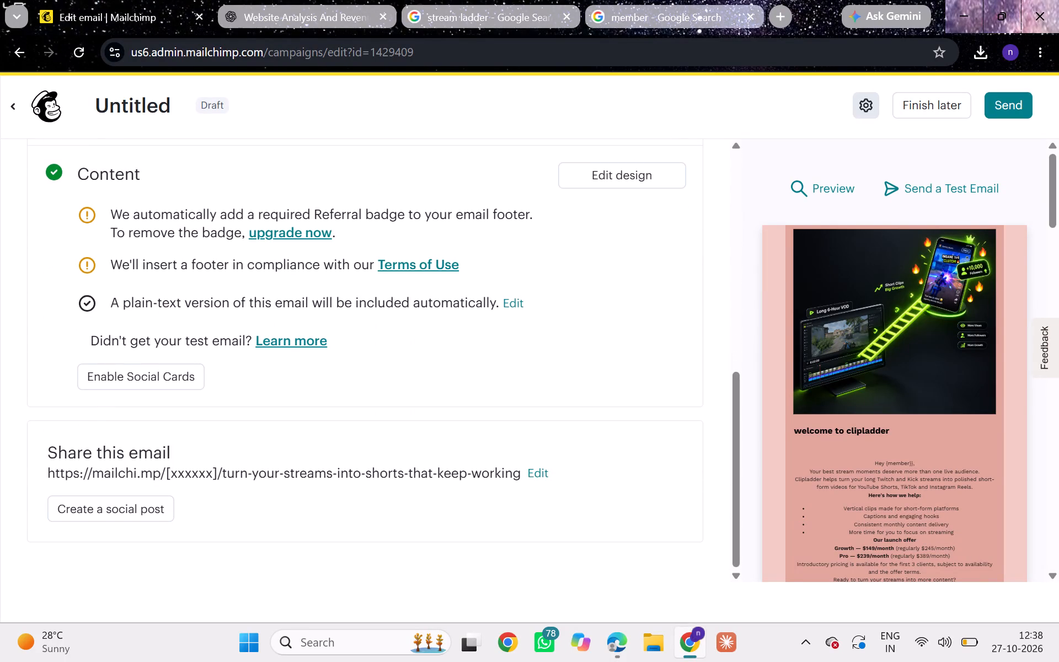
scroll(346, 443, up, 6)
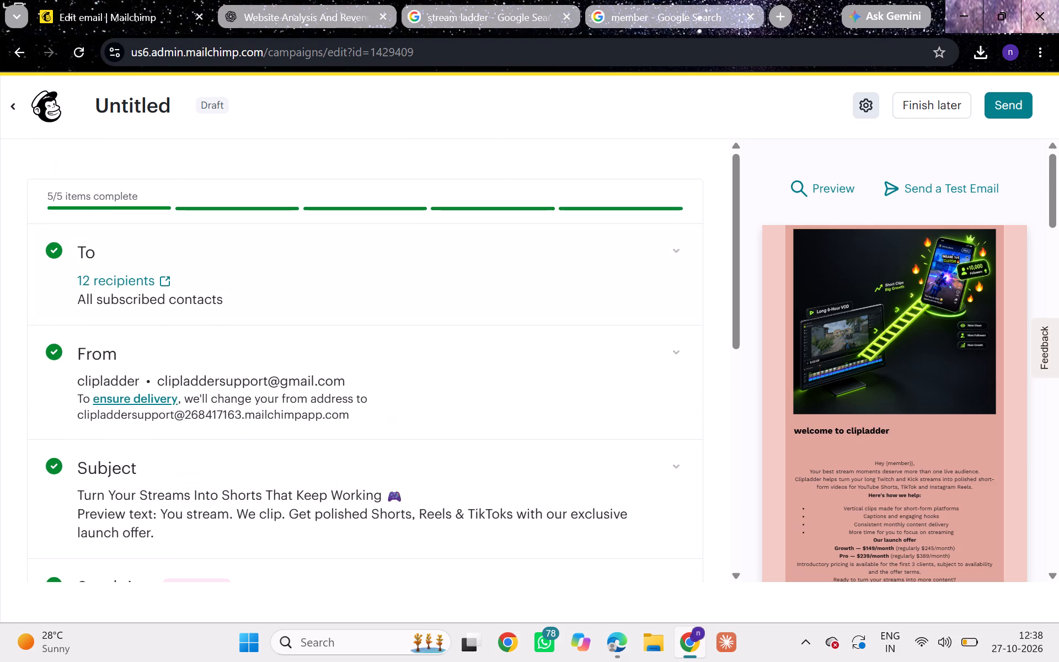
click(997, 109)
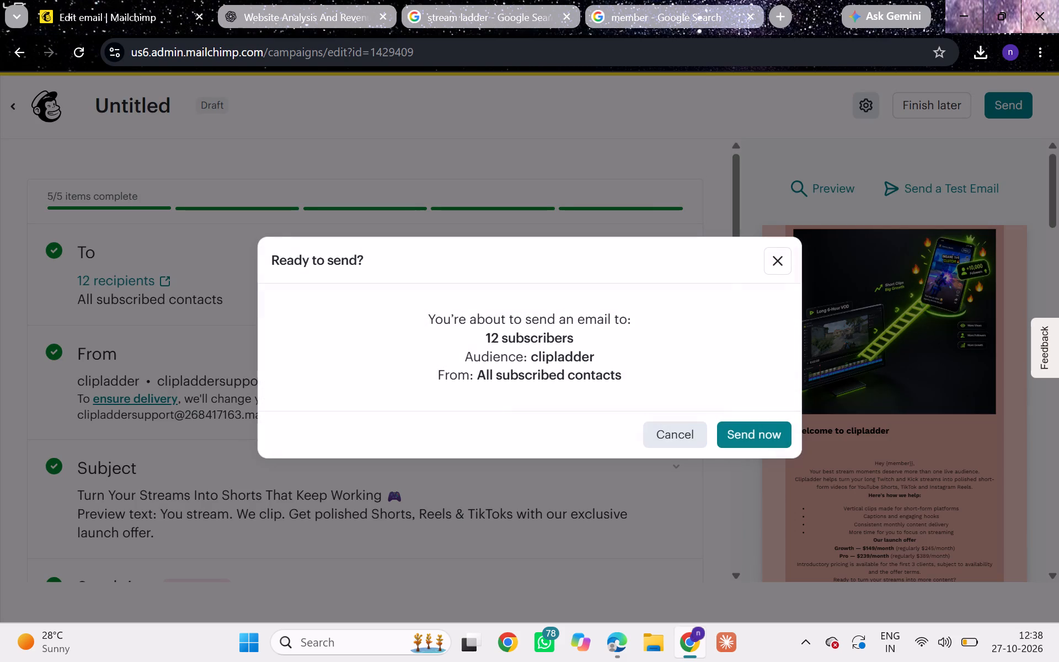
click(747, 436)
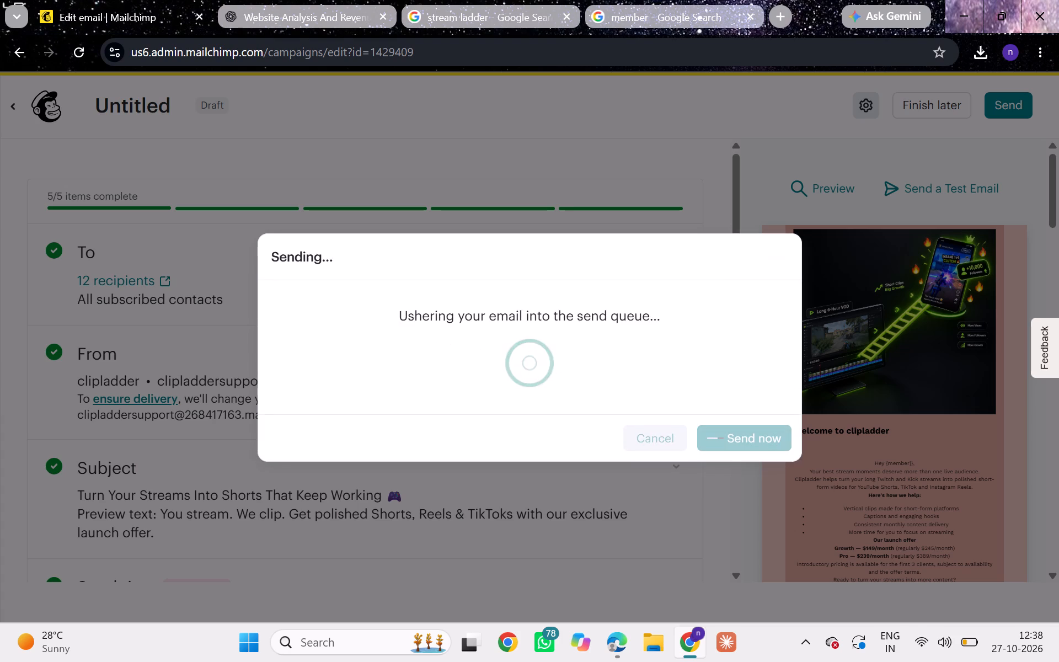
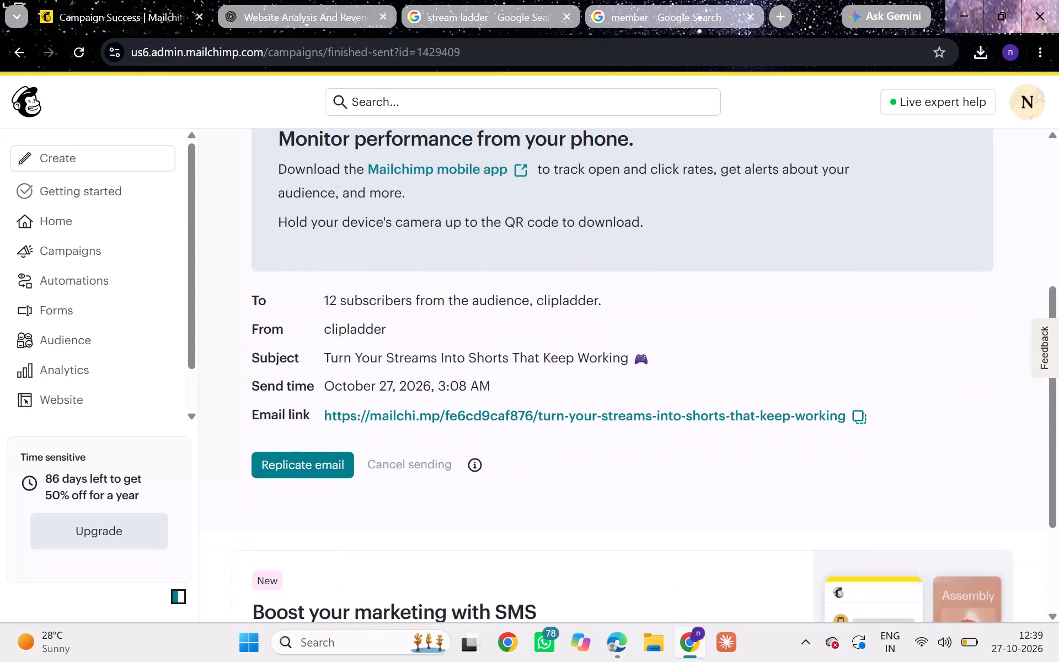
Review the sent campaign's confirmation details, including its audience, sender, subject, send time and email link.
scroll(747, 436, down, 2)
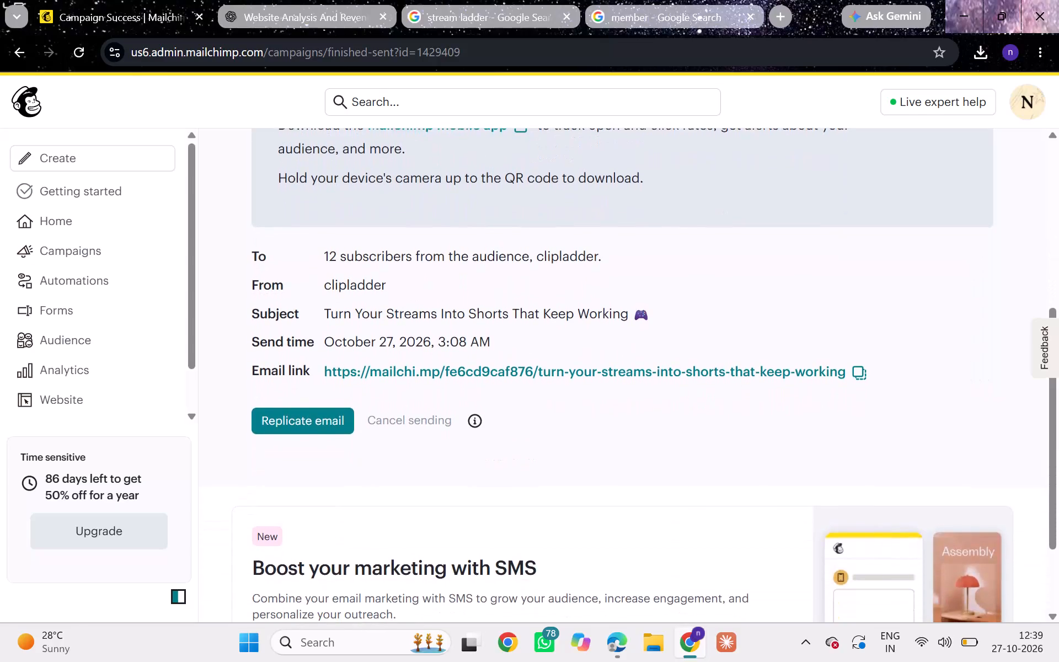
scroll(747, 436, down, 3)
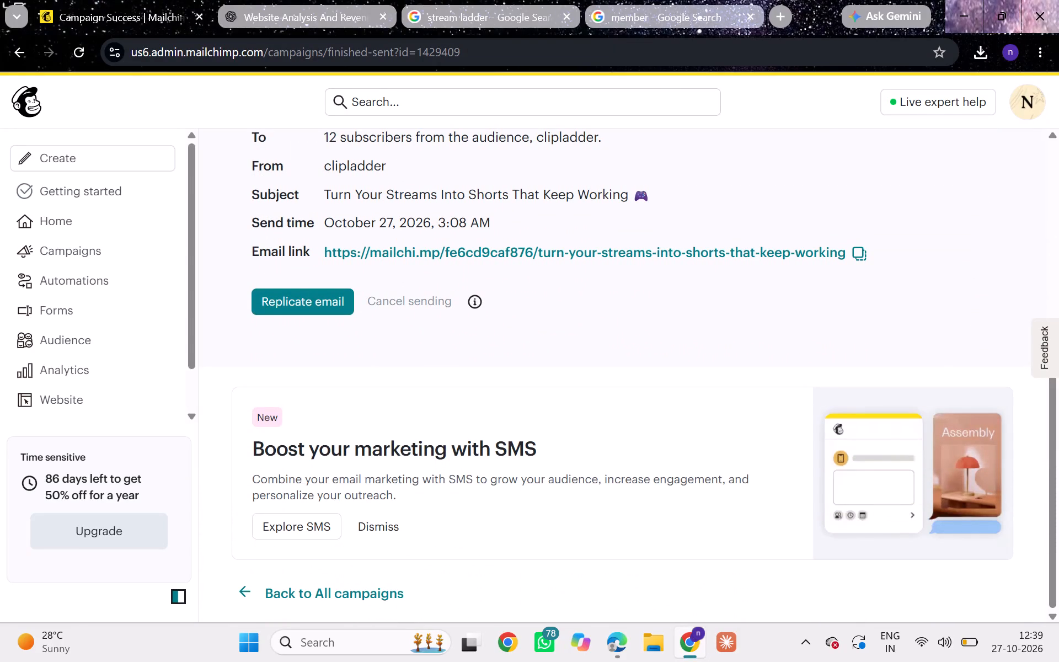
scroll(526, 425, up, 2)
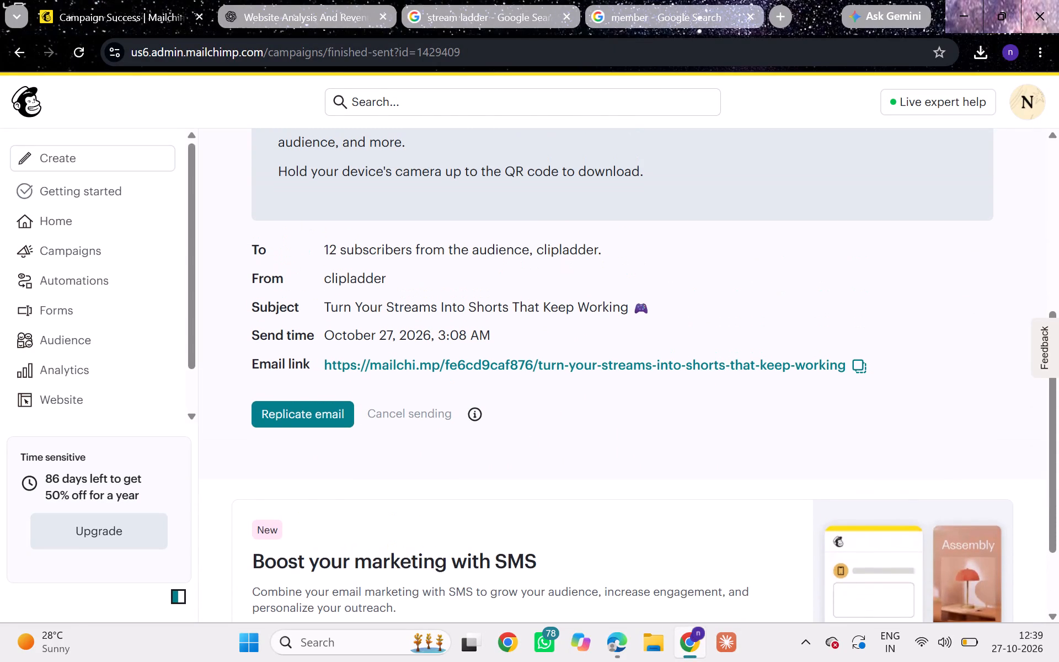
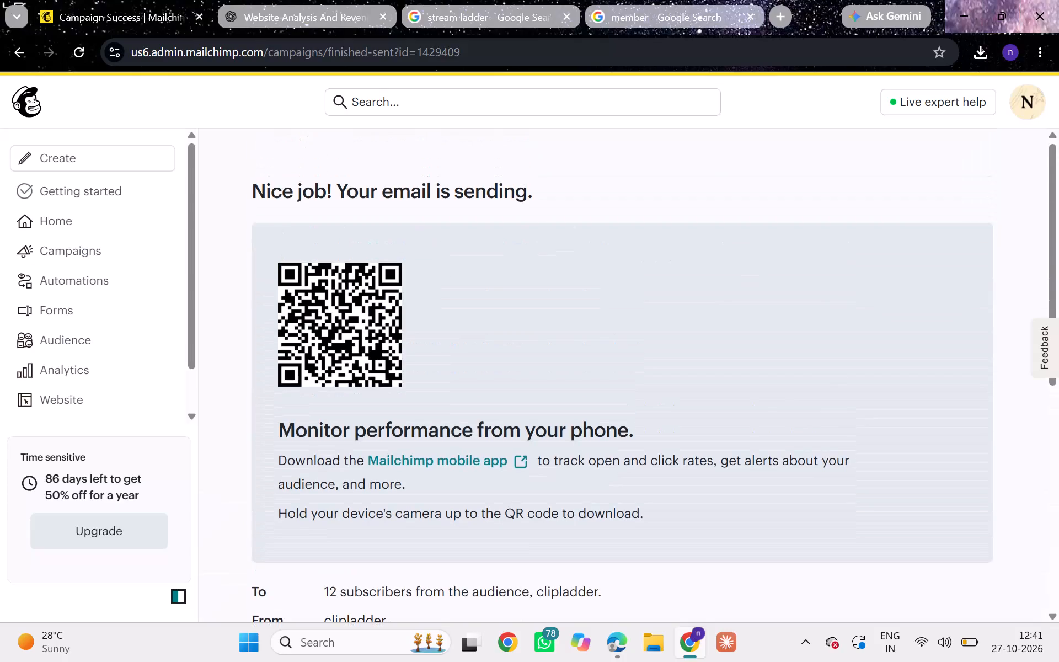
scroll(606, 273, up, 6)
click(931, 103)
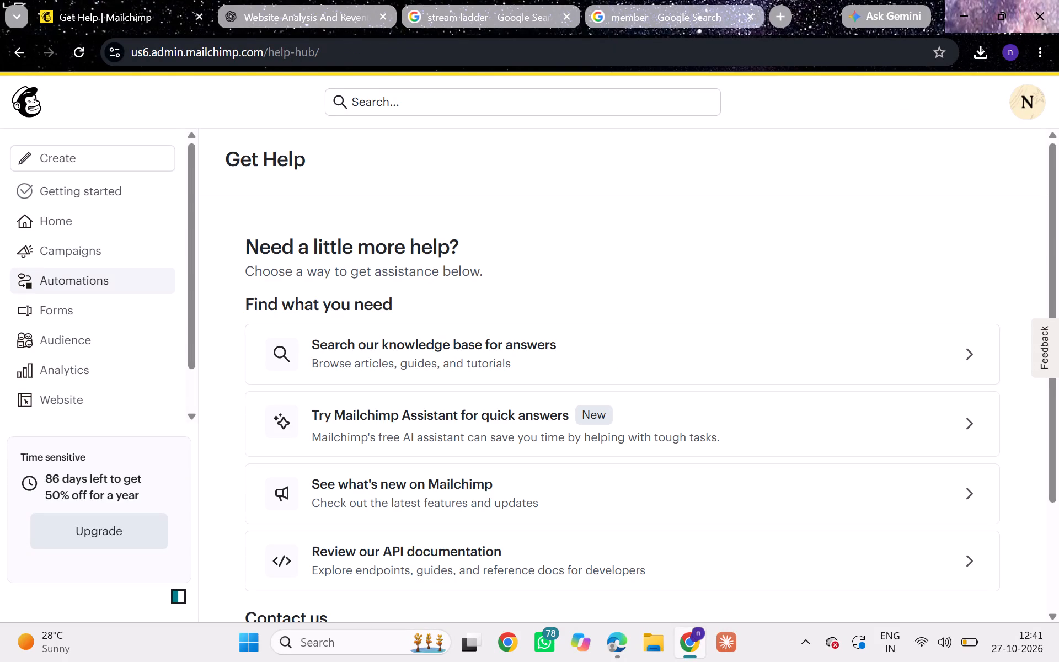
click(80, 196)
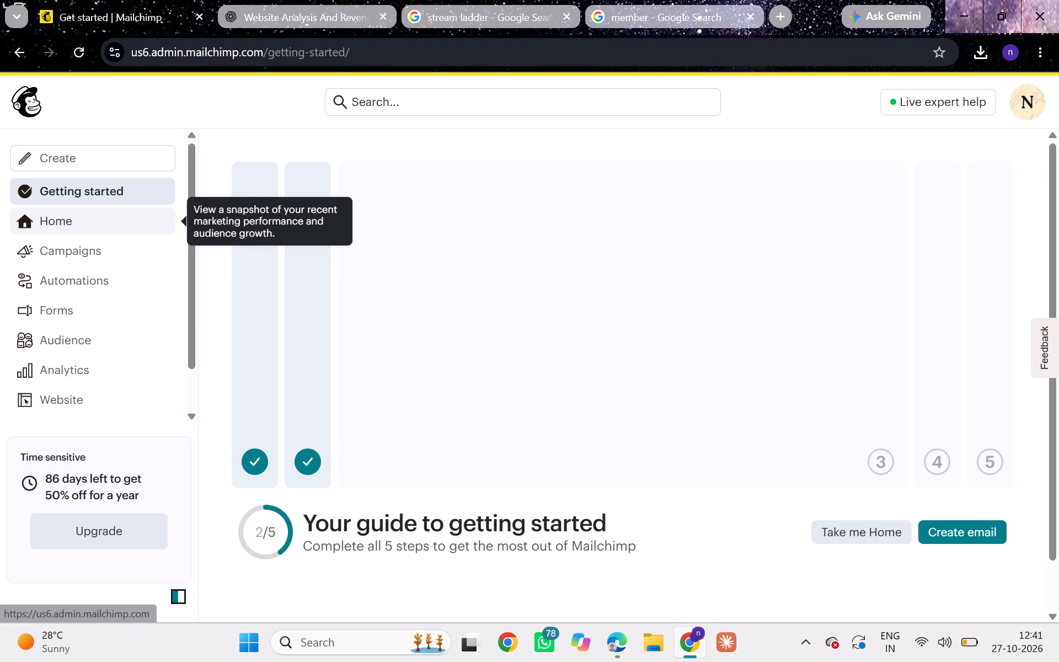
Open the report for the sending "Turn Your Streams Into Shorts" campaign from the recent campaigns on the Home page.
click(78, 222)
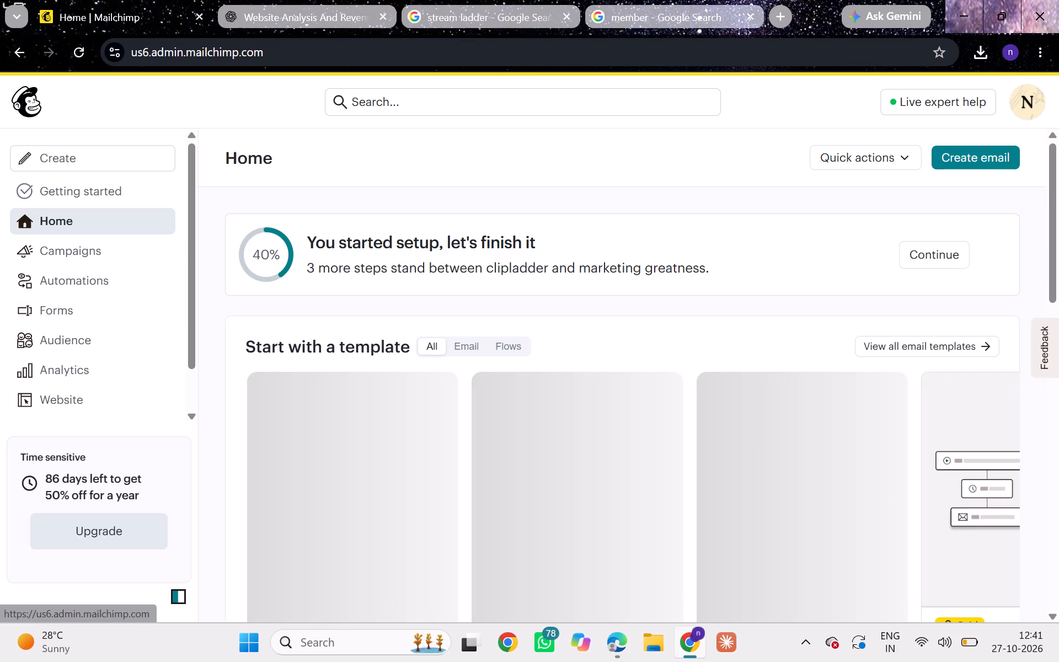
scroll(505, 290, down, 1)
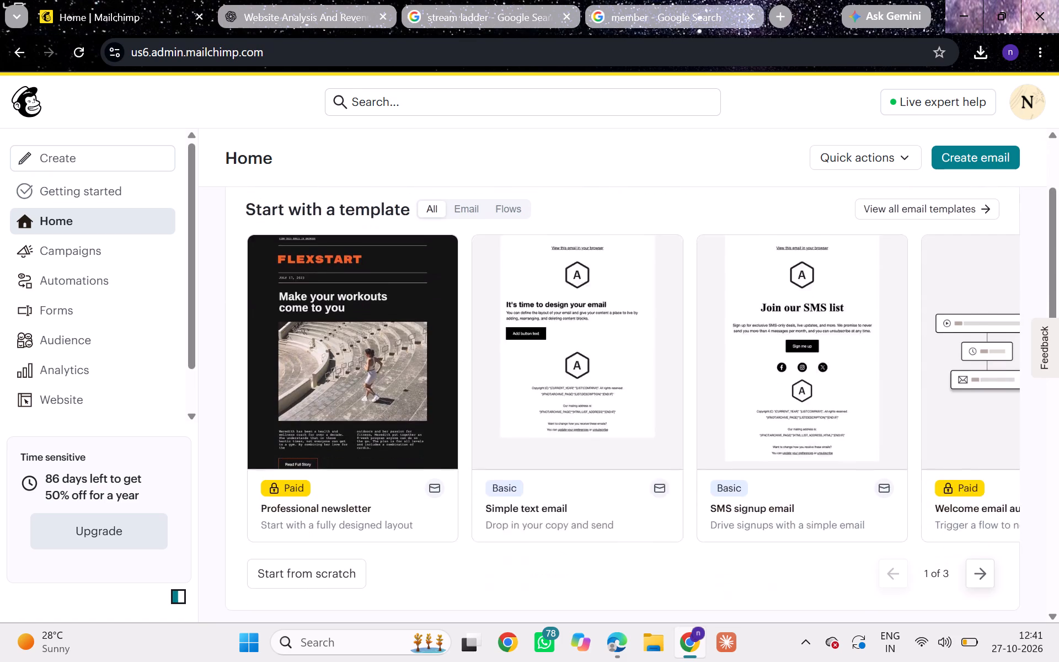
scroll(505, 290, down, 7)
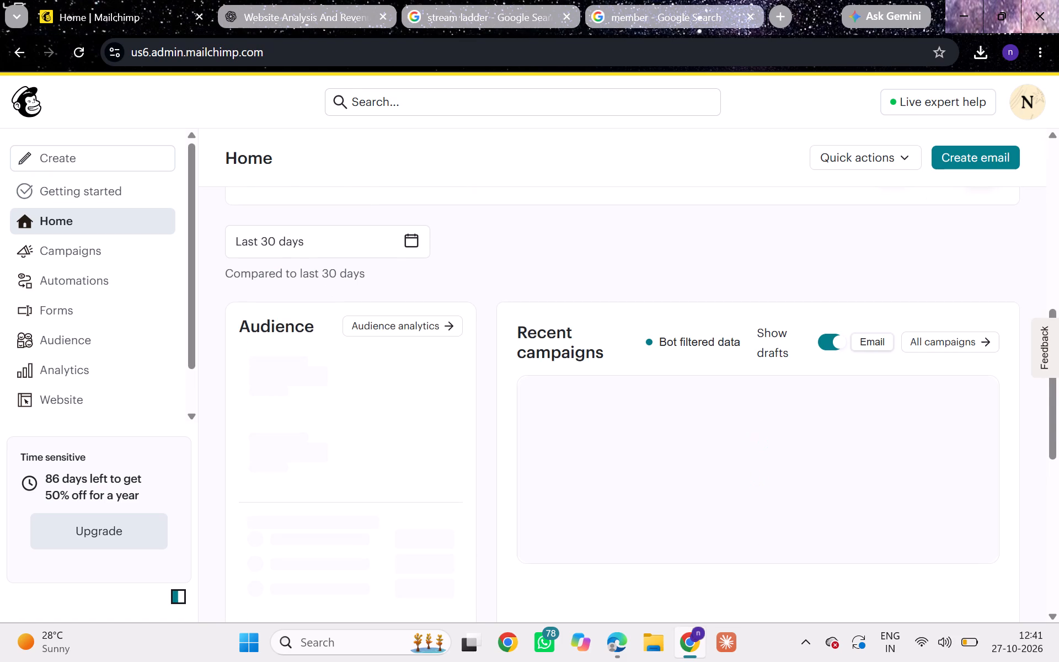
scroll(505, 290, down, 1)
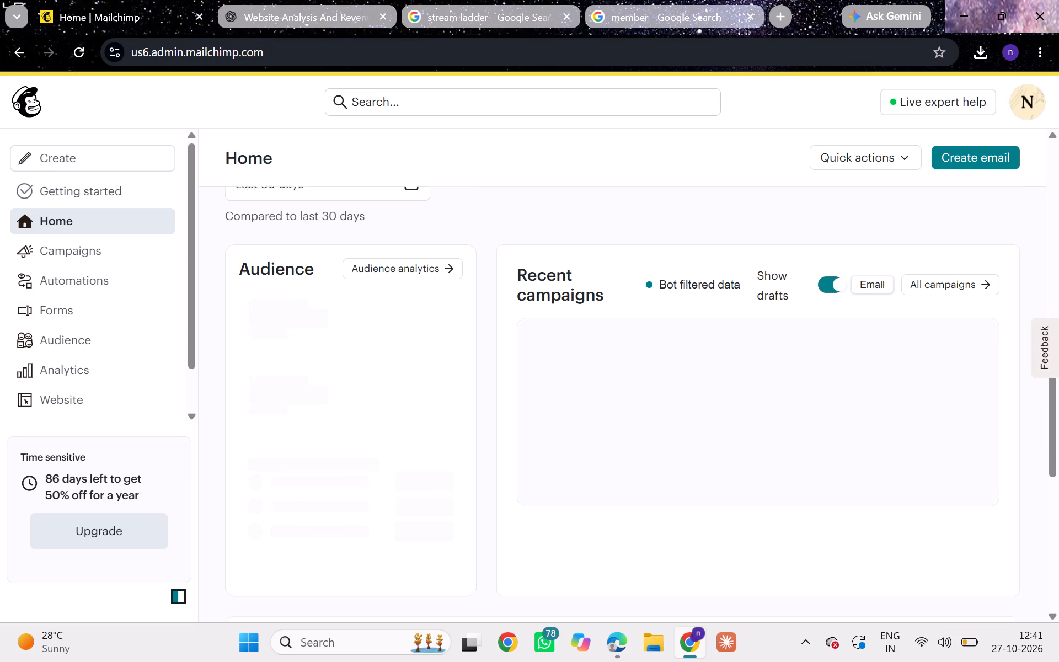
scroll(505, 290, down, 2)
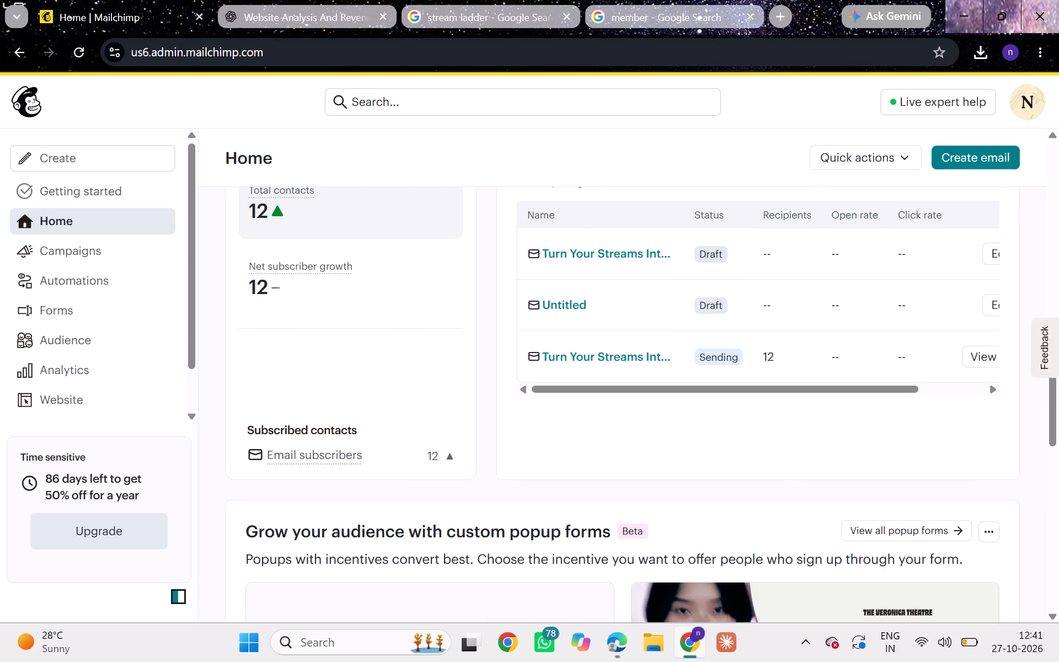
scroll(767, 316, left, 3)
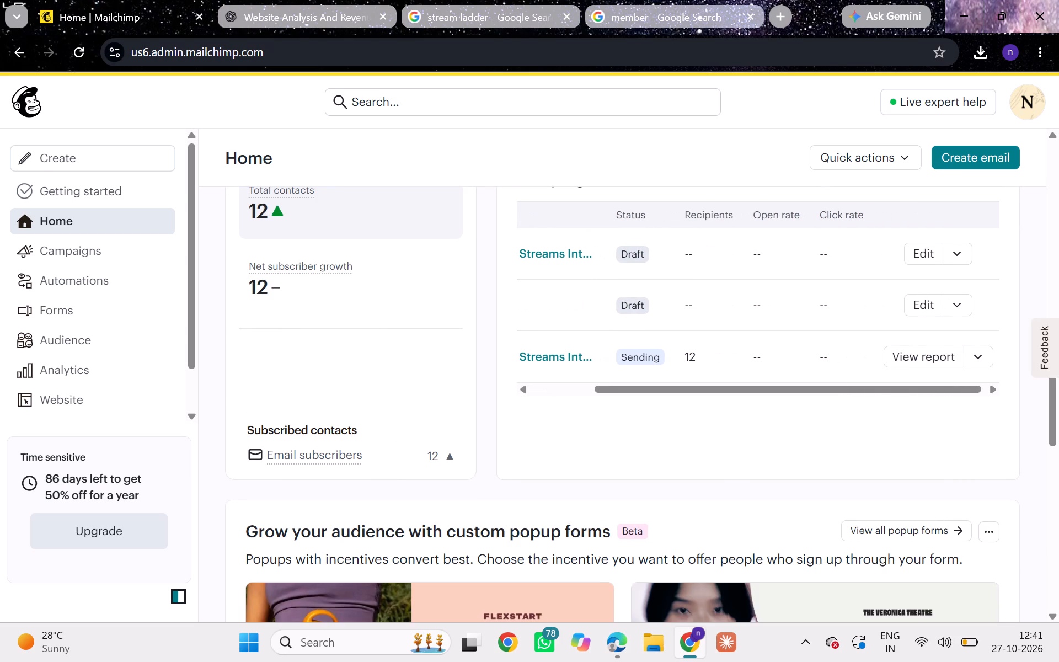
click(976, 356)
click(934, 361)
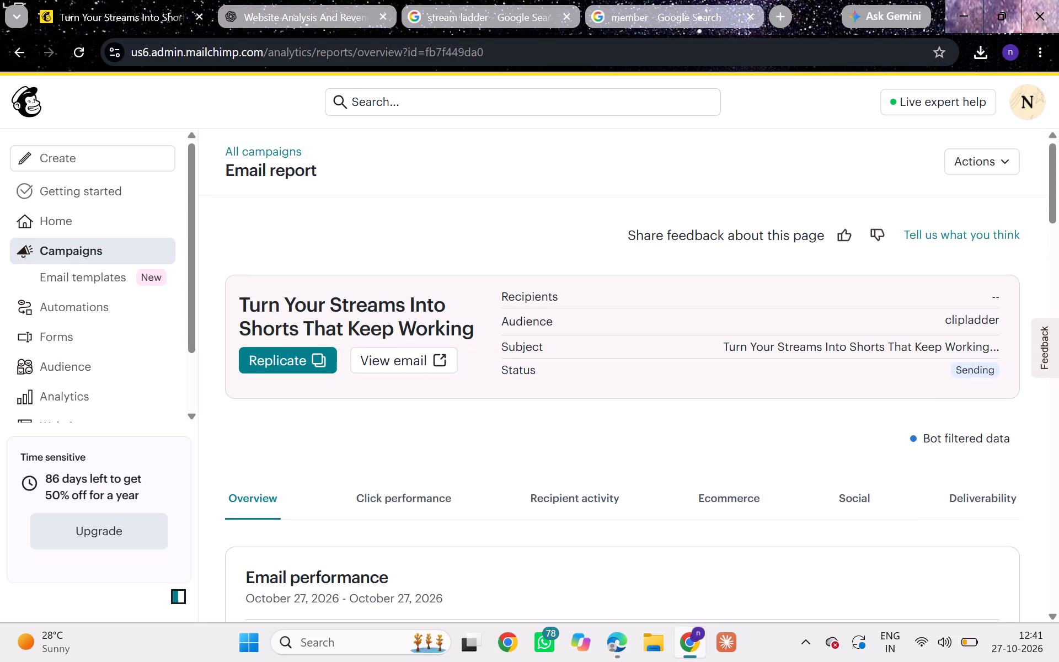
Examine the campaign's email report, covering email performance, 24-hour snapshot, click performance, benchmarking and top locations by opens.
scroll(723, 433, up, 1)
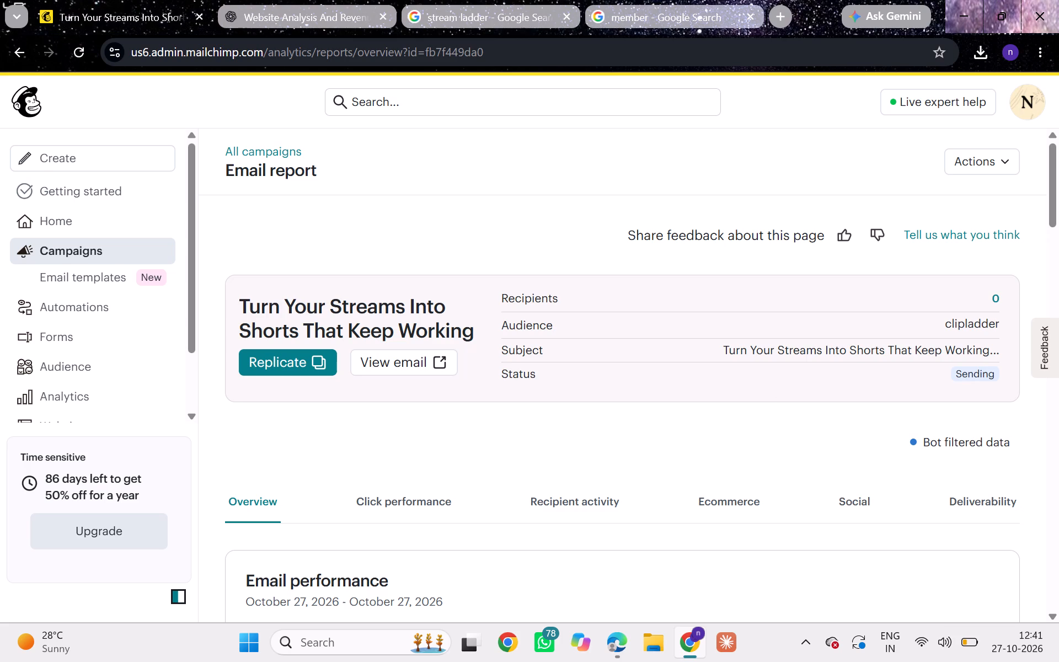
scroll(659, 441, down, 2)
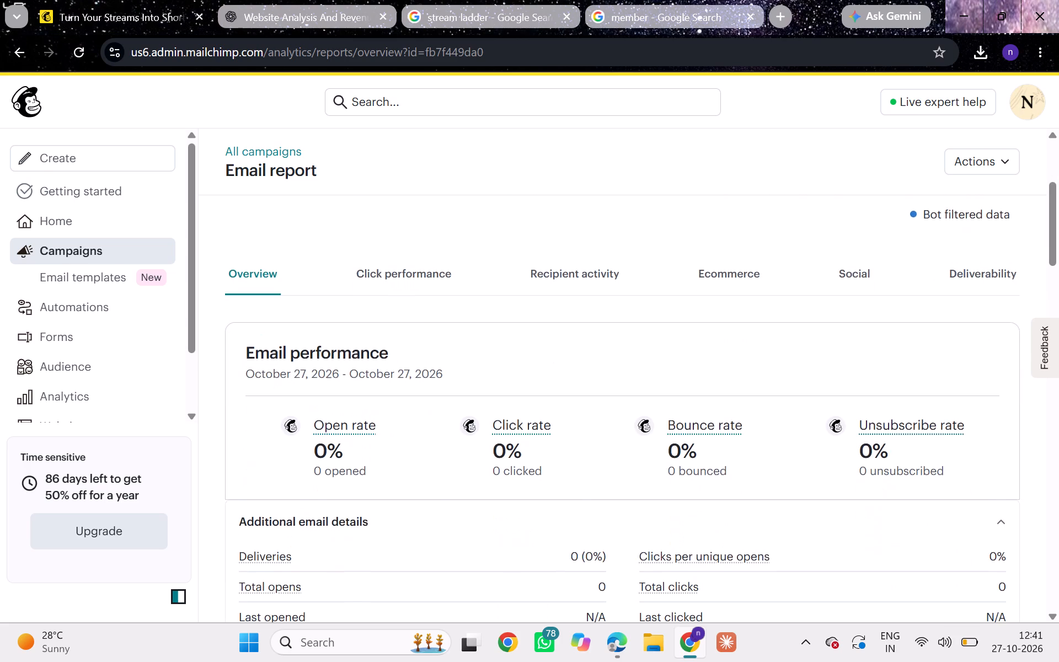
scroll(659, 441, down, 3)
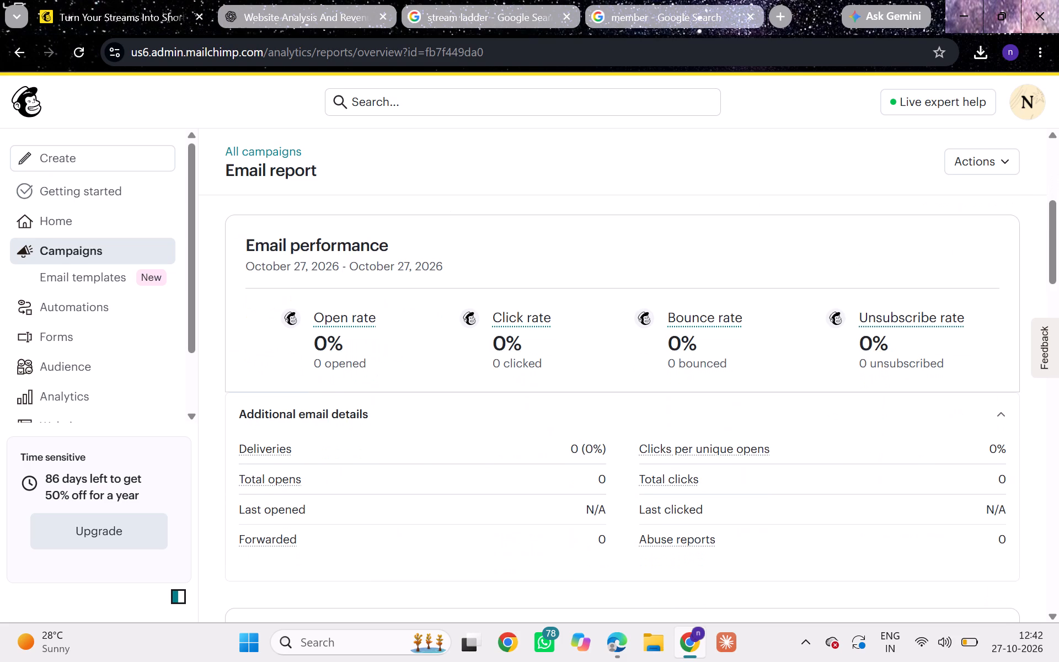
scroll(659, 441, down, 6)
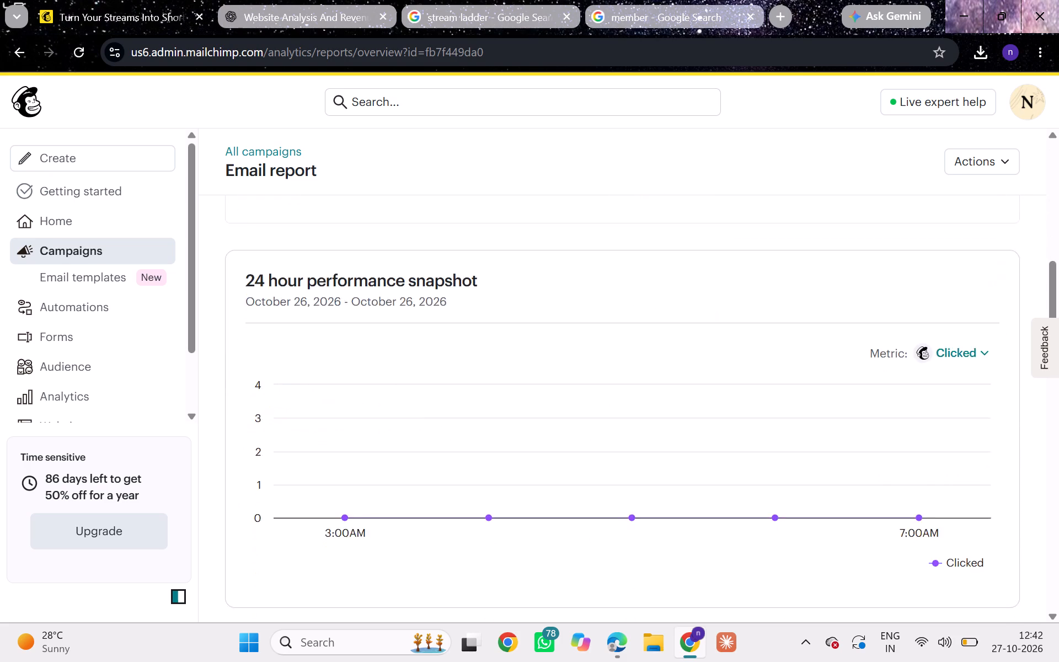
scroll(659, 441, down, 5)
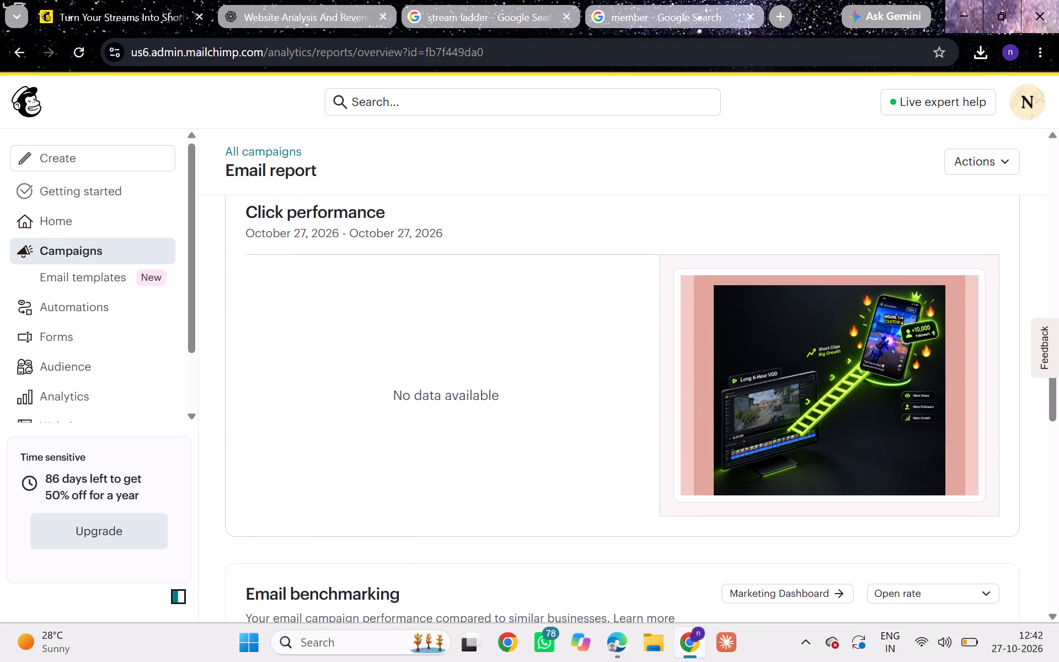
scroll(894, 350, down, 1)
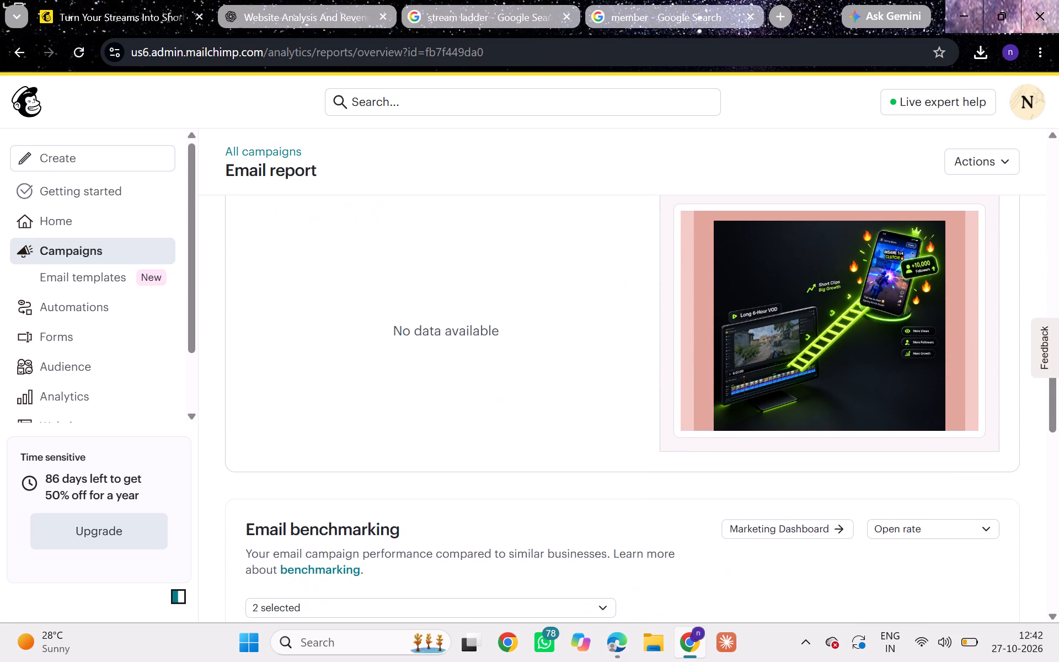
scroll(894, 350, down, 9)
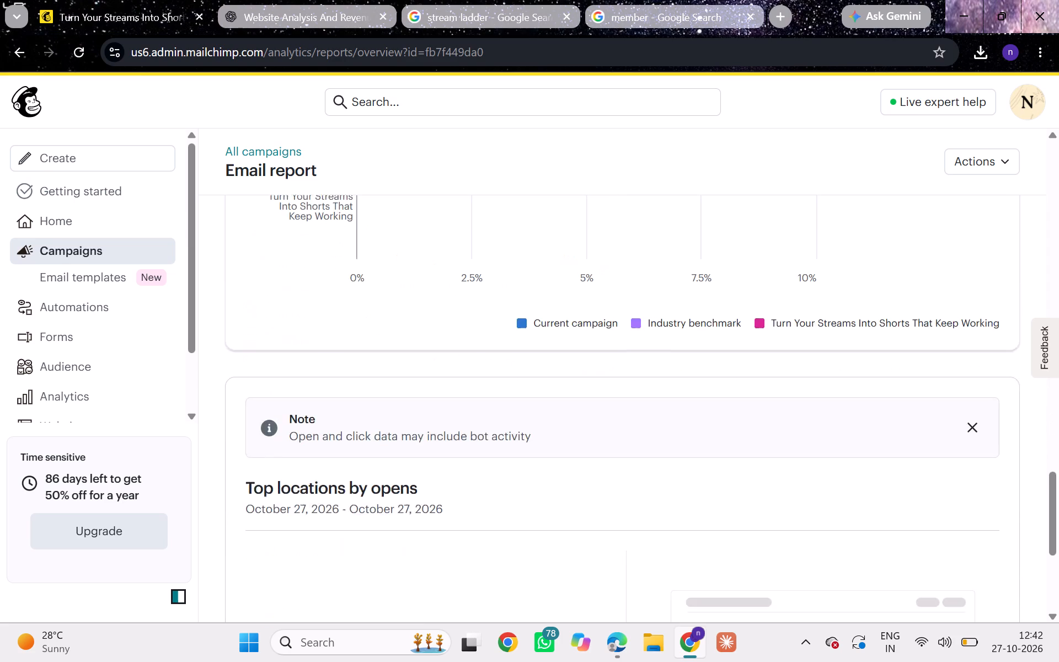
scroll(894, 350, down, 11)
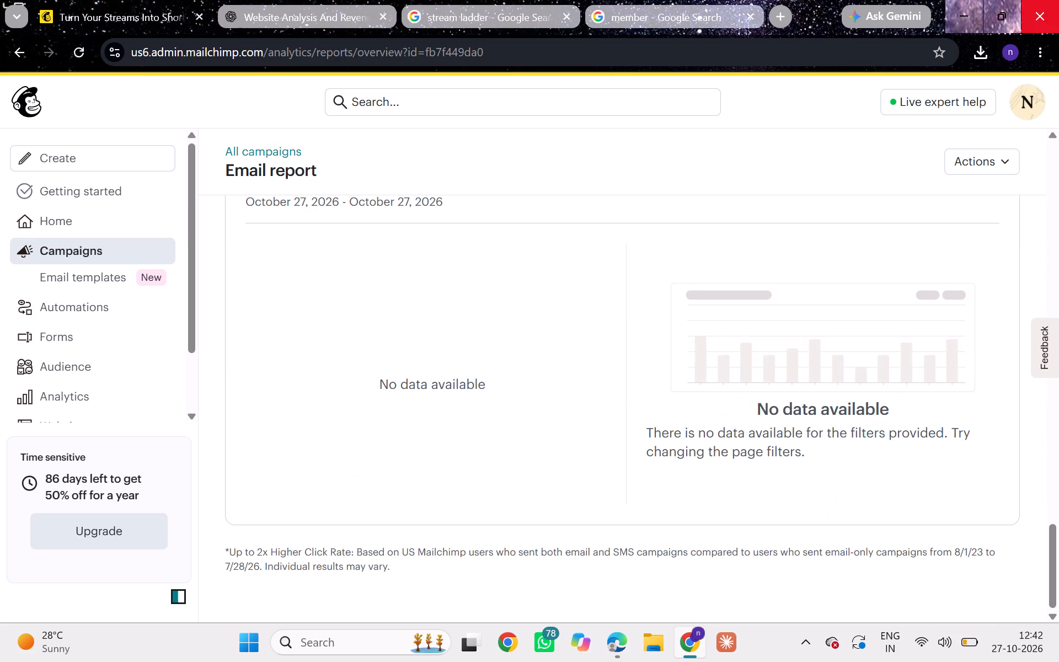
Close the browser window.
click(1041, 6)
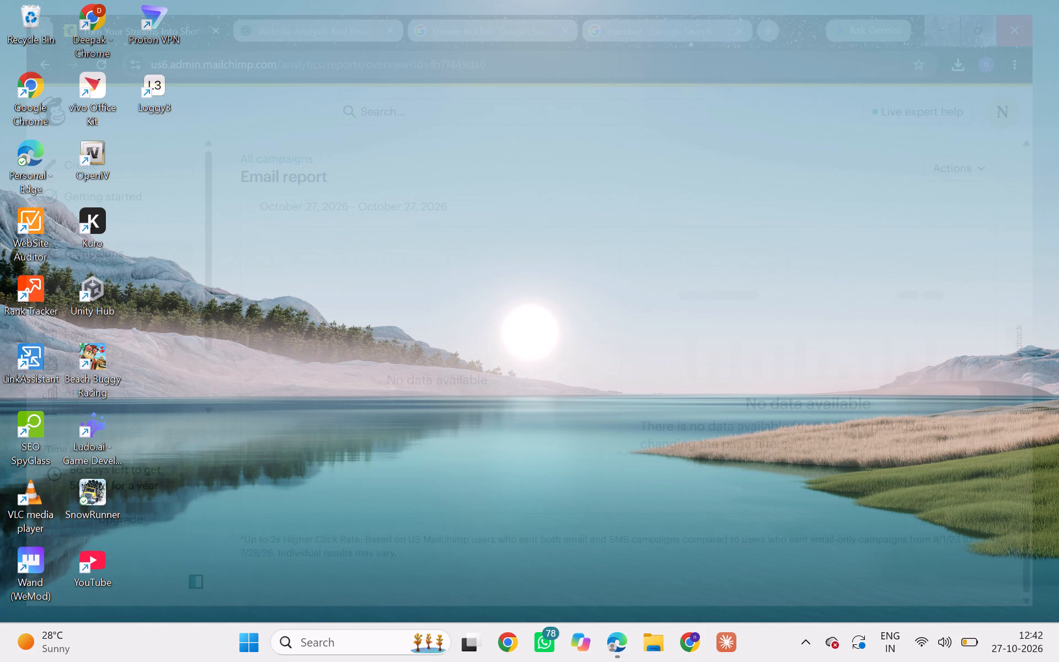